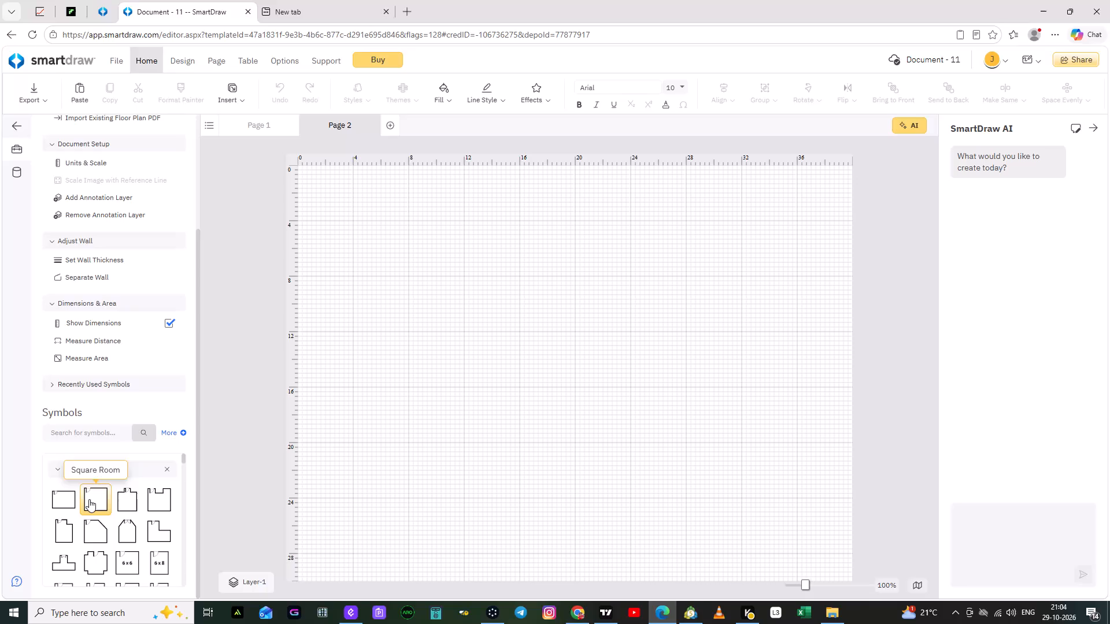
Place a 15' by 15' Square Room outline near the upper-left corner of Page 2.
{"action": "left_click", "coordinate": [89, 499]}
{"action": "left_click_drag", "start_coordinate": [89, 499], "coordinate": [357, 277]}
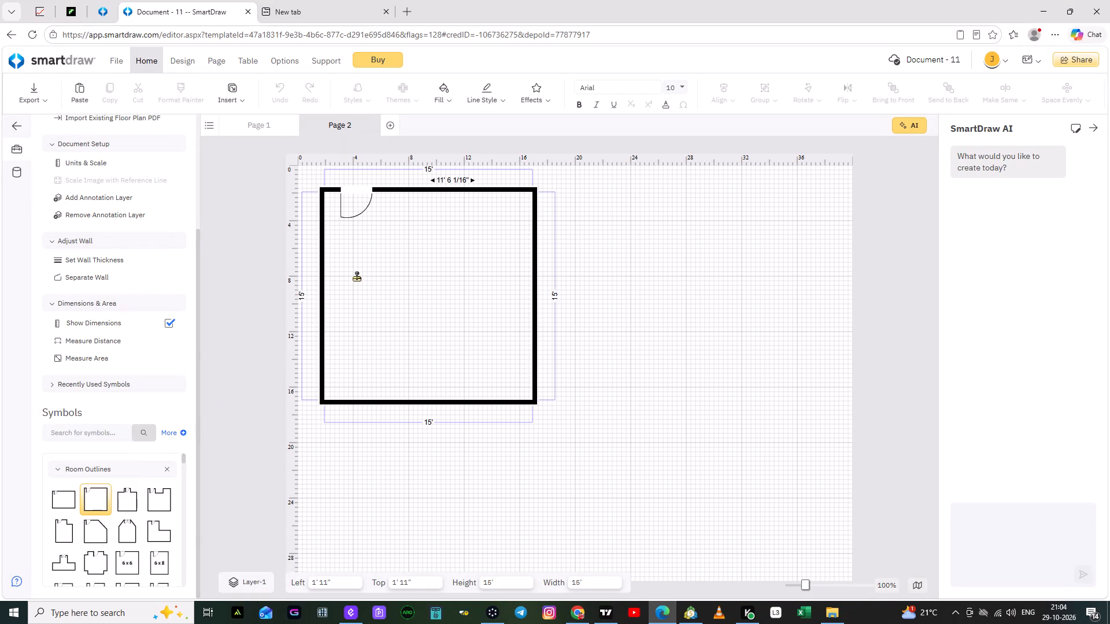
{"action": "left_click_drag", "start_coordinate": [357, 277], "coordinate": [343, 272]}
{"action": "left_click", "coordinate": [687, 356]}
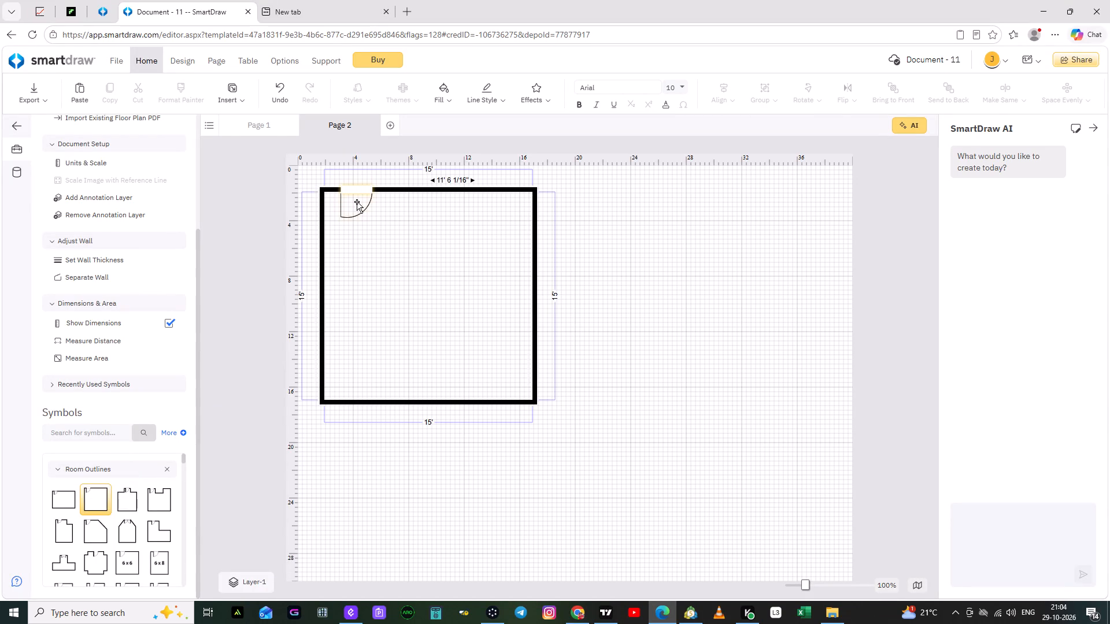
Rotate the square room's door to 270° and fit it into the right wall at the upper corner.
{"action": "left_click_drag", "start_coordinate": [356, 201], "coordinate": [449, 231]}
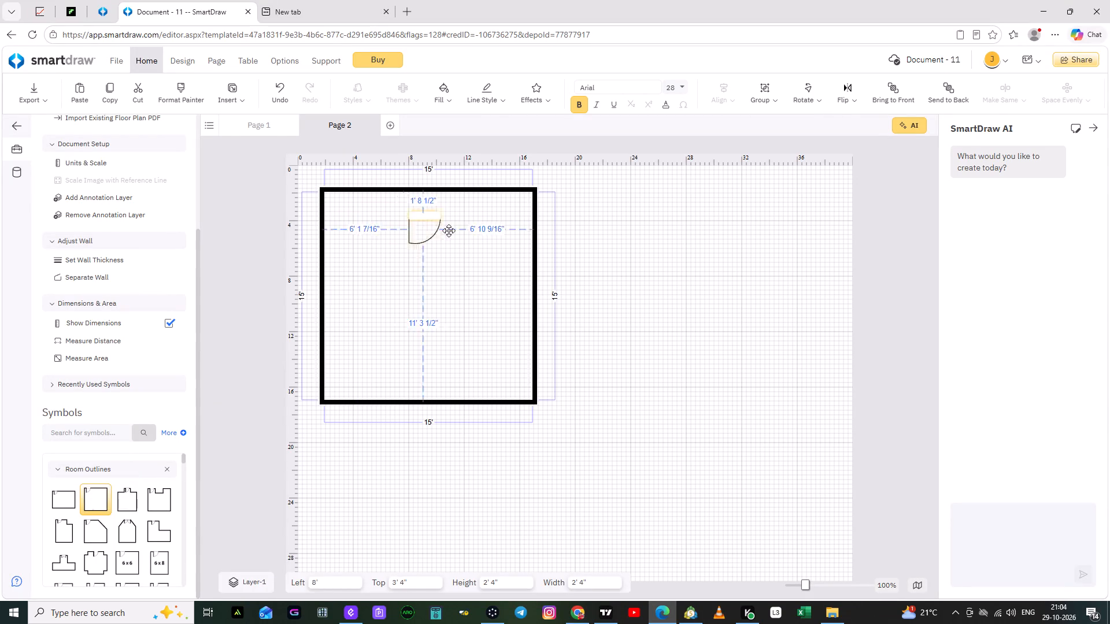
{"action": "left_click_drag", "start_coordinate": [449, 231], "coordinate": [518, 211]}
{"action": "left_click_drag", "start_coordinate": [493, 175], "coordinate": [510, 172]}
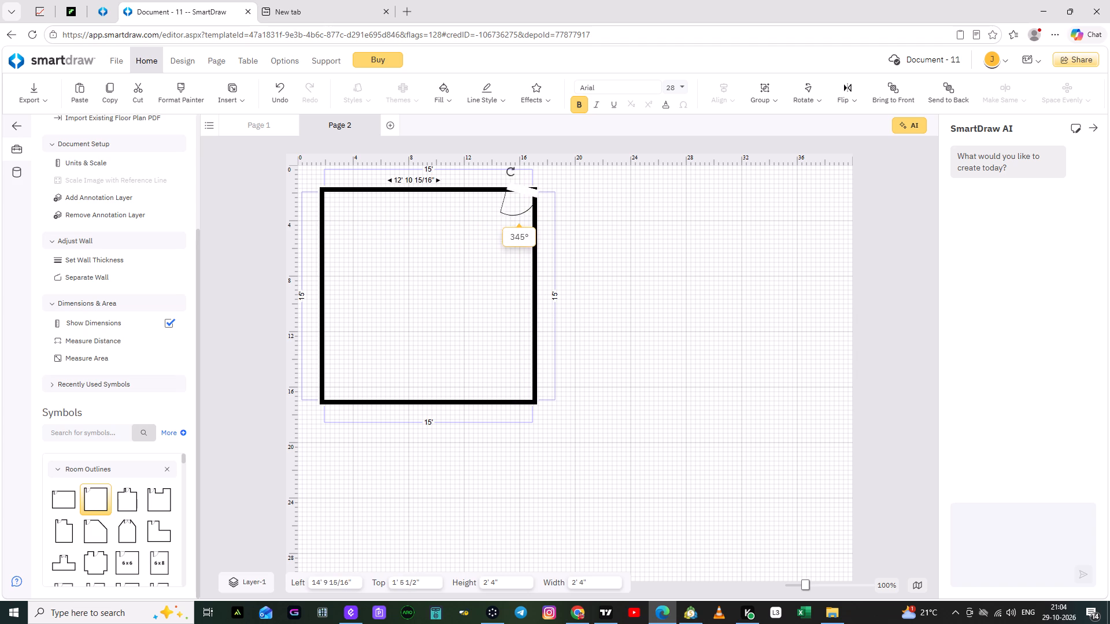
{"action": "left_click_drag", "start_coordinate": [510, 172], "coordinate": [543, 186]}
{"action": "left_click_drag", "start_coordinate": [543, 186], "coordinate": [543, 180]}
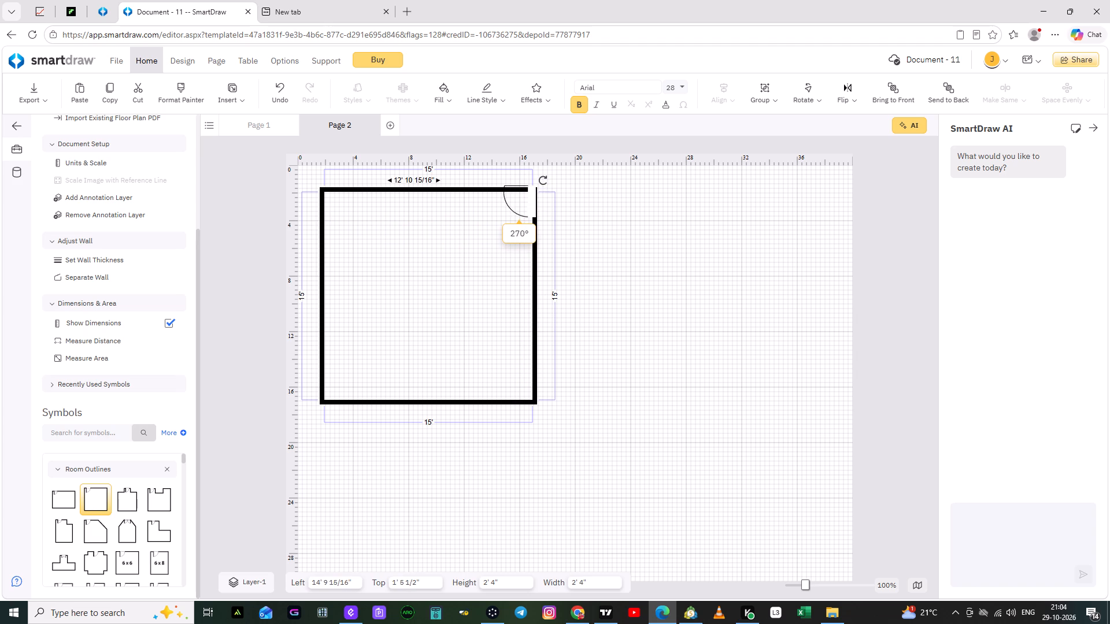
{"action": "left_click_drag", "start_coordinate": [543, 180], "coordinate": [542, 180]}
{"action": "left_click", "coordinate": [635, 265]}
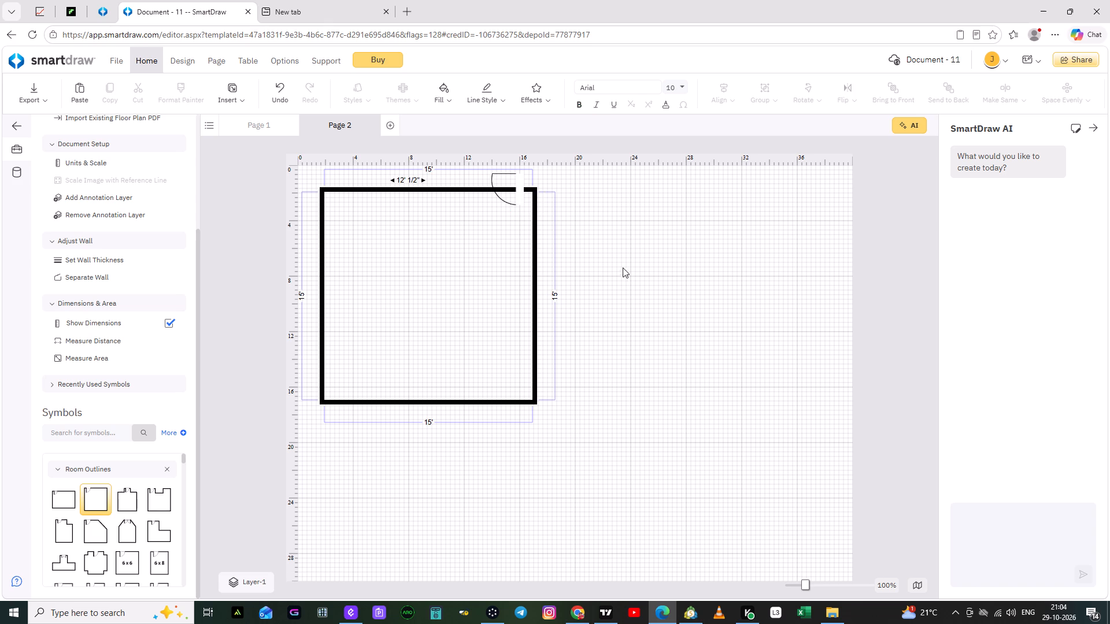
{"action": "left_click_drag", "start_coordinate": [512, 193], "coordinate": [521, 208]}
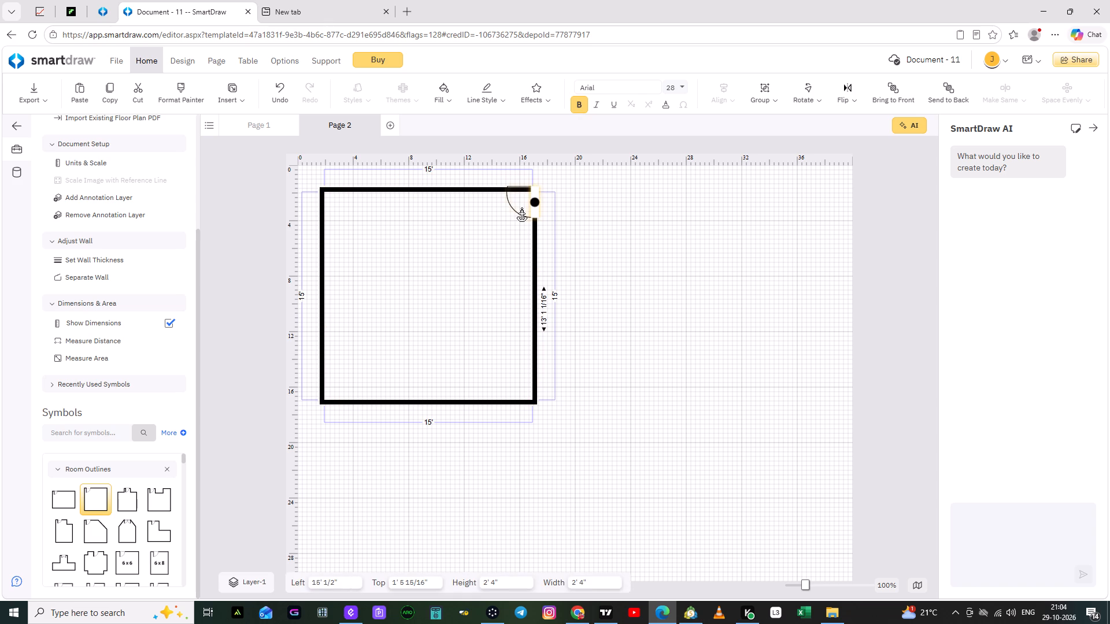
{"action": "left_click_drag", "start_coordinate": [521, 208], "coordinate": [521, 209]}
{"action": "left_click", "coordinate": [622, 277]}
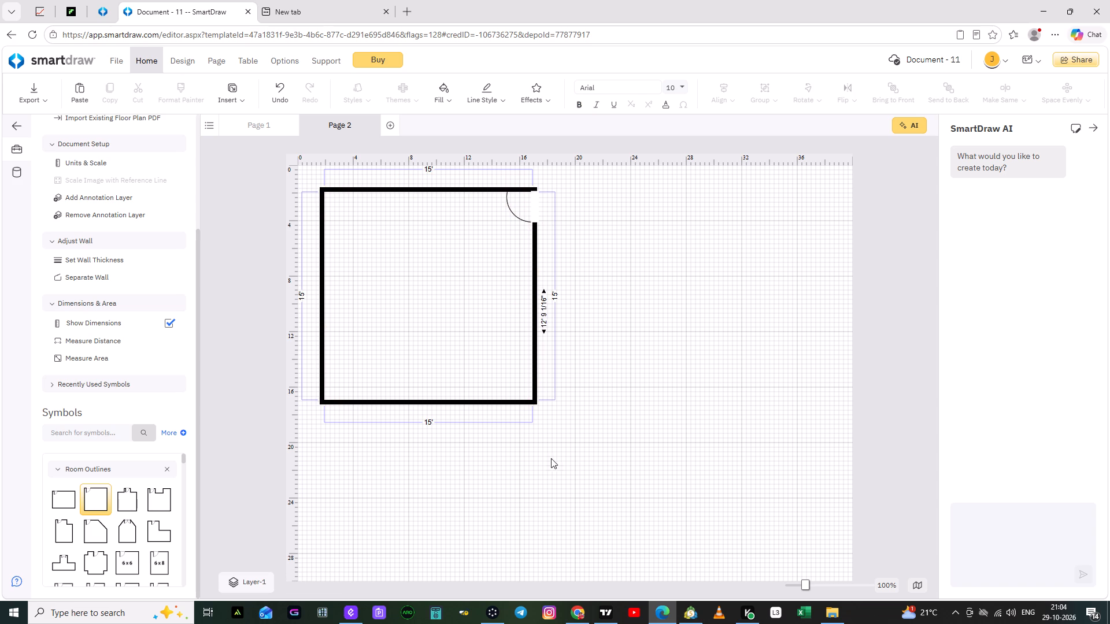
Add a 28" door to the room's bottom wall near the lower-right corner.
{"action": "scroll", "coordinate": [147, 476], "scroll_direction": "down", "scroll_amount": 6}
{"action": "scroll", "coordinate": [132, 518], "scroll_direction": "up", "scroll_amount": 1}
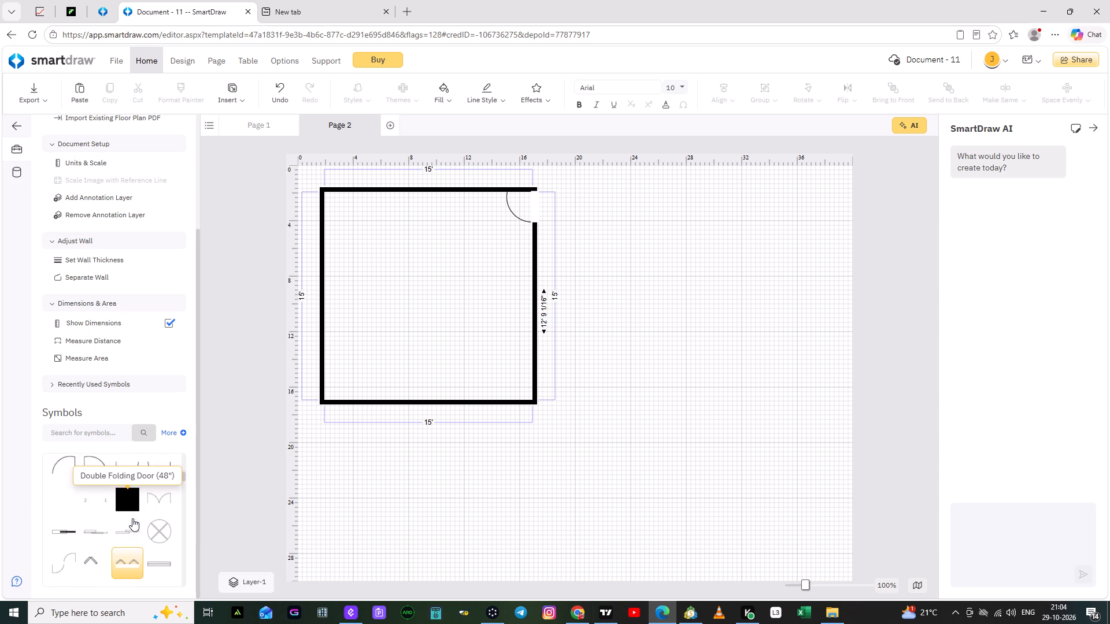
{"action": "left_click_drag", "start_coordinate": [94, 469], "coordinate": [203, 465]}
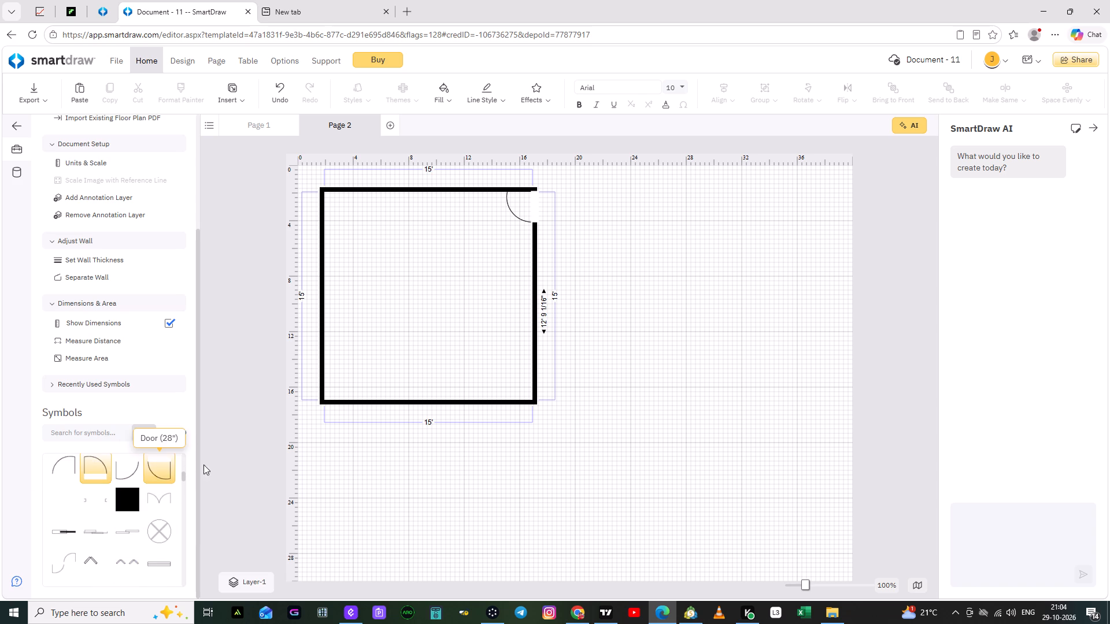
{"action": "left_click_drag", "start_coordinate": [203, 465], "coordinate": [521, 385]}
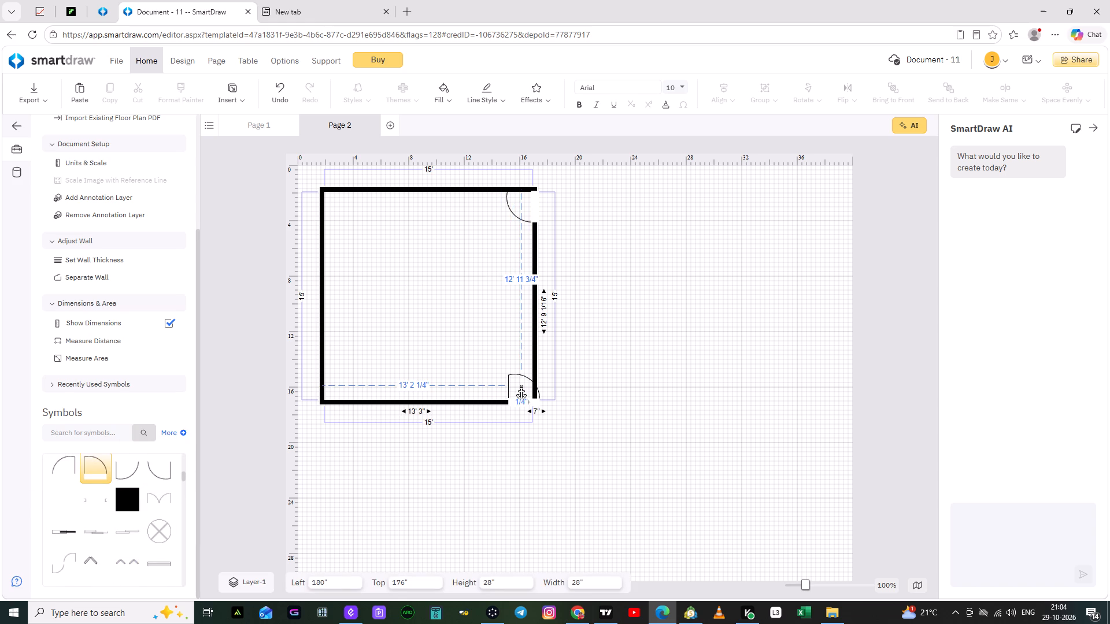
{"action": "left_click_drag", "start_coordinate": [521, 385], "coordinate": [519, 382]}
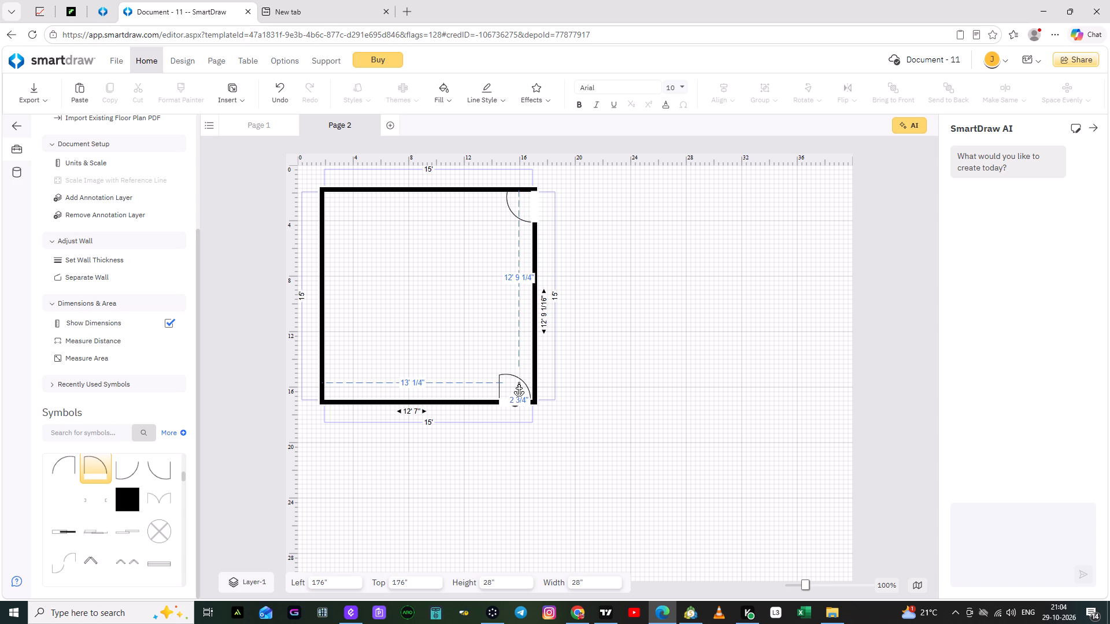
{"action": "left_click_drag", "start_coordinate": [519, 382], "coordinate": [519, 382]}
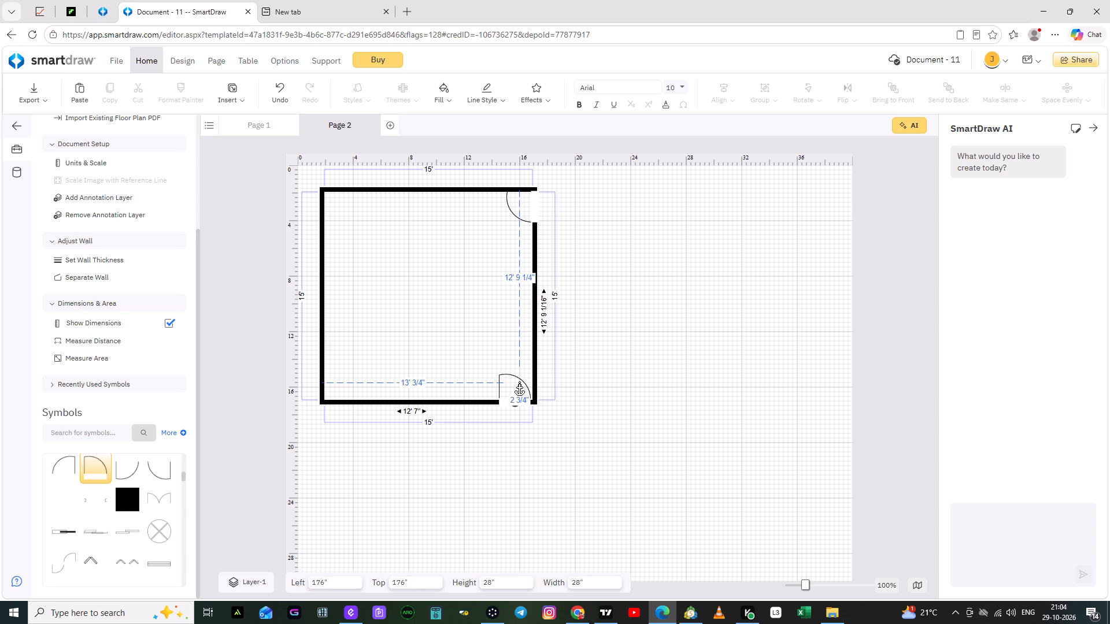
{"action": "left_click", "coordinate": [519, 382]}
Rotate the new 28" door to suit a vertical wall and move it to the lower end of the room's right wall.
{"action": "left_click_drag", "start_coordinate": [490, 362], "coordinate": [524, 362]}
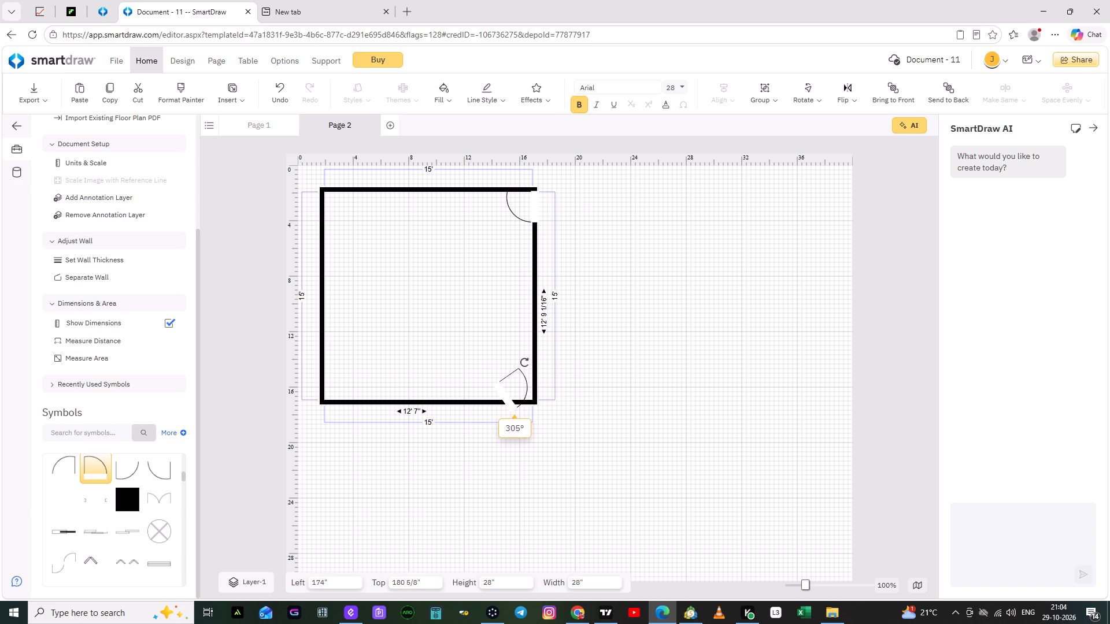
{"action": "left_click_drag", "start_coordinate": [524, 362], "coordinate": [501, 400]}
{"action": "left_click_drag", "start_coordinate": [501, 400], "coordinate": [504, 400]}
{"action": "left_click", "coordinate": [523, 394]}
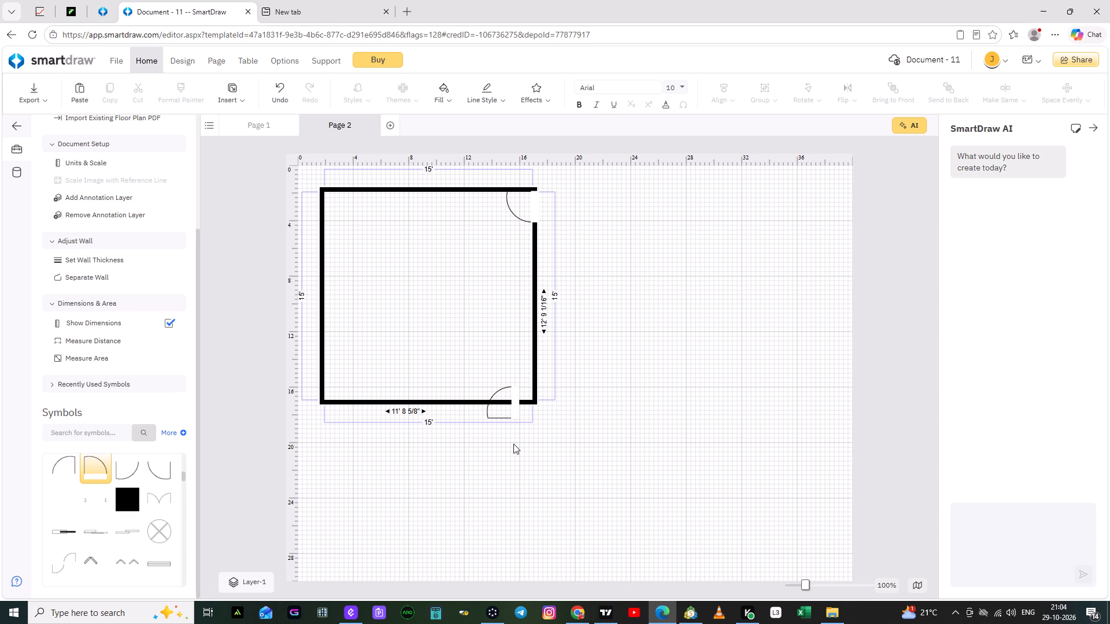
{"action": "left_click_drag", "start_coordinate": [503, 409], "coordinate": [513, 391]}
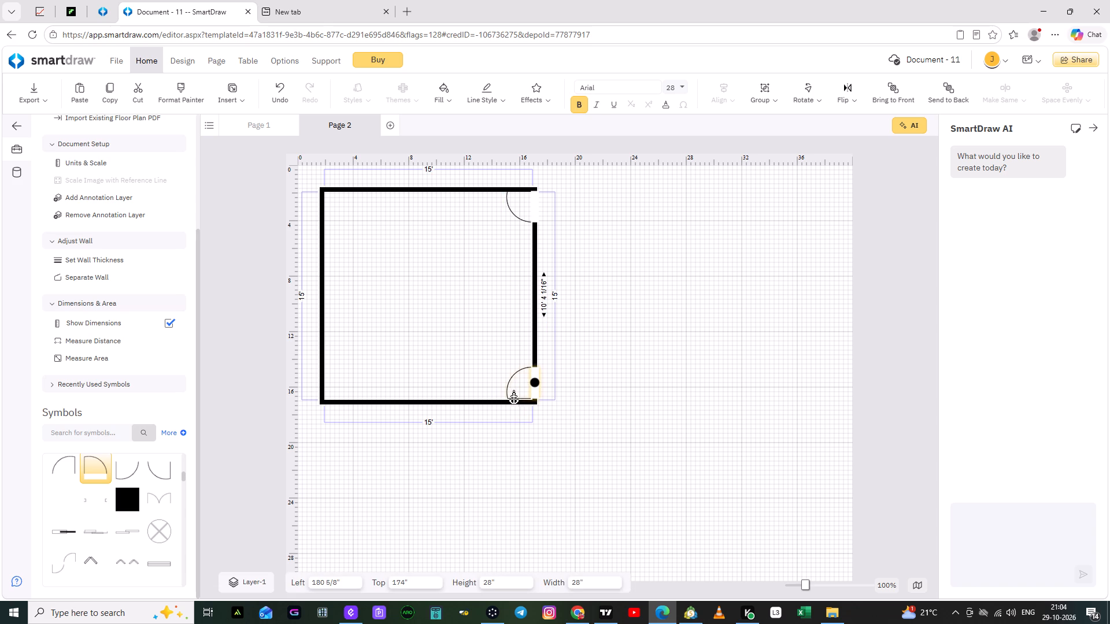
{"action": "left_click_drag", "start_coordinate": [513, 391], "coordinate": [513, 392]}
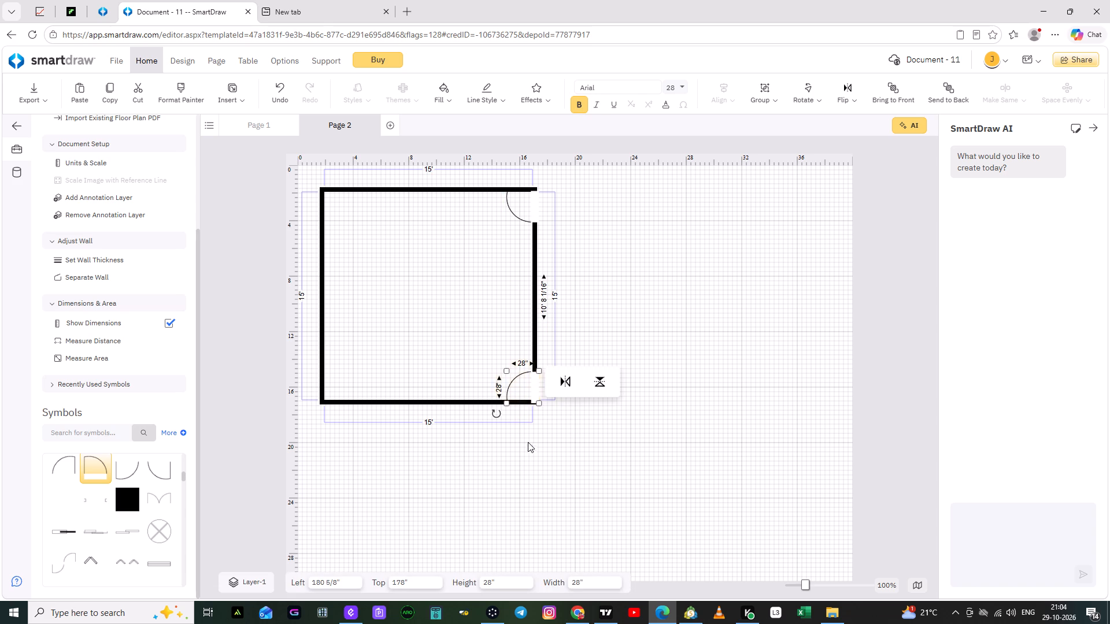
{"action": "left_click", "coordinate": [529, 443]}
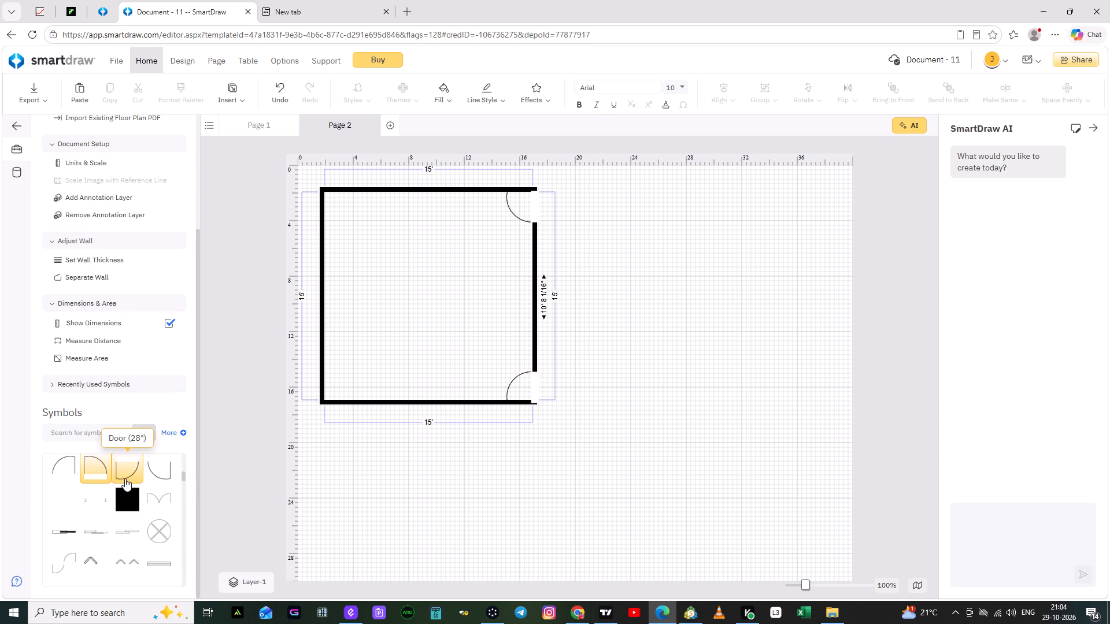
Add a second 15' by 15' Square Room against the first room's right wall, aligned along the top.
{"action": "scroll", "coordinate": [125, 478], "scroll_direction": "up", "scroll_amount": 9}
{"action": "left_click_drag", "start_coordinate": [97, 500], "coordinate": [570, 346]}
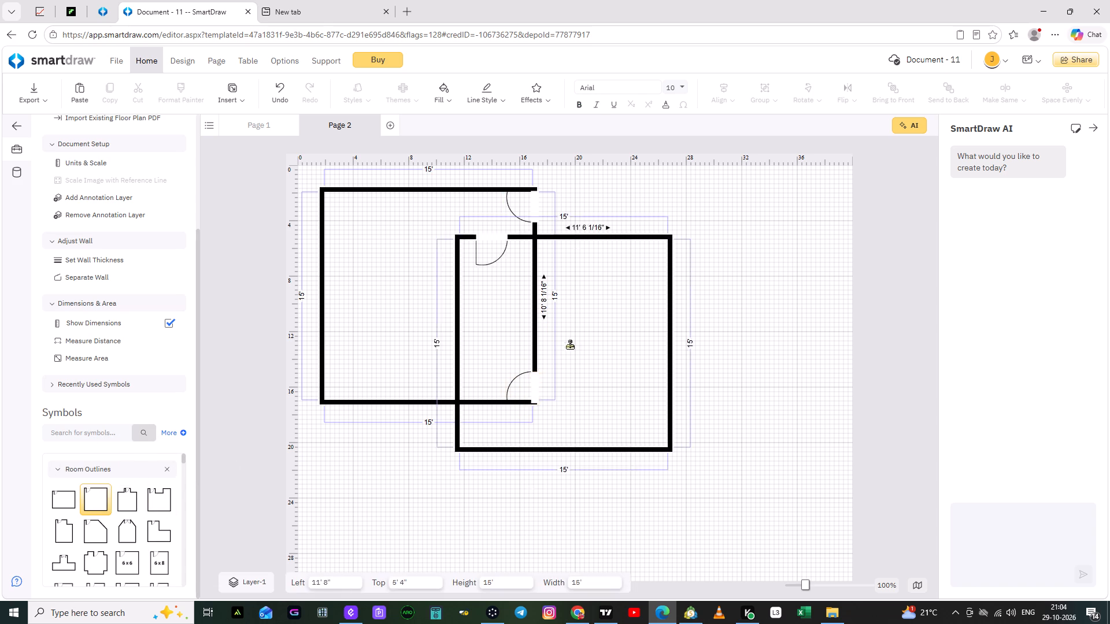
{"action": "left_click_drag", "start_coordinate": [570, 346], "coordinate": [649, 304]}
{"action": "left_click", "coordinate": [564, 454]}
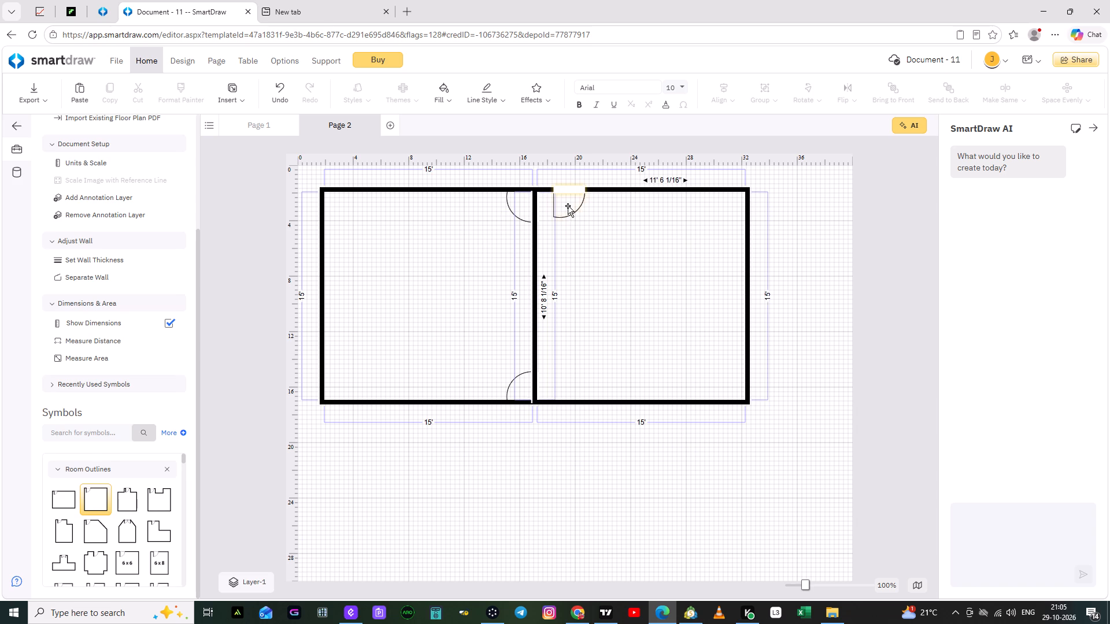
Move the second room's door to the lower end of the shared wall, rotated to mirror the first room's lower door.
{"action": "left_click_drag", "start_coordinate": [568, 206], "coordinate": [556, 384]}
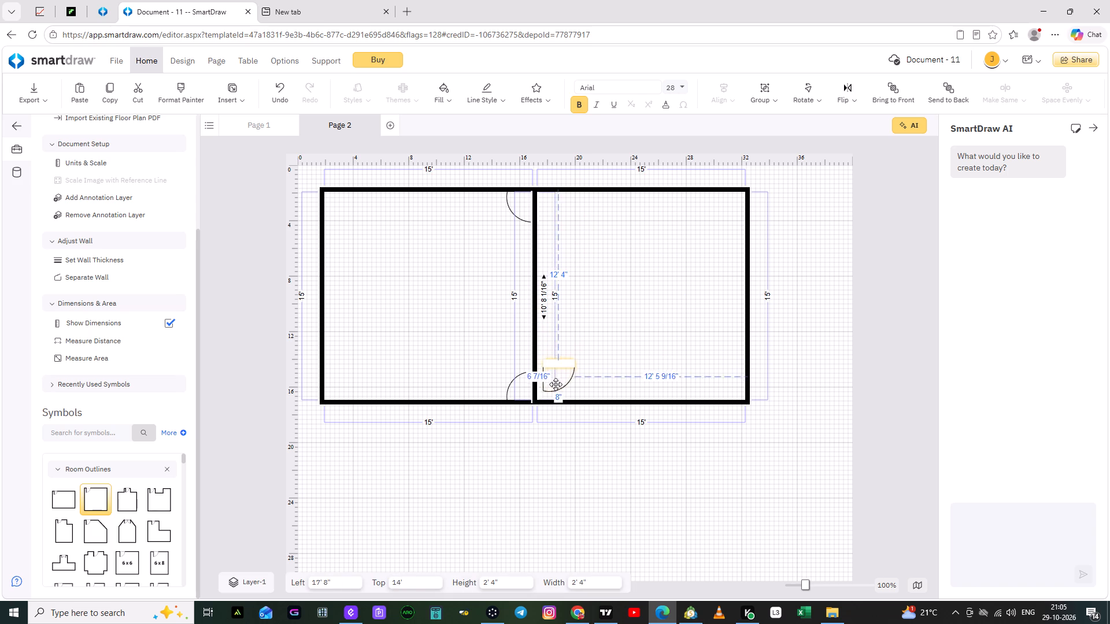
{"action": "left_click_drag", "start_coordinate": [556, 384], "coordinate": [556, 387]}
{"action": "left_click", "coordinate": [557, 388]}
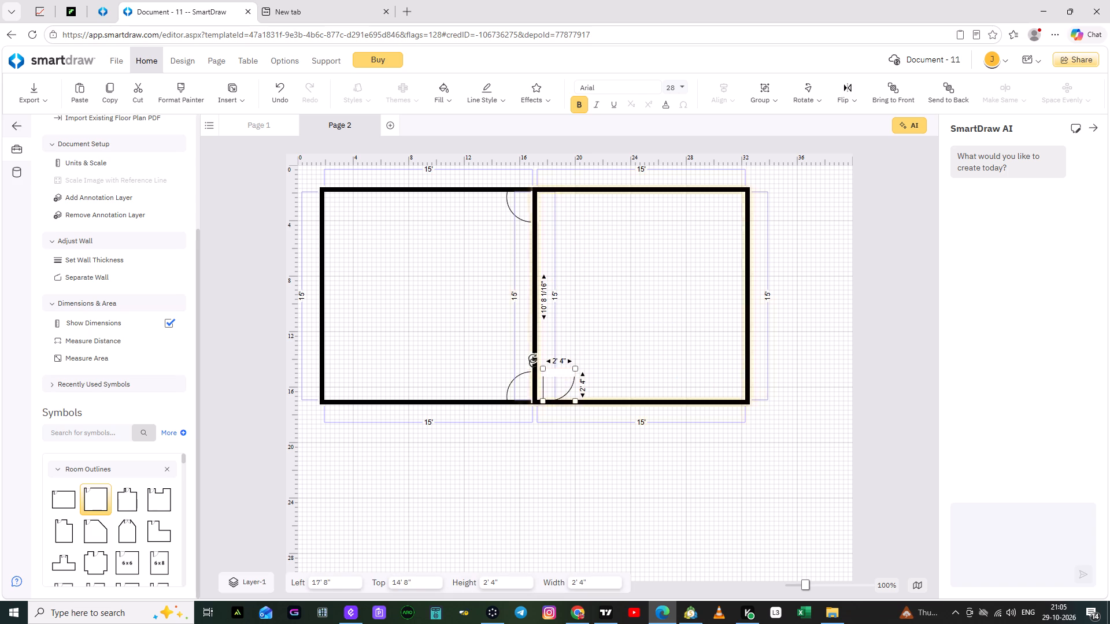
{"action": "left_click_drag", "start_coordinate": [531, 359], "coordinate": [597, 389]}
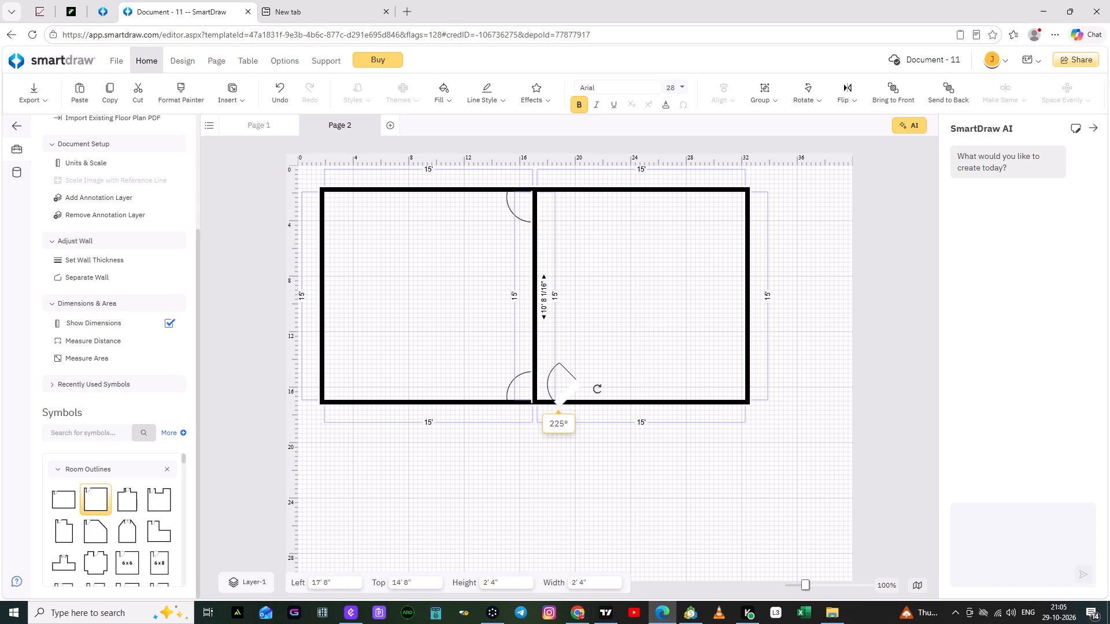
{"action": "left_click_drag", "start_coordinate": [597, 389], "coordinate": [543, 400]}
{"action": "left_click_drag", "start_coordinate": [561, 391], "coordinate": [553, 395]}
{"action": "left_click", "coordinate": [594, 348]}
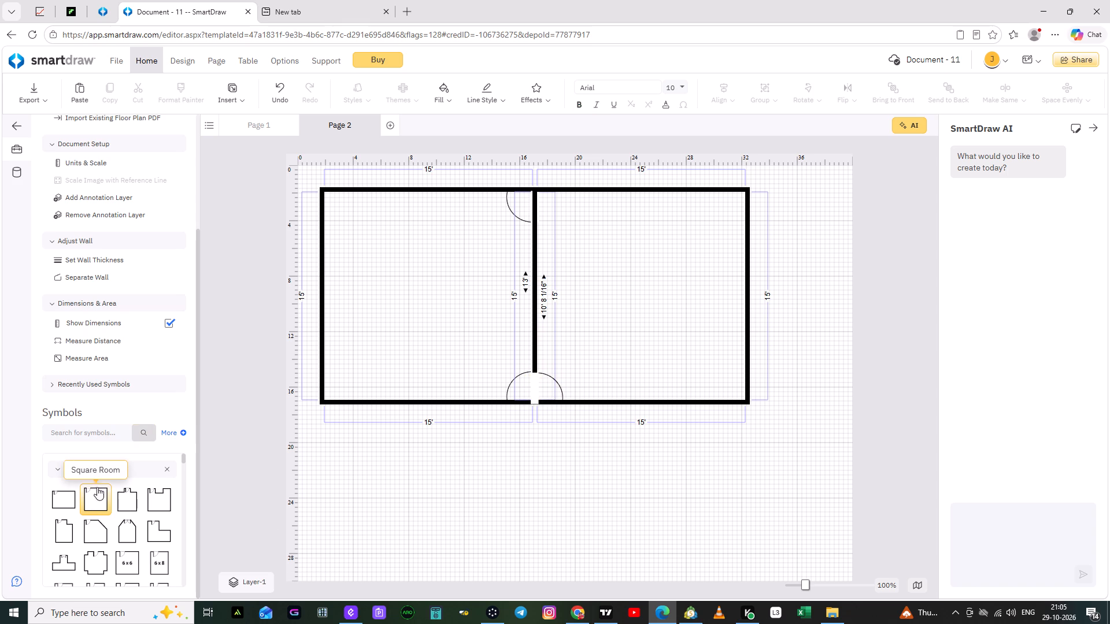
Place a 20' by 15' rectangular room outline below the first room, aligned with its left wall.
{"action": "left_click_drag", "start_coordinate": [69, 498], "coordinate": [423, 477]}
{"action": "left_click", "coordinate": [681, 473]}
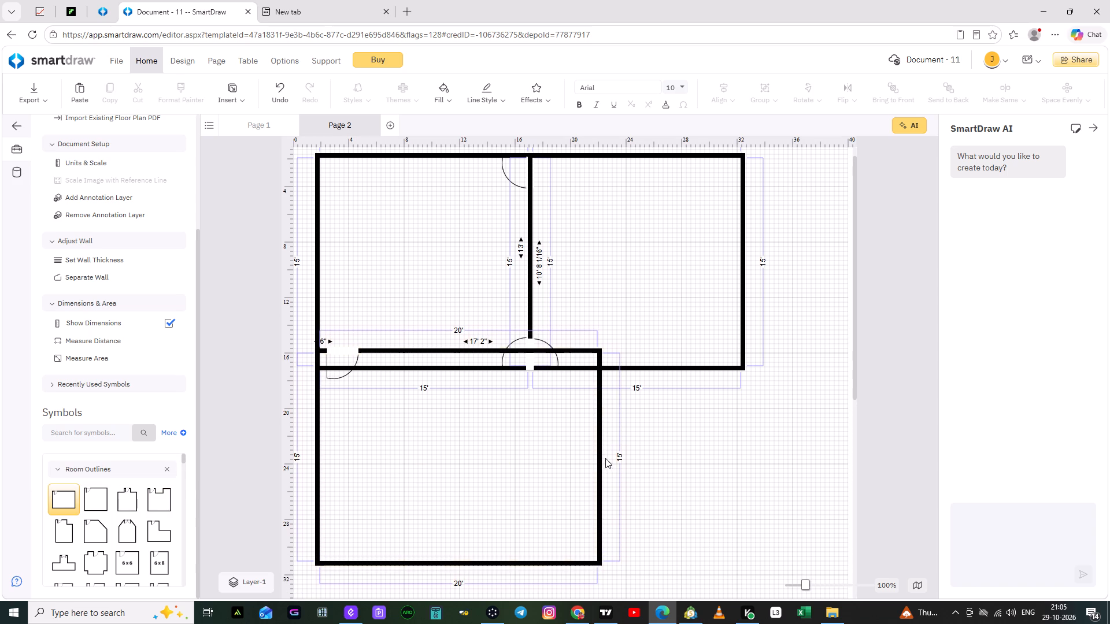
Resize the rectangular room to 18' 1" wide and 13' 8 1/2" high so its top wall meets the first room's bottom wall.
{"action": "left_click", "coordinate": [599, 455]}
{"action": "left_click_drag", "start_coordinate": [603, 457], "coordinate": [564, 456]}
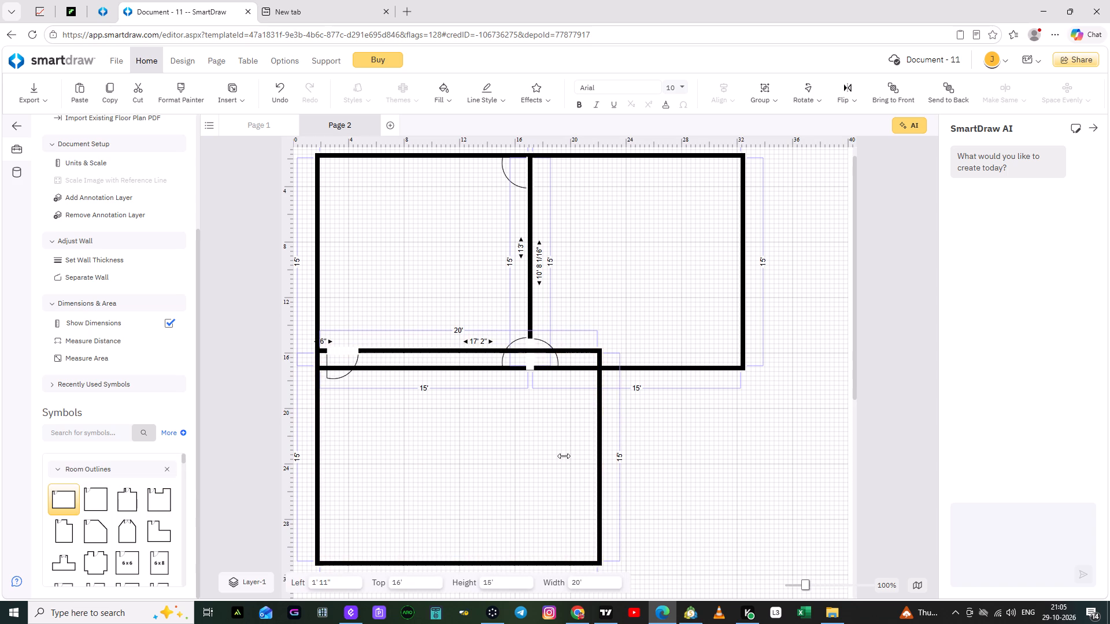
{"action": "left_click_drag", "start_coordinate": [564, 456], "coordinate": [518, 463]}
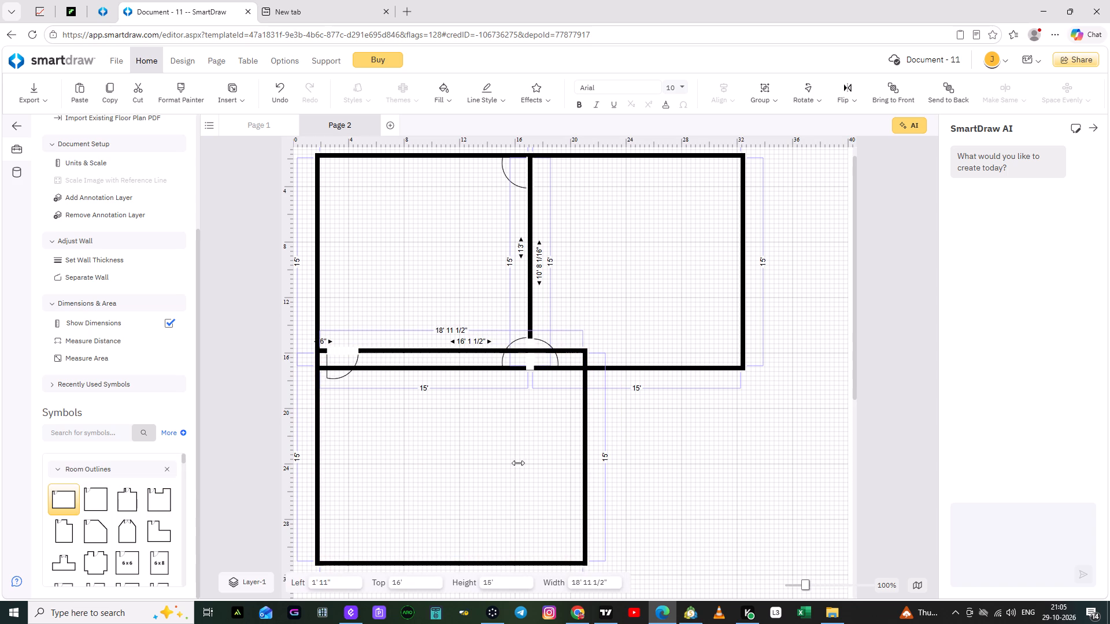
{"action": "left_click_drag", "start_coordinate": [518, 463], "coordinate": [491, 460]}
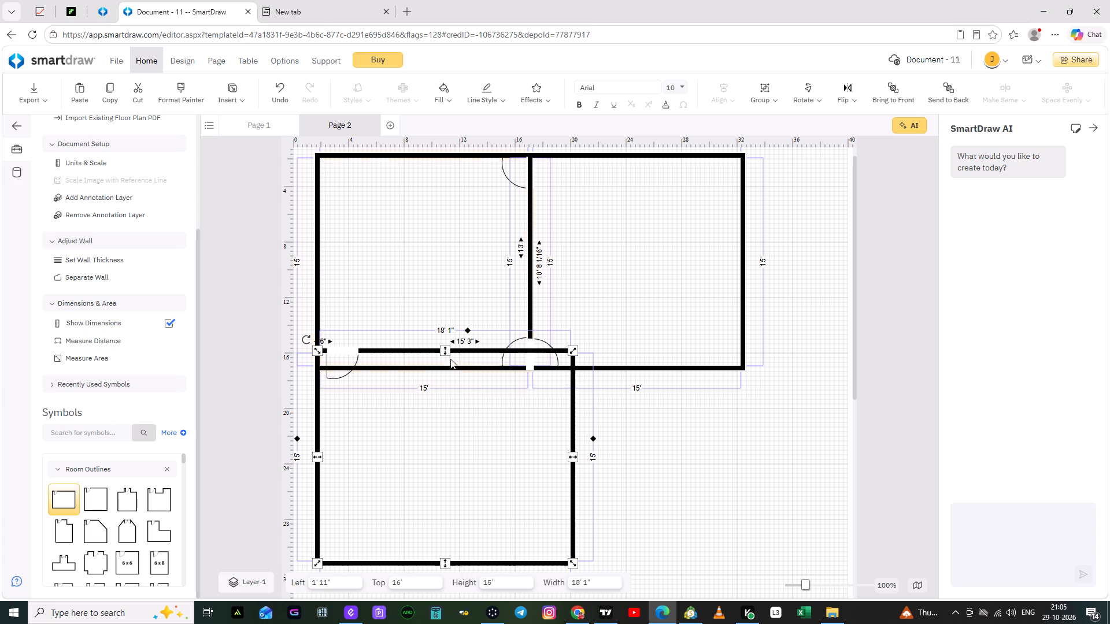
{"action": "left_click_drag", "start_coordinate": [445, 352], "coordinate": [452, 370]}
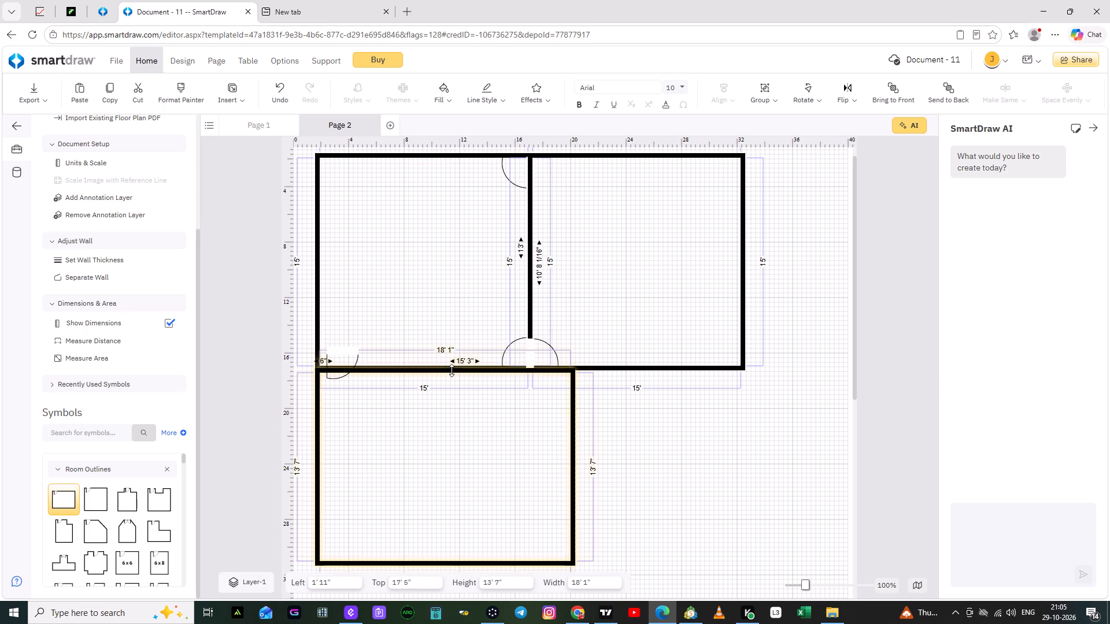
{"action": "left_click_drag", "start_coordinate": [452, 370], "coordinate": [450, 368]}
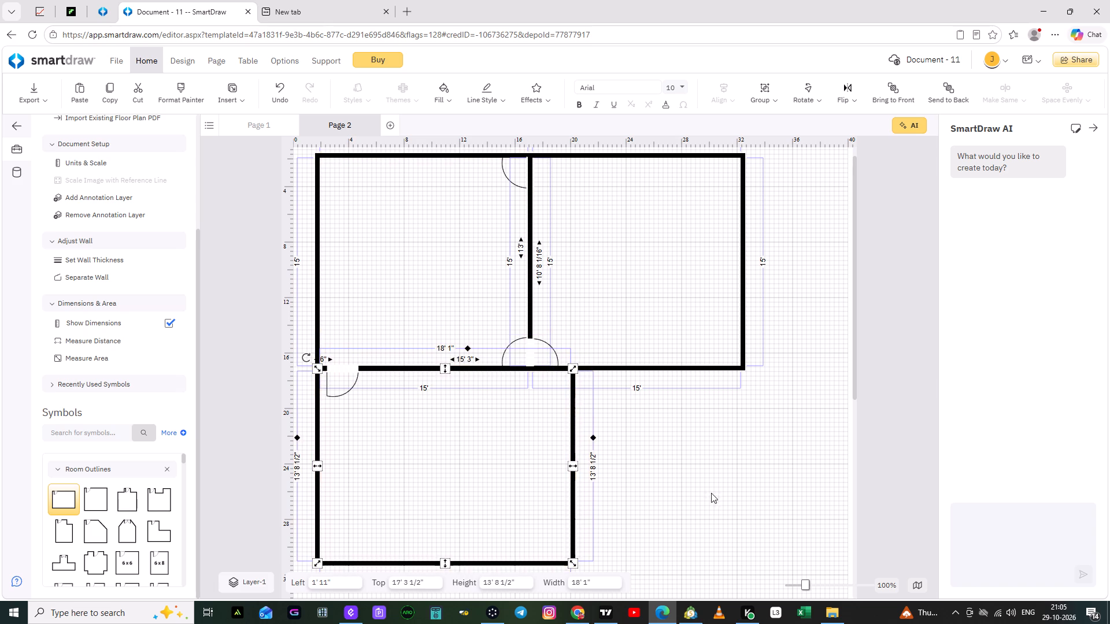
{"action": "left_click", "coordinate": [721, 495]}
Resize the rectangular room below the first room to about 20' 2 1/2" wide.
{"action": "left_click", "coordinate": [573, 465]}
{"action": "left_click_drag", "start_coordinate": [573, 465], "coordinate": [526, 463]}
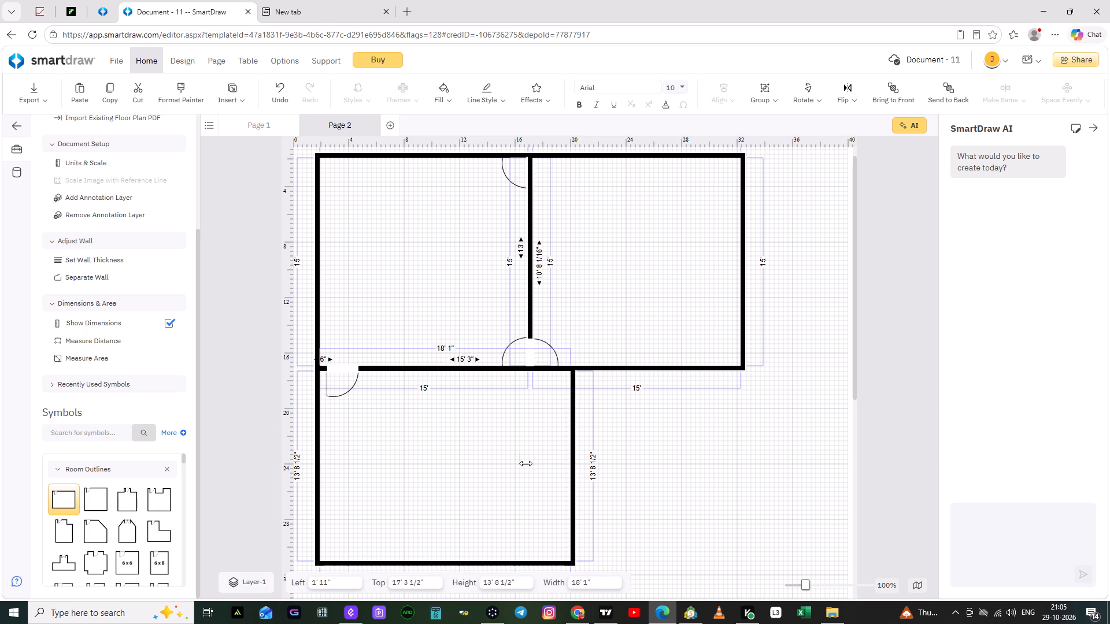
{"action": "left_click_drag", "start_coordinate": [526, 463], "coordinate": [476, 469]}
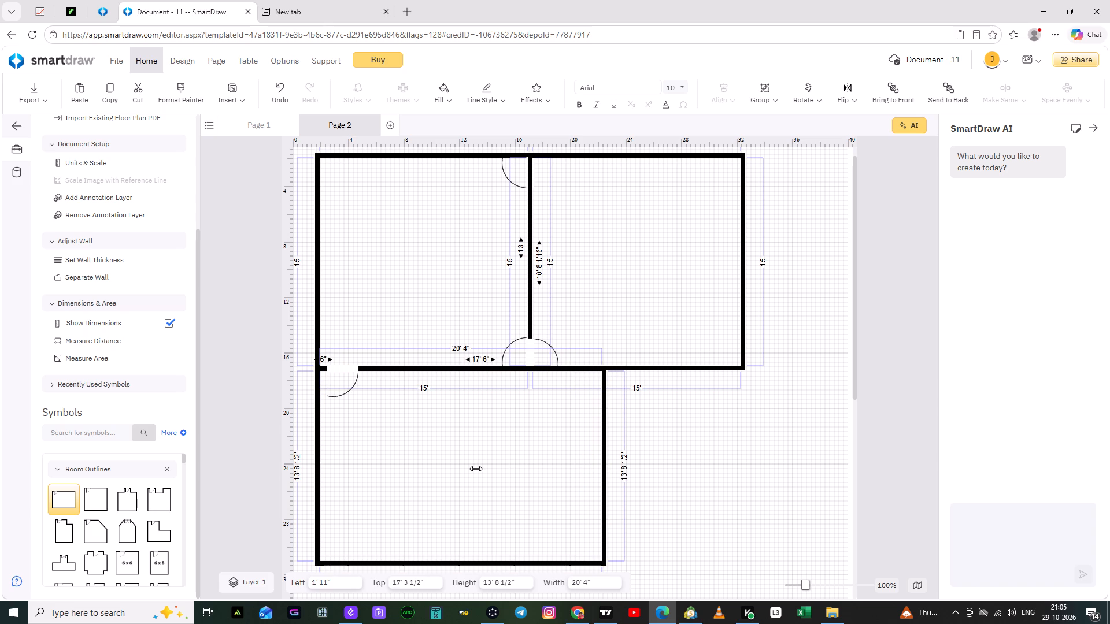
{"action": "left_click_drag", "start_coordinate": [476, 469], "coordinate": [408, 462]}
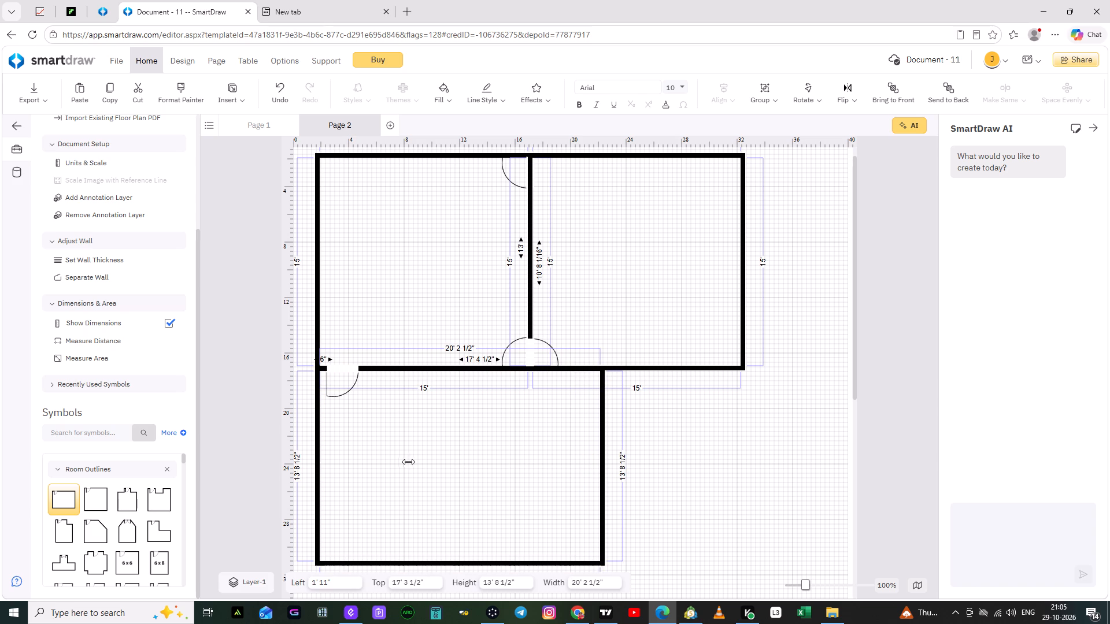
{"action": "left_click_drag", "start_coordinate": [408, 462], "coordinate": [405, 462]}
Cut the rectangular room from below the first room.
{"action": "left_click", "coordinate": [601, 475]}
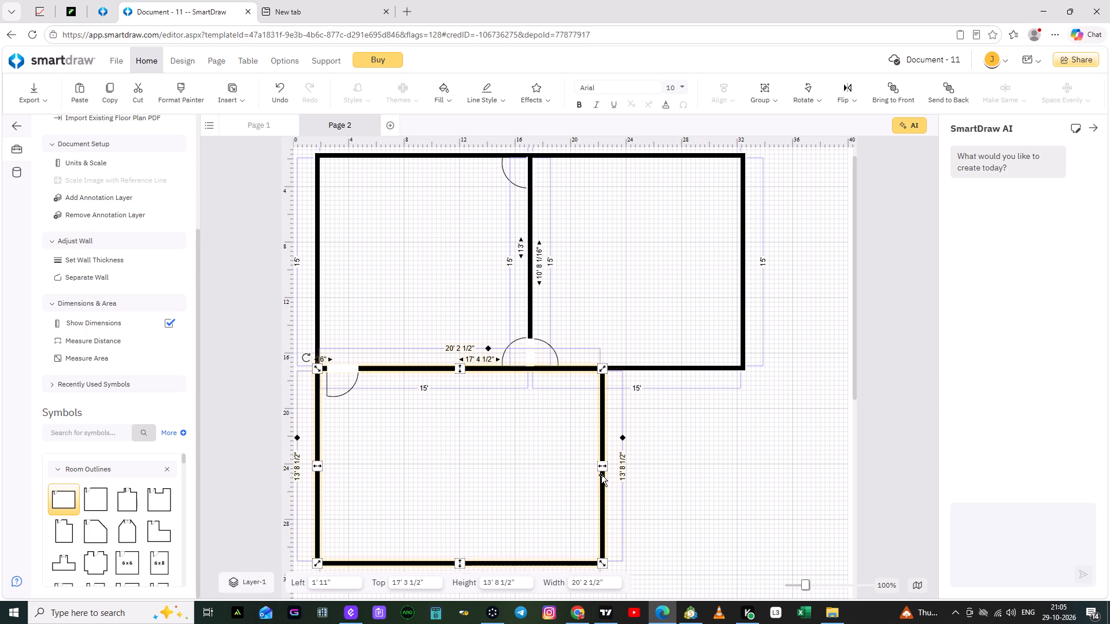
{"action": "scroll", "coordinate": [601, 475], "scroll_direction": "up", "scroll_amount": 1}
{"action": "right_click", "coordinate": [601, 475]}
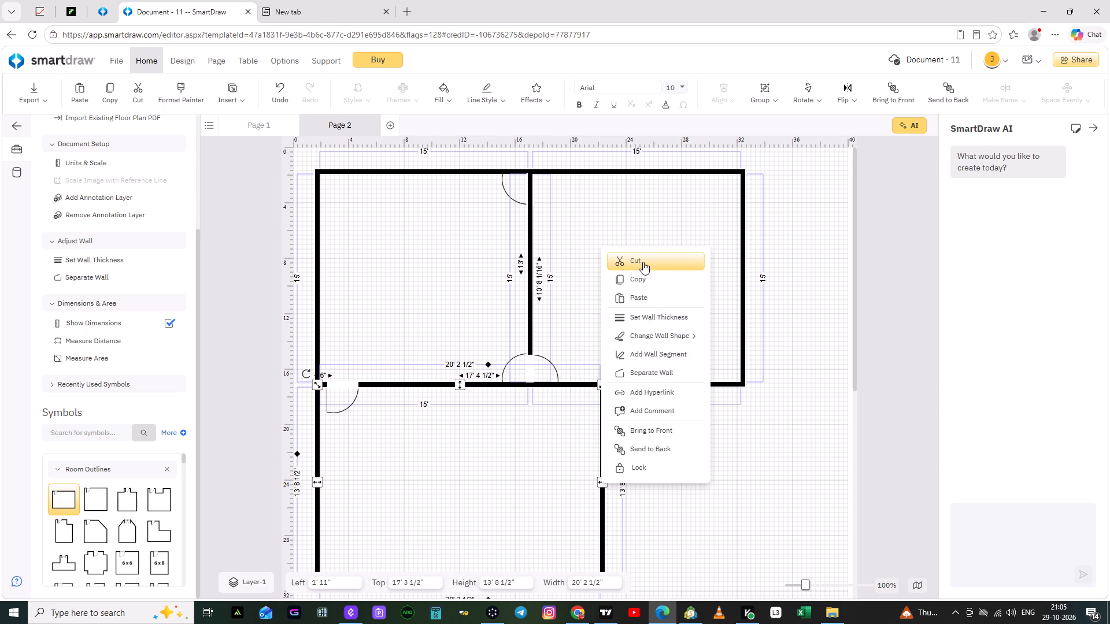
{"action": "left_click", "coordinate": [643, 257]}
Add a 15' by 15' Square Room directly below the first room, with their left walls aligned and horizontal walls meeting.
{"action": "scroll", "coordinate": [712, 462], "scroll_direction": "down", "scroll_amount": 2}
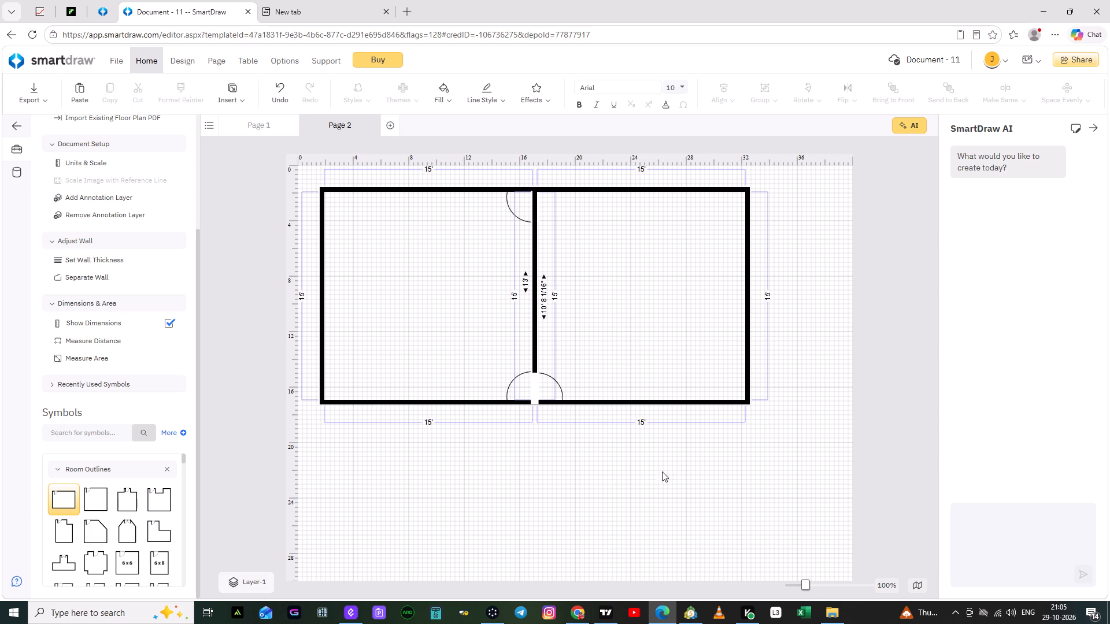
{"action": "scroll", "coordinate": [644, 470], "scroll_direction": "down", "scroll_amount": 2}
{"action": "left_click", "coordinate": [97, 511]}
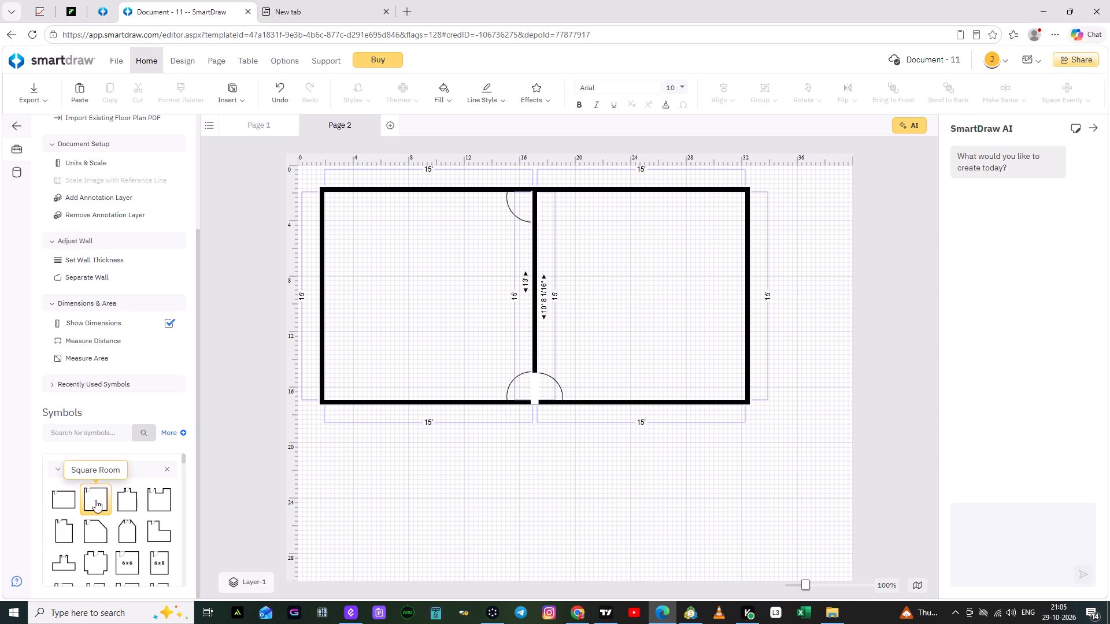
{"action": "left_click_drag", "start_coordinate": [95, 500], "coordinate": [398, 508]}
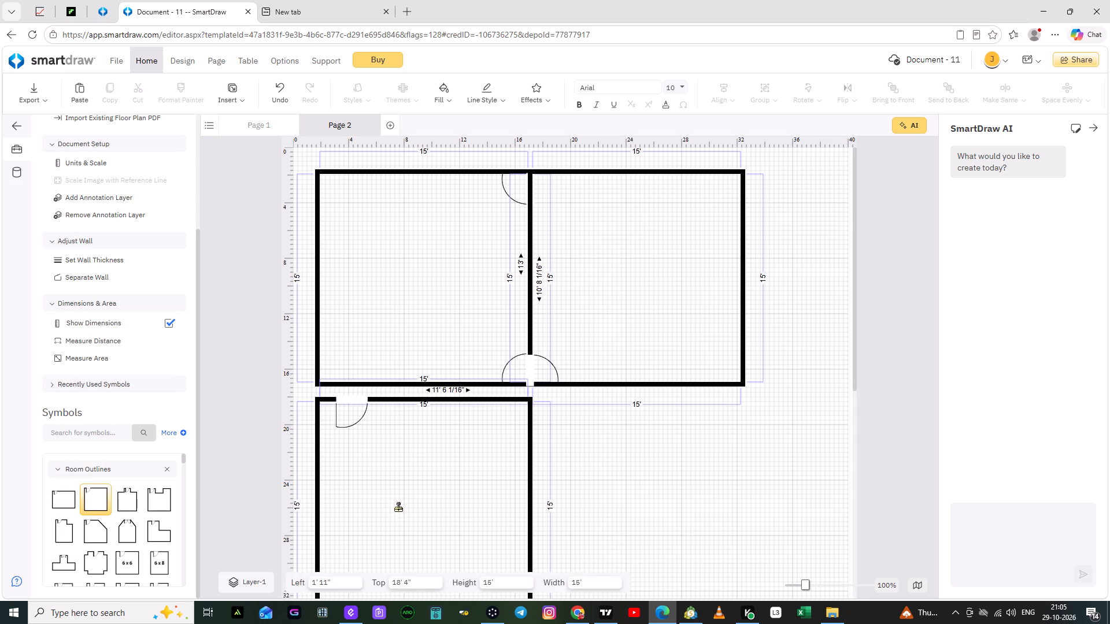
{"action": "left_click_drag", "start_coordinate": [398, 508], "coordinate": [396, 502]}
{"action": "left_click", "coordinate": [578, 457]}
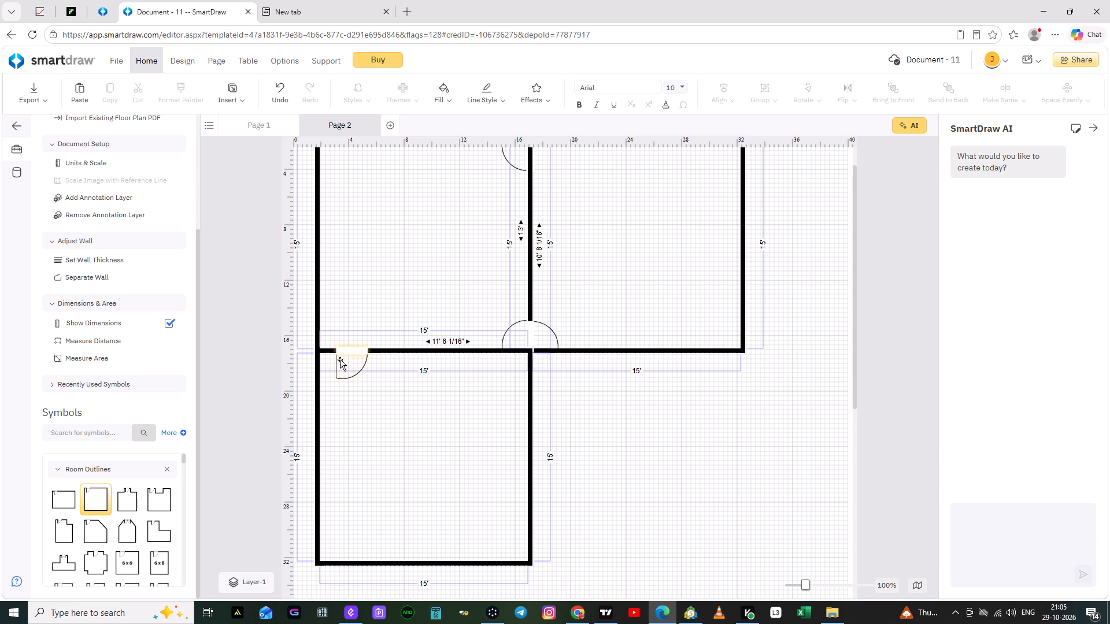
Move the lower room's door to the upper end of its right wall, rotated to open into that room.
{"action": "left_click_drag", "start_coordinate": [347, 367], "coordinate": [494, 416]}
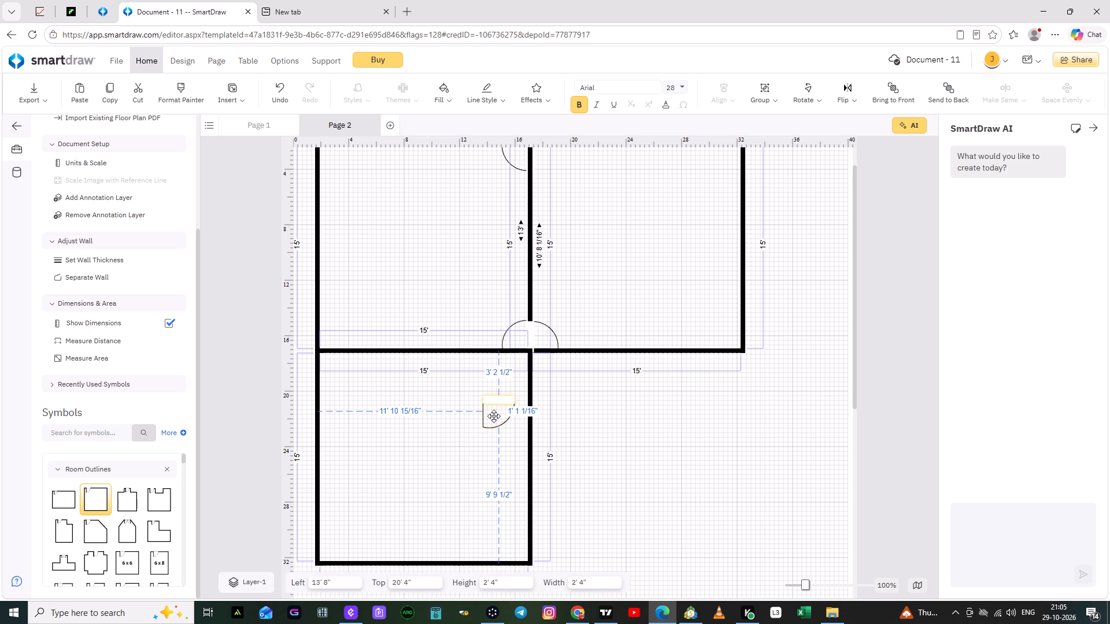
{"action": "left_click_drag", "start_coordinate": [494, 416], "coordinate": [500, 399]}
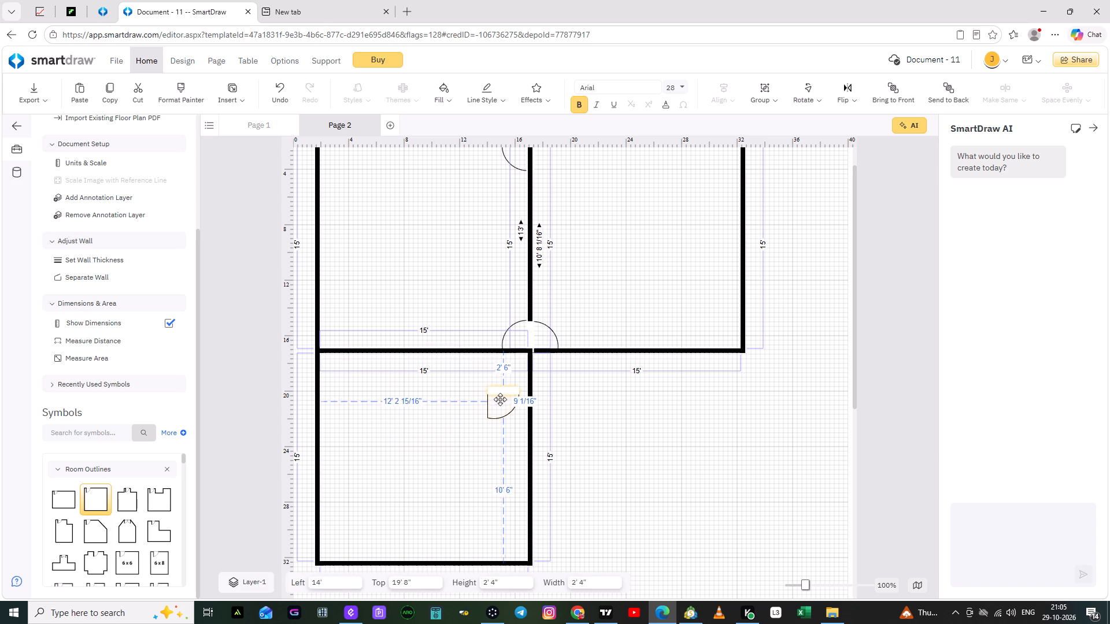
{"action": "left_click_drag", "start_coordinate": [500, 399], "coordinate": [510, 373]}
{"action": "left_click", "coordinate": [510, 373]}
{"action": "left_click_drag", "start_coordinate": [487, 335], "coordinate": [544, 336]}
{"action": "left_click", "coordinate": [485, 432]}
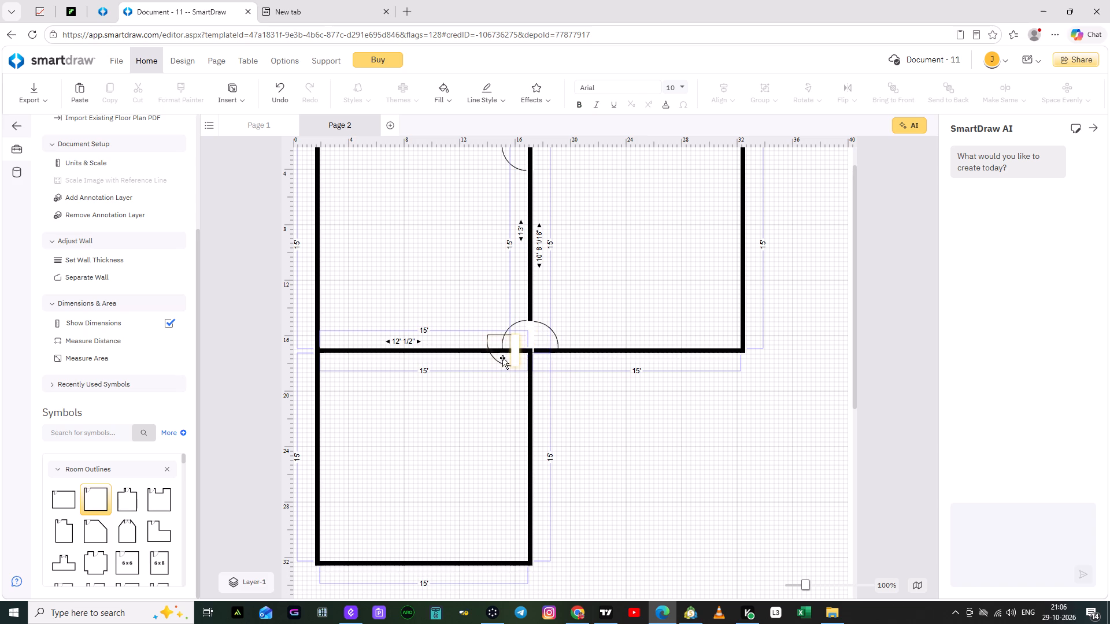
{"action": "left_click_drag", "start_coordinate": [502, 356], "coordinate": [506, 370]}
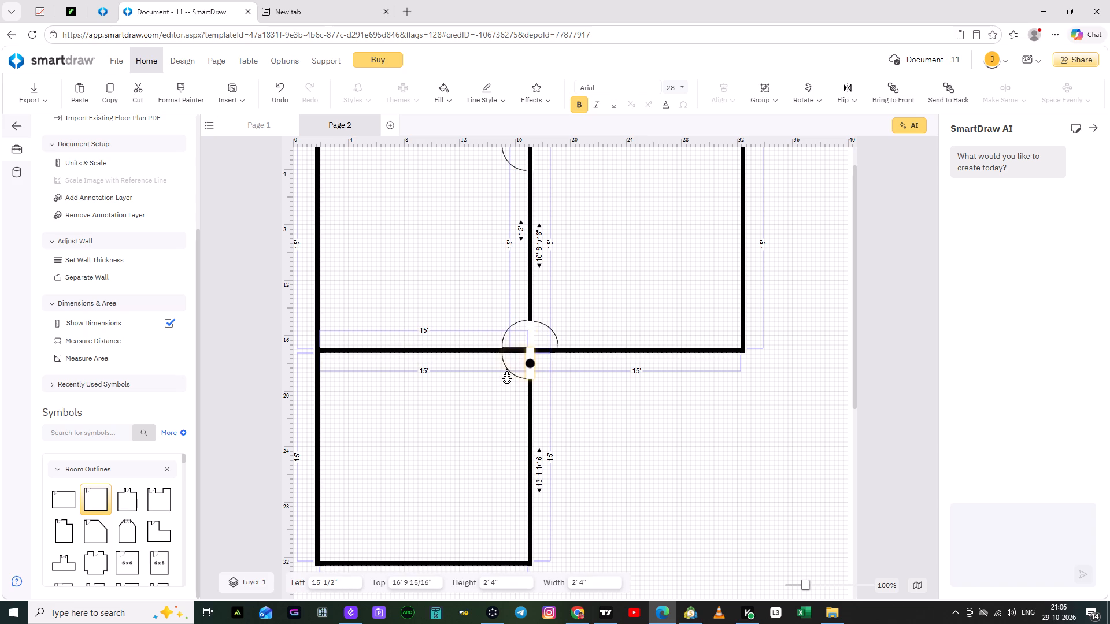
{"action": "left_click_drag", "start_coordinate": [506, 370], "coordinate": [508, 371]}
{"action": "left_click", "coordinate": [650, 441]}
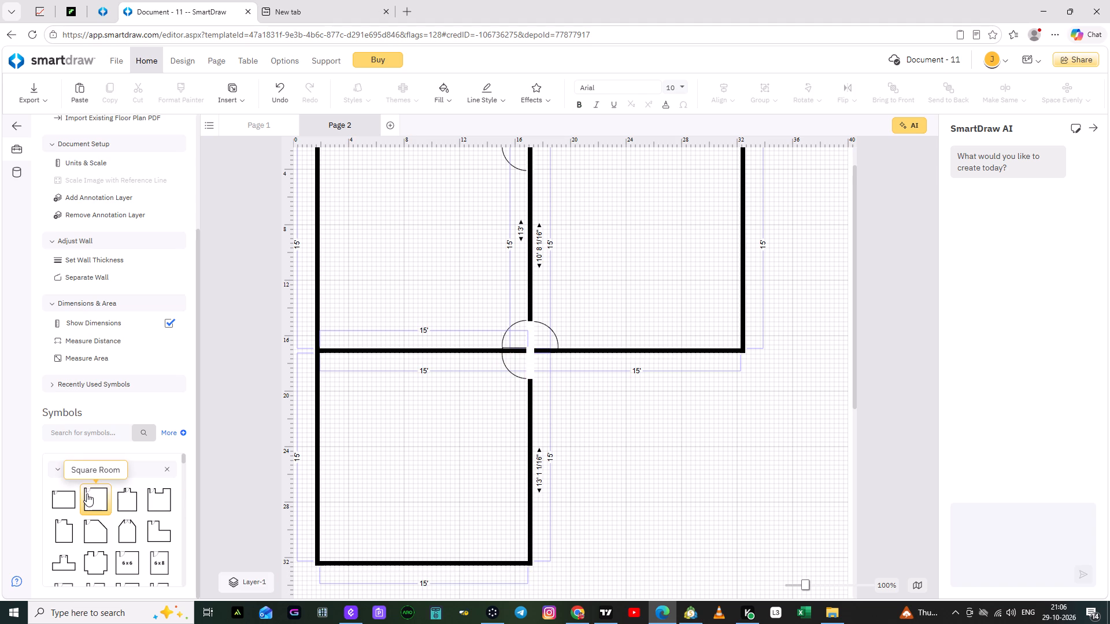
Add a fourth 15' by 15' Square Room below the second room, completing a two-by-two block of rooms.
{"action": "left_click_drag", "start_coordinate": [87, 493], "coordinate": [602, 503]}
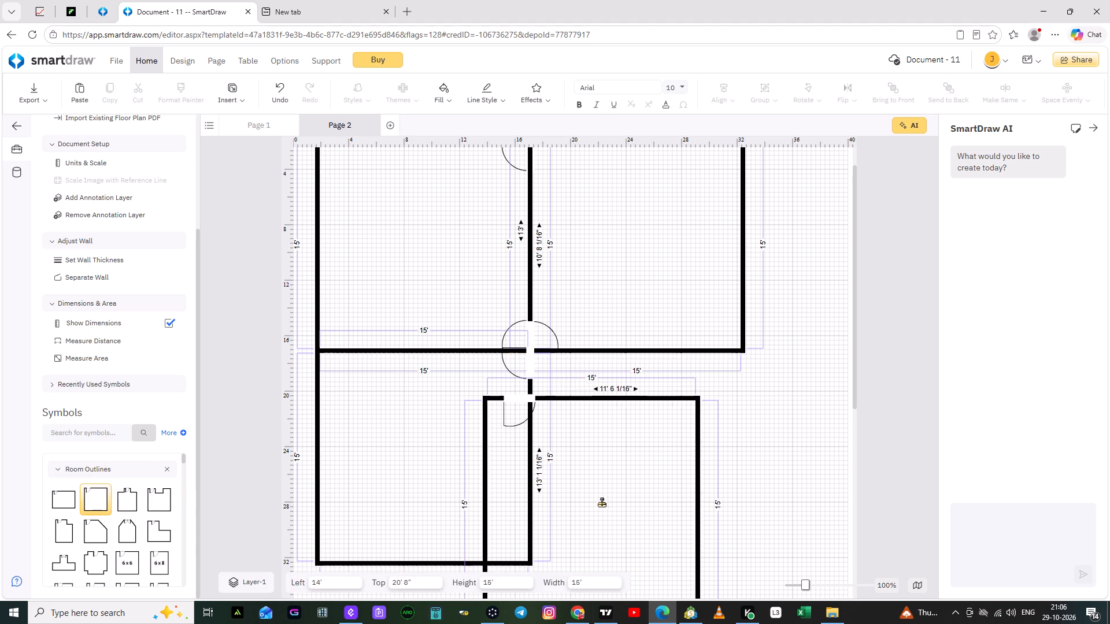
{"action": "left_click_drag", "start_coordinate": [602, 503], "coordinate": [652, 470]}
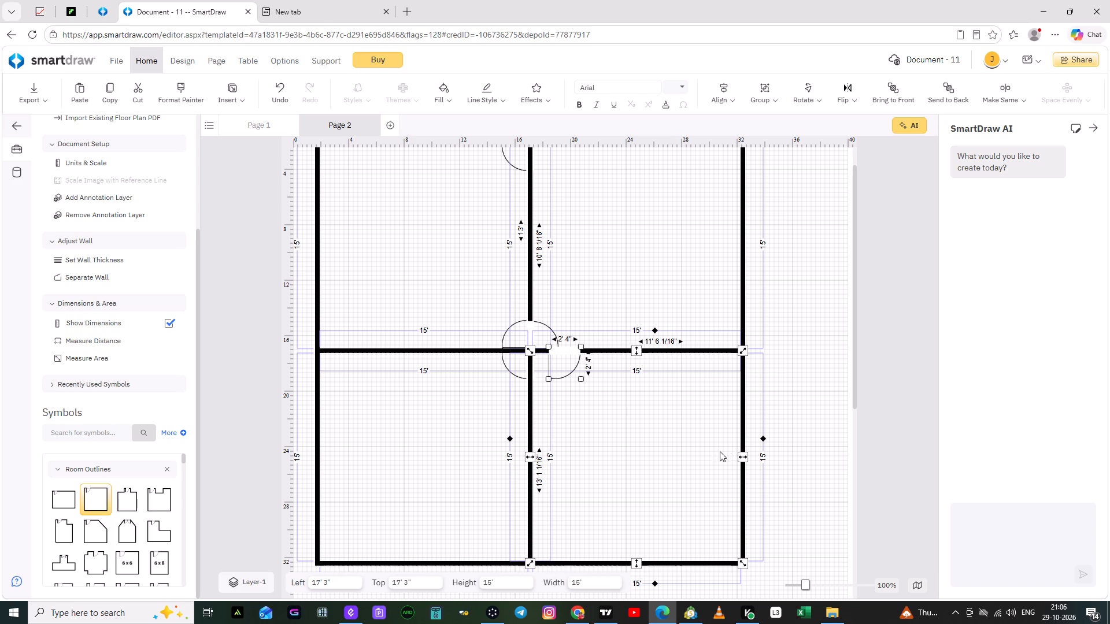
{"action": "left_click", "coordinate": [799, 408]}
Place a California King Bed in the upper-left corner of the first room, with its headboard against the top wall.
{"action": "left_click_drag", "start_coordinate": [853, 318], "coordinate": [861, 351]}
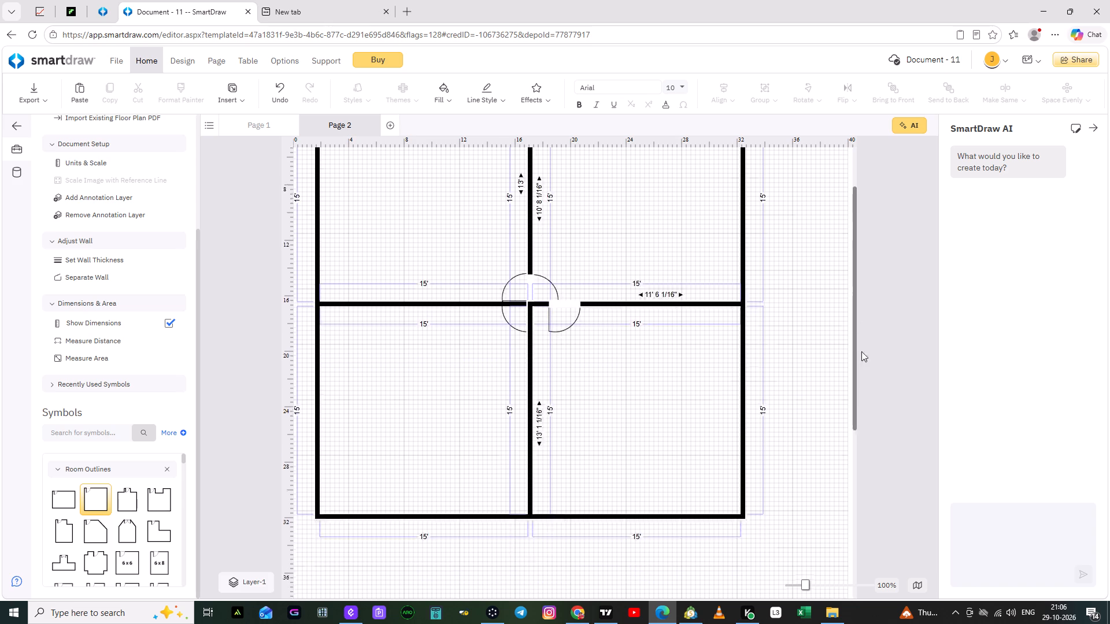
{"action": "left_click_drag", "start_coordinate": [861, 351], "coordinate": [886, 266]}
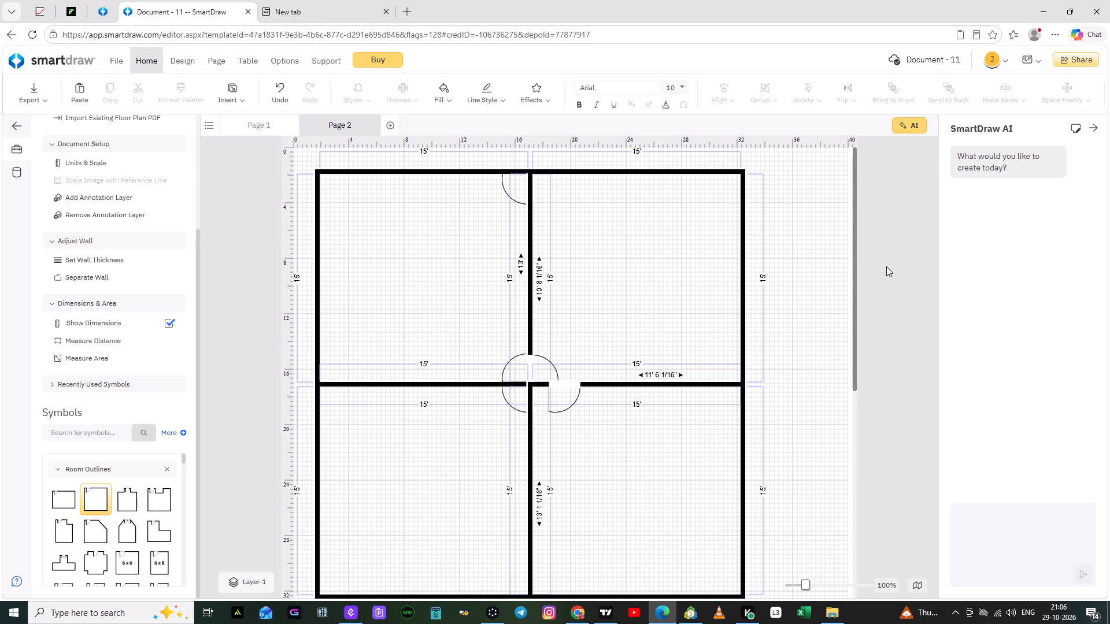
{"action": "left_click_drag", "start_coordinate": [886, 266], "coordinate": [882, 274]}
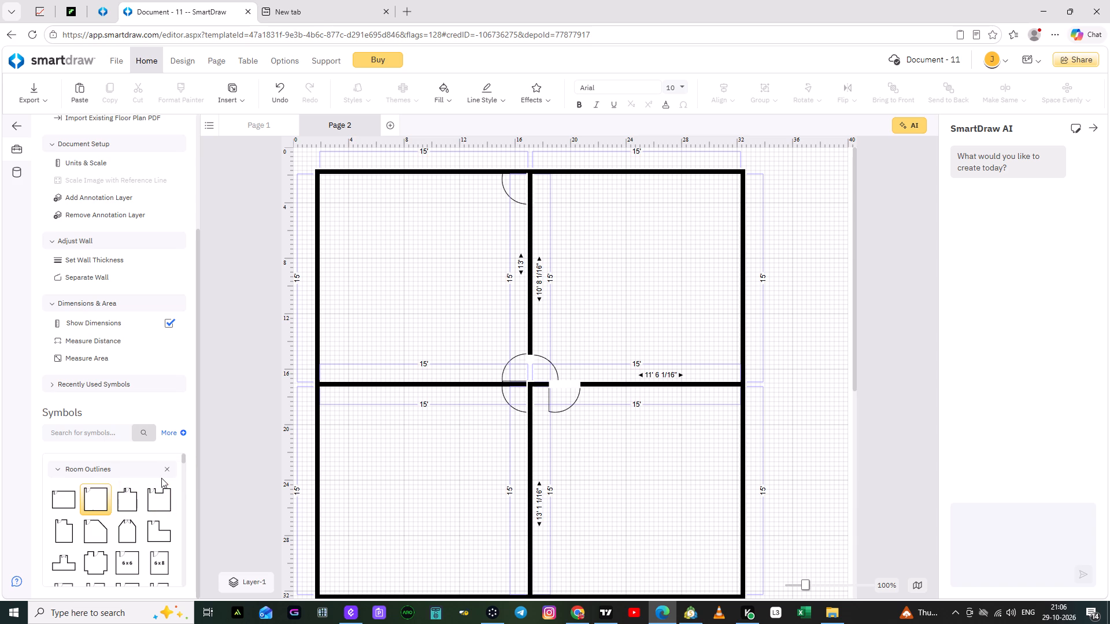
{"action": "scroll", "coordinate": [156, 485], "scroll_direction": "down", "scroll_amount": 1}
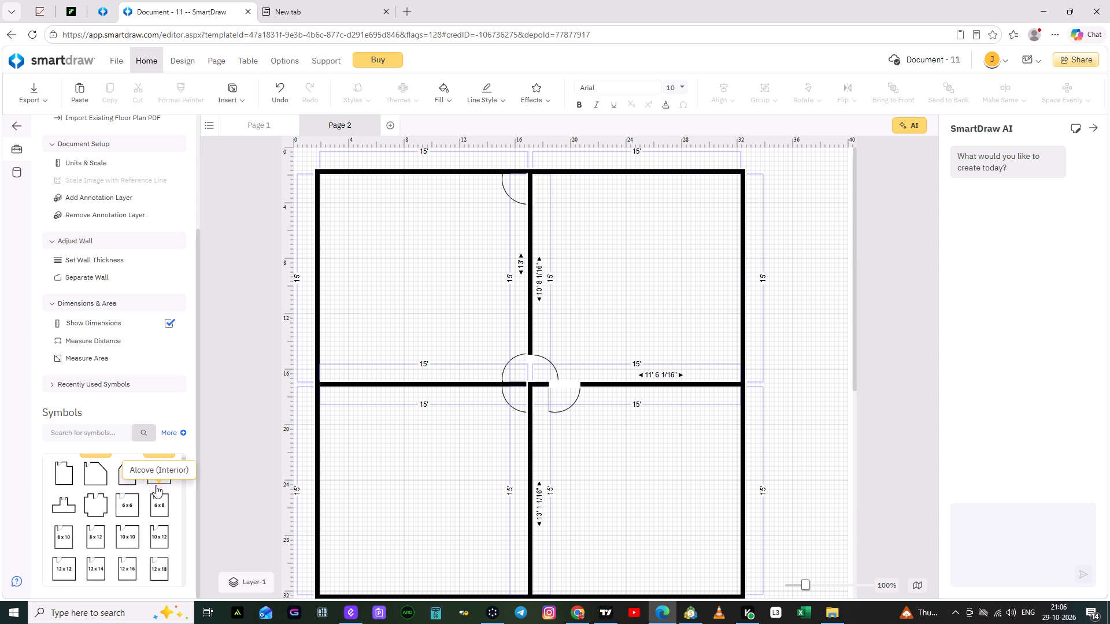
{"action": "scroll", "coordinate": [156, 485], "scroll_direction": "down", "scroll_amount": 4}
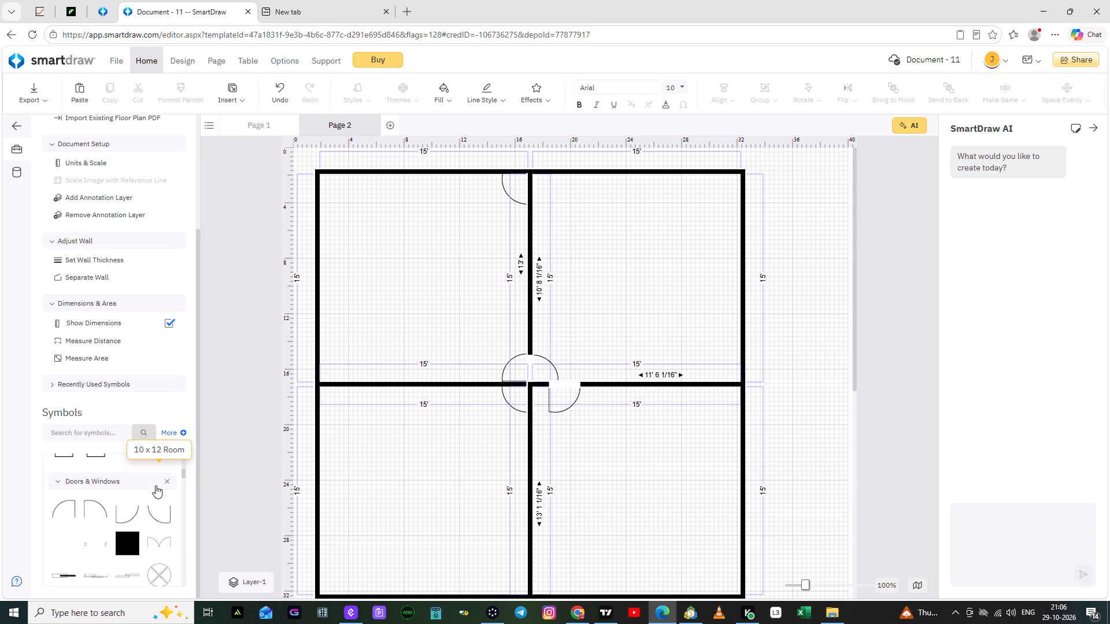
{"action": "scroll", "coordinate": [156, 485], "scroll_direction": "down", "scroll_amount": 1}
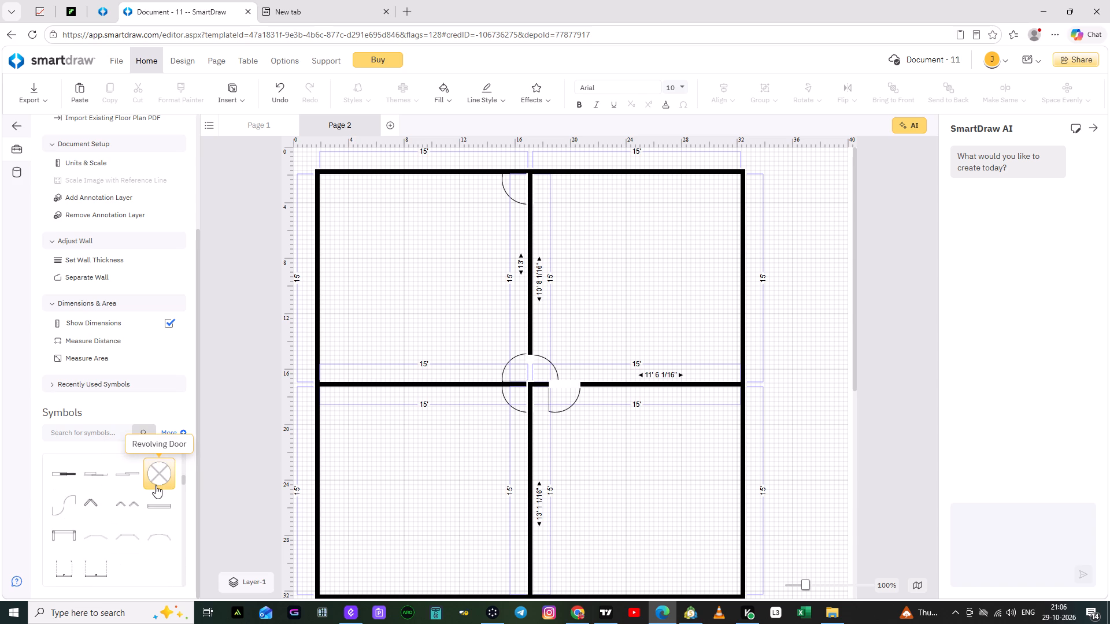
{"action": "scroll", "coordinate": [156, 485], "scroll_direction": "down", "scroll_amount": 4}
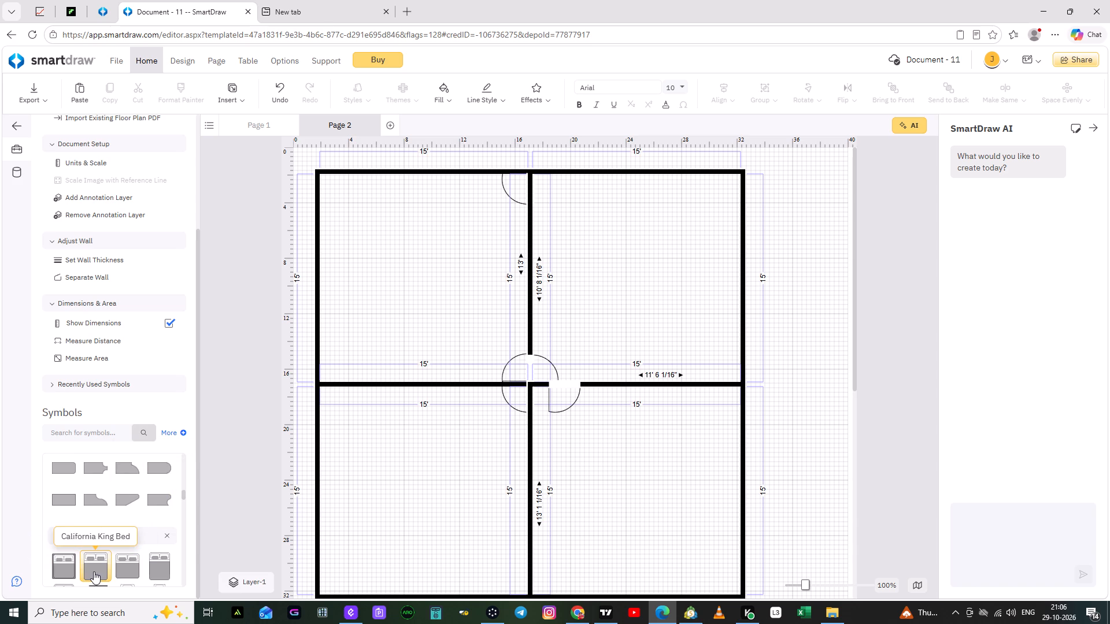
{"action": "left_click_drag", "start_coordinate": [97, 571], "coordinate": [389, 236]}
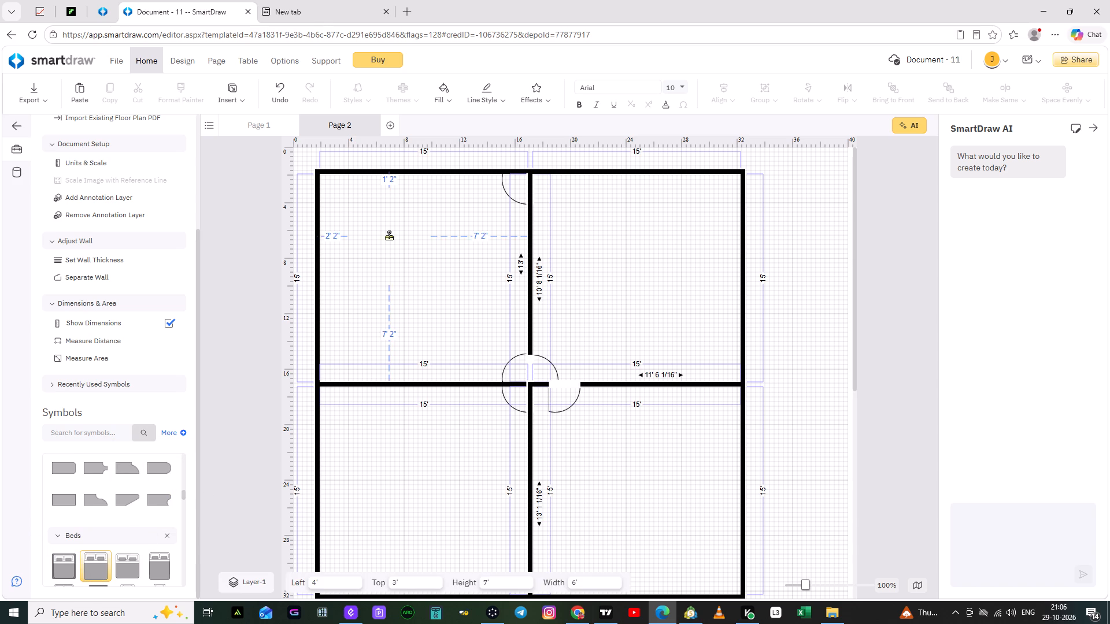
{"action": "left_click_drag", "start_coordinate": [389, 236], "coordinate": [364, 222]}
{"action": "left_click", "coordinate": [457, 329]}
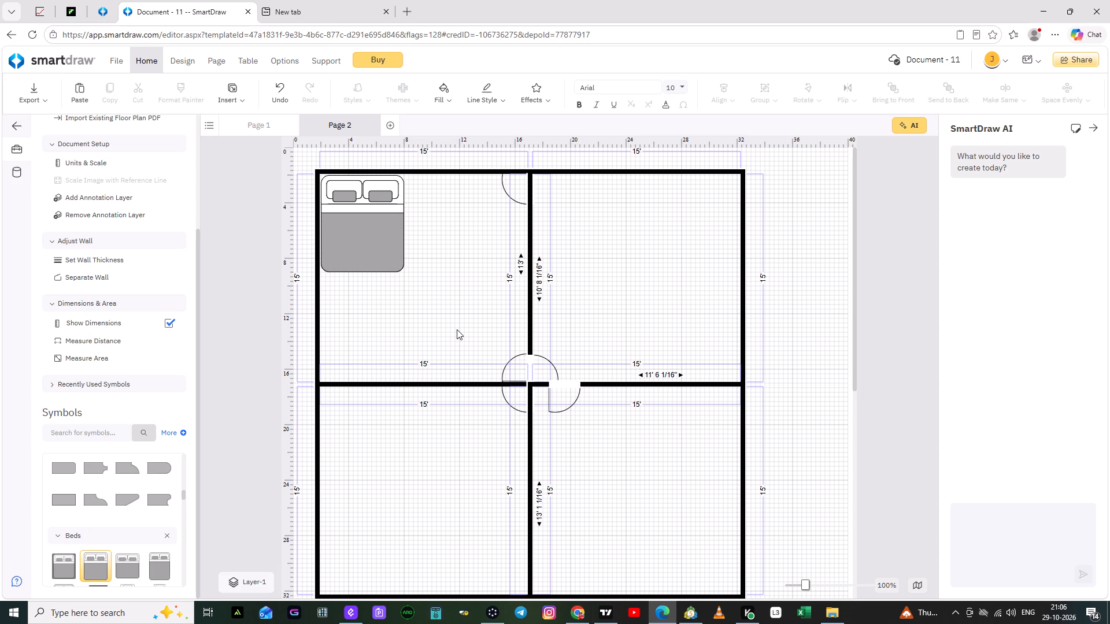
Add a 6' 2" by 3' 4" Loveseat below the bed in the first room.
{"action": "scroll", "coordinate": [114, 505], "scroll_direction": "down", "scroll_amount": 3}
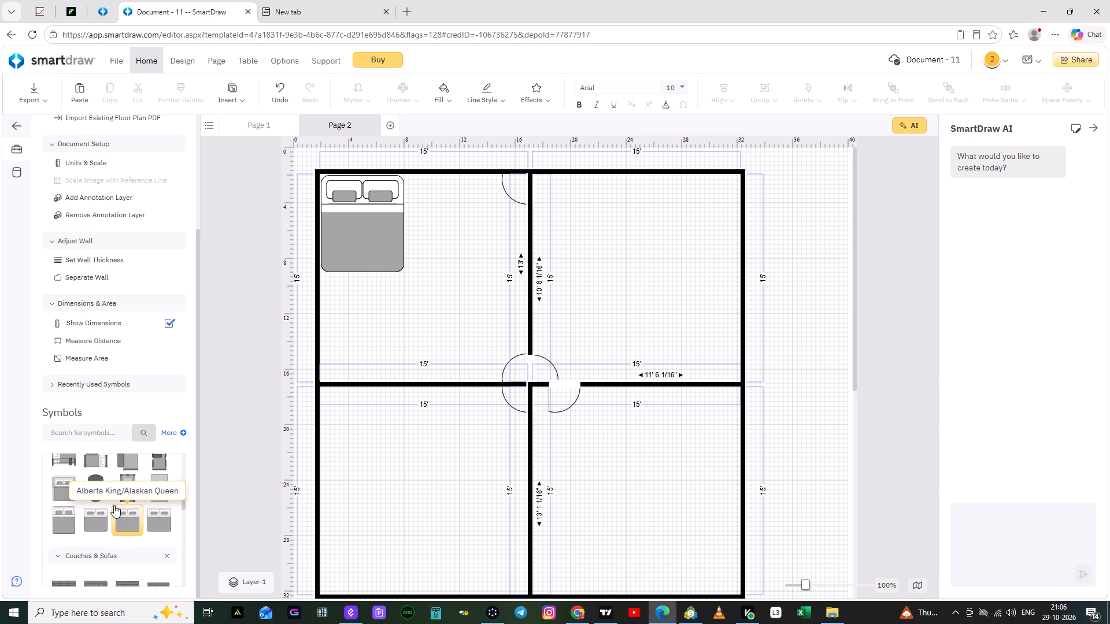
{"action": "scroll", "coordinate": [114, 505], "scroll_direction": "down", "scroll_amount": 2}
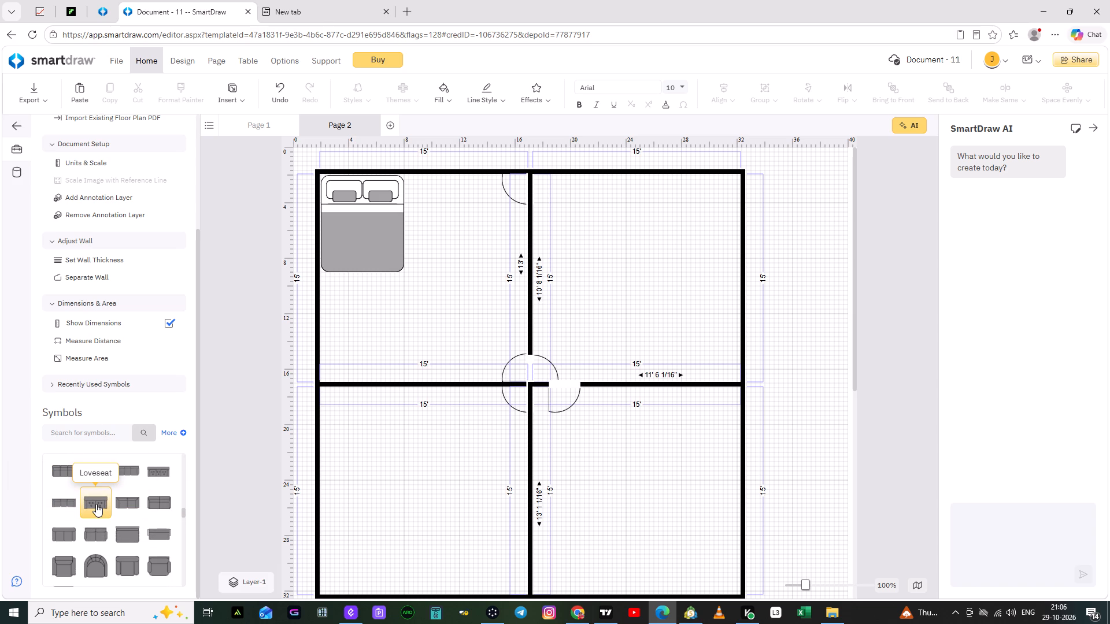
{"action": "left_click_drag", "start_coordinate": [98, 503], "coordinate": [388, 335]}
{"action": "left_click", "coordinate": [398, 341]}
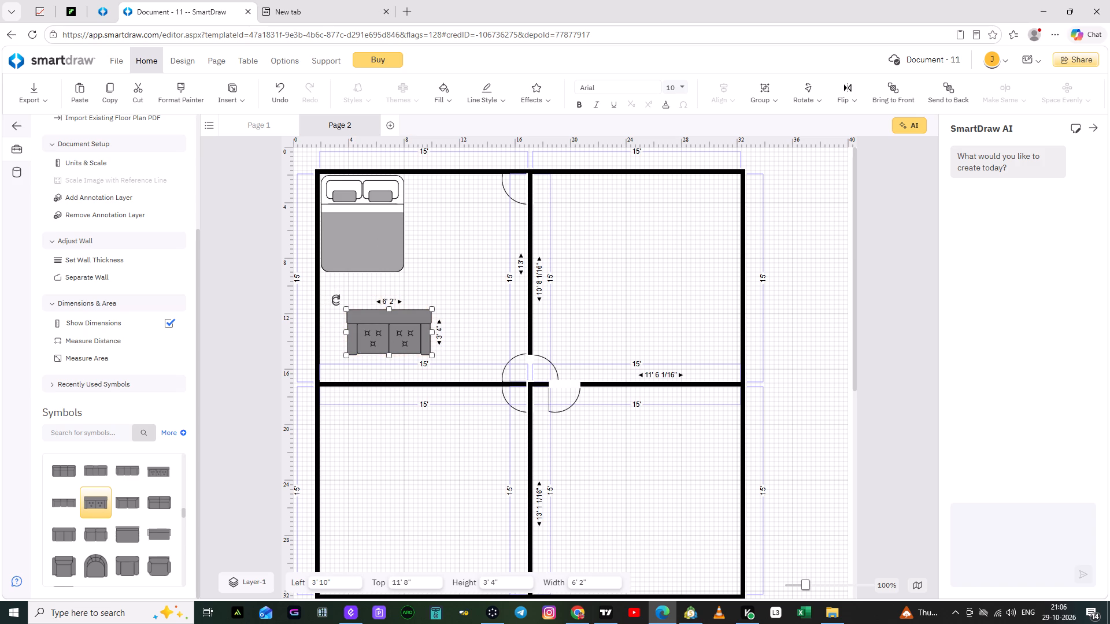
Turn the loveseat so its back faces the first room's bottom wall and fit it into the lower-left corner.
{"action": "left_click_drag", "start_coordinate": [336, 301], "coordinate": [423, 348]}
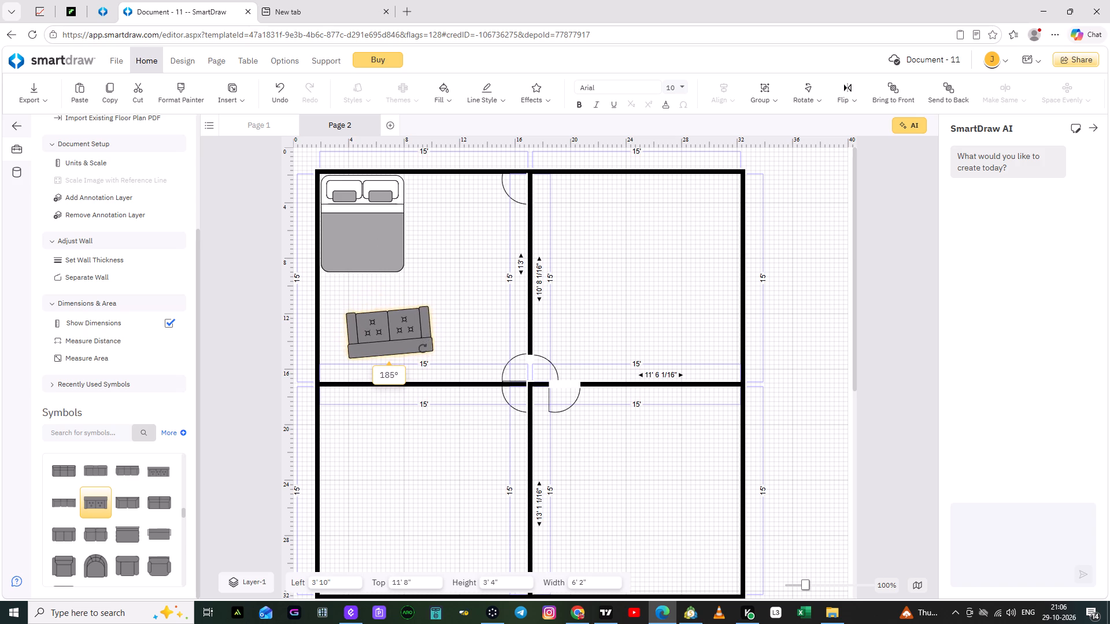
{"action": "left_click_drag", "start_coordinate": [423, 348], "coordinate": [423, 352]}
{"action": "left_click_drag", "start_coordinate": [393, 330], "coordinate": [376, 337]}
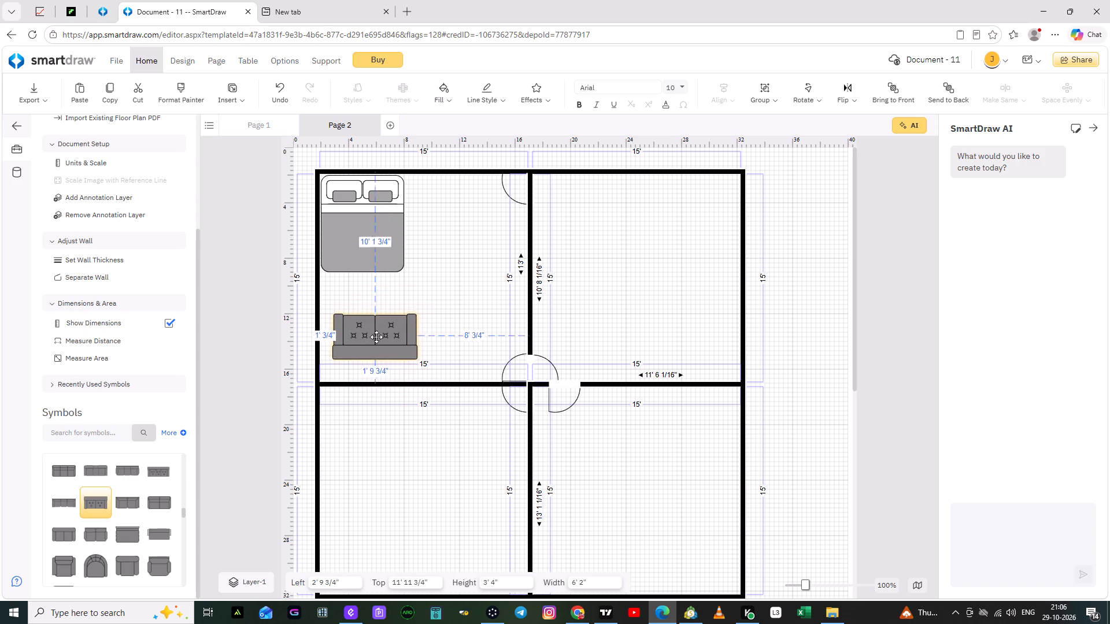
{"action": "left_click_drag", "start_coordinate": [376, 337], "coordinate": [370, 352]}
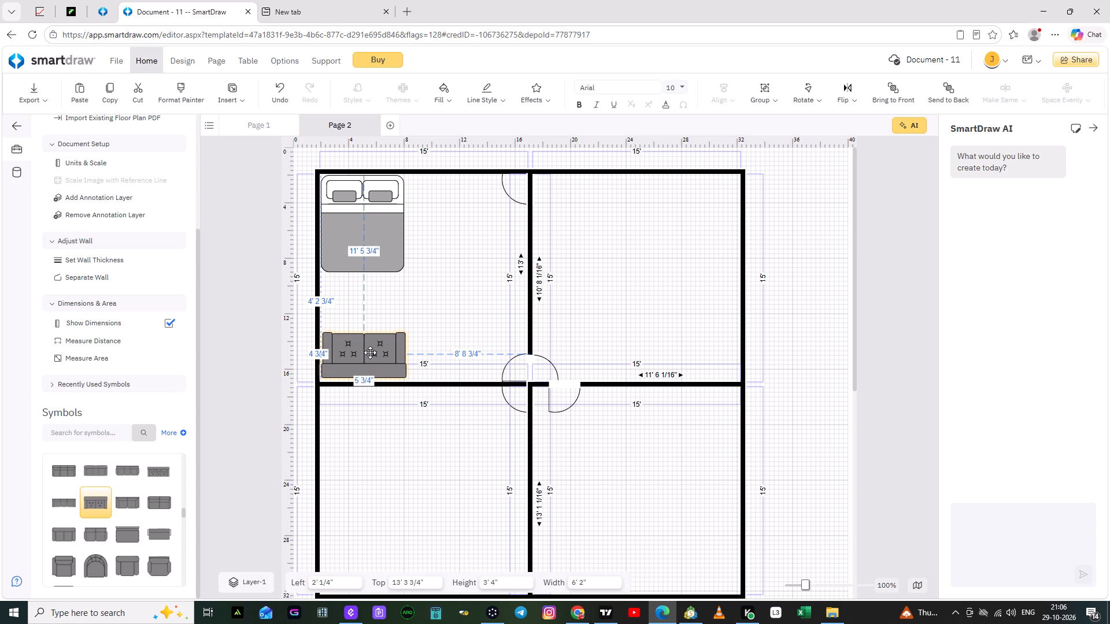
{"action": "left_click_drag", "start_coordinate": [370, 352], "coordinate": [368, 356]}
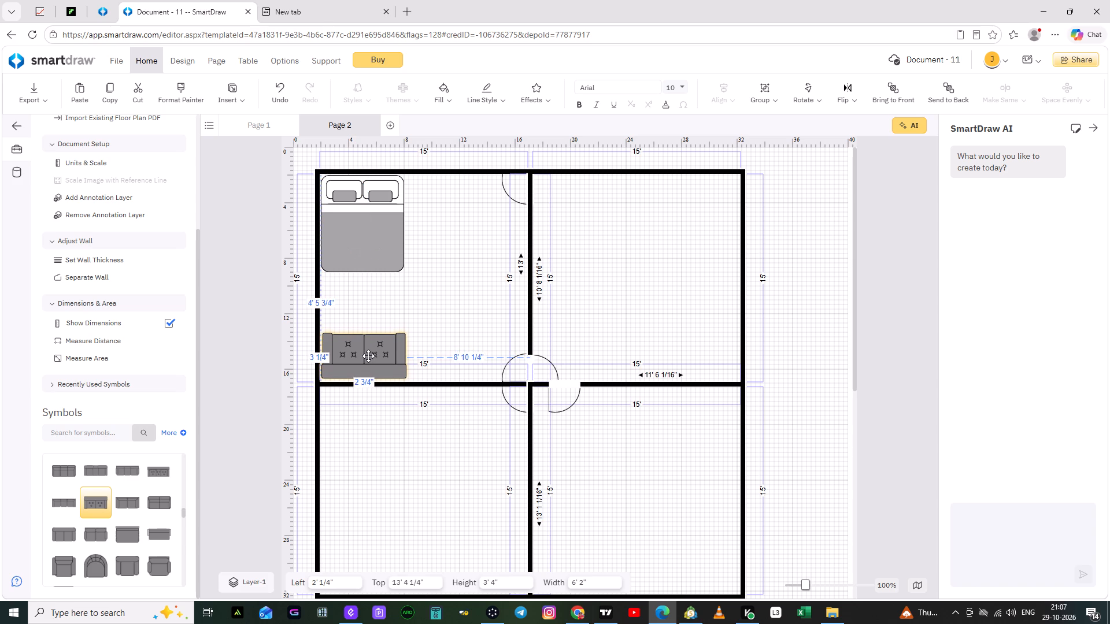
{"action": "left_click_drag", "start_coordinate": [368, 356], "coordinate": [367, 359]}
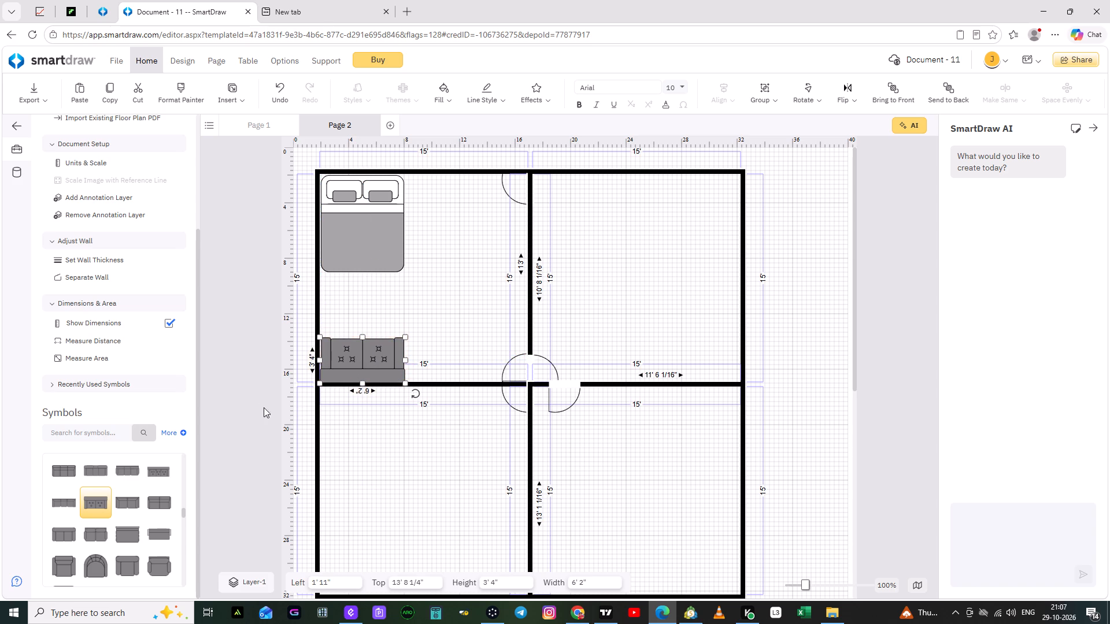
{"action": "left_click", "coordinate": [234, 363]}
Add a second 6' 2" by 3' 4" Loveseat beside the first, turned so its back sits against the first room's bottom wall.
{"action": "left_click_drag", "start_coordinate": [97, 503], "coordinate": [124, 491]}
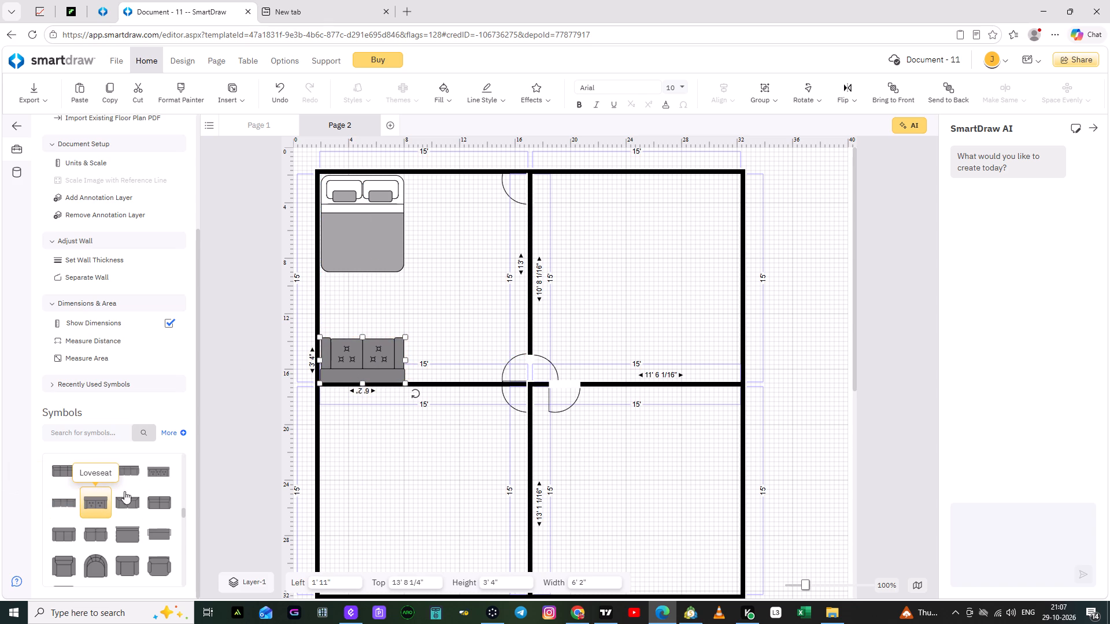
{"action": "left_click_drag", "start_coordinate": [124, 491], "coordinate": [452, 332]}
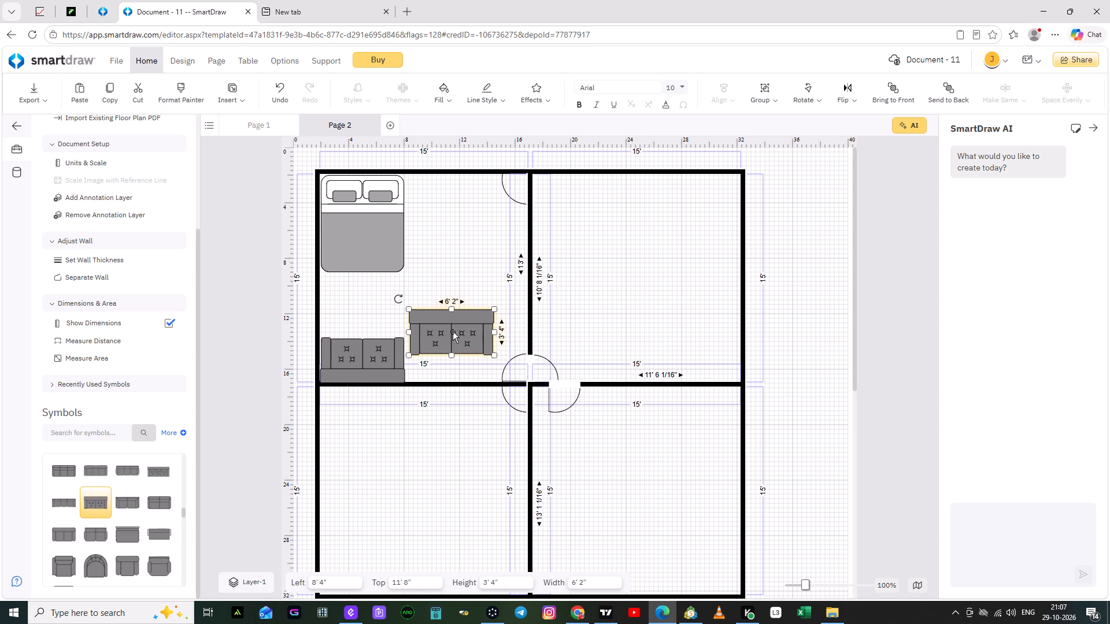
{"action": "left_click_drag", "start_coordinate": [395, 299], "coordinate": [520, 355]}
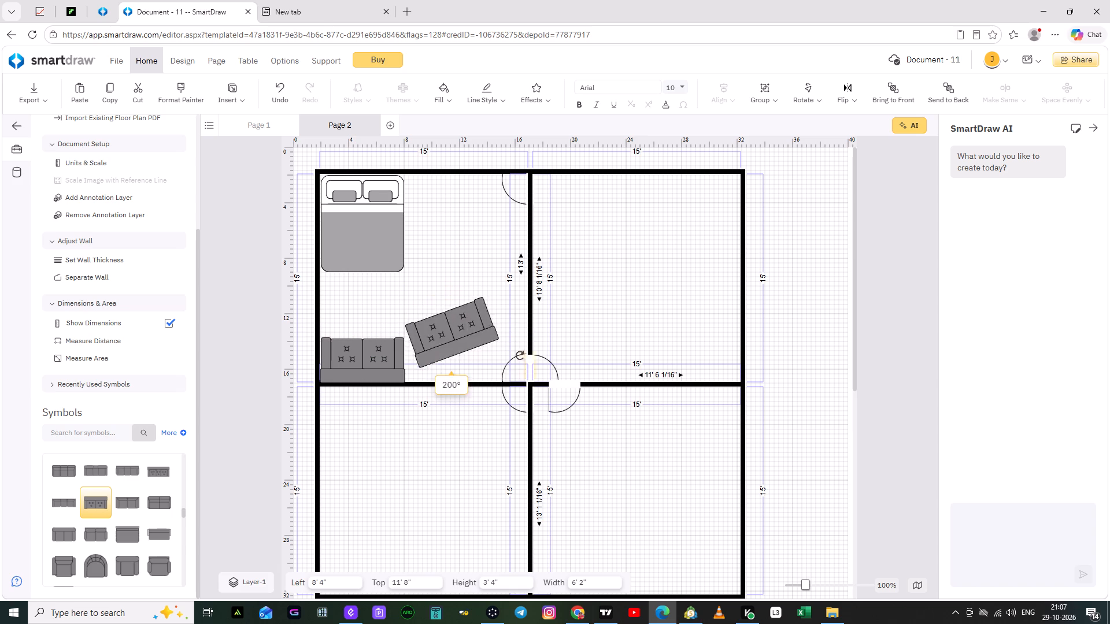
{"action": "left_click_drag", "start_coordinate": [520, 355], "coordinate": [520, 372]}
{"action": "left_click_drag", "start_coordinate": [461, 318], "coordinate": [466, 337]}
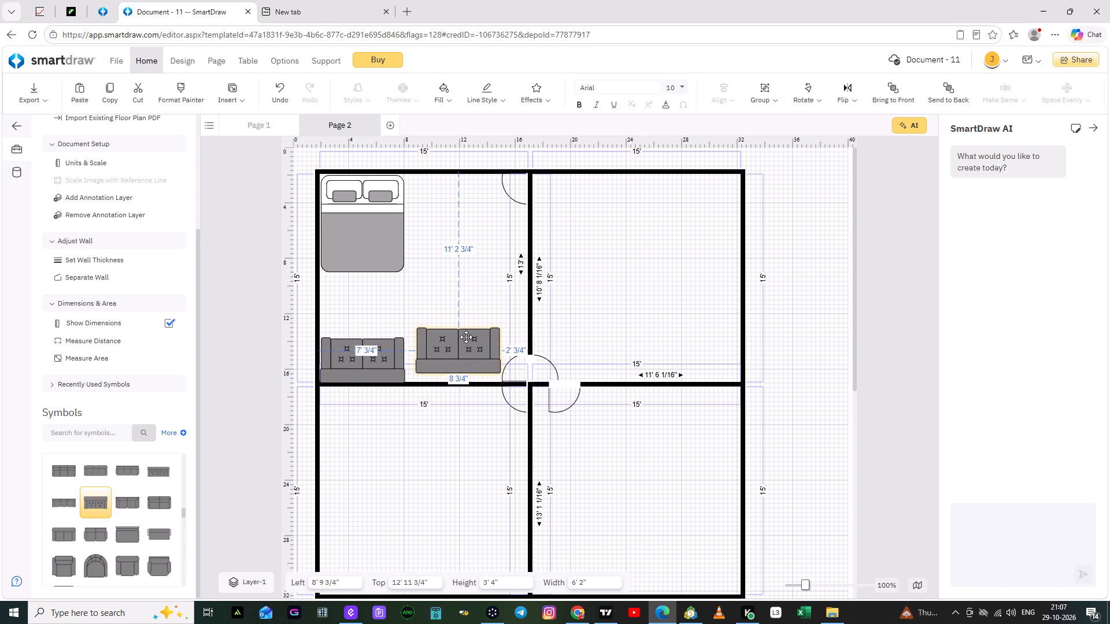
{"action": "left_click_drag", "start_coordinate": [466, 337], "coordinate": [464, 346]}
{"action": "left_click", "coordinate": [420, 482]}
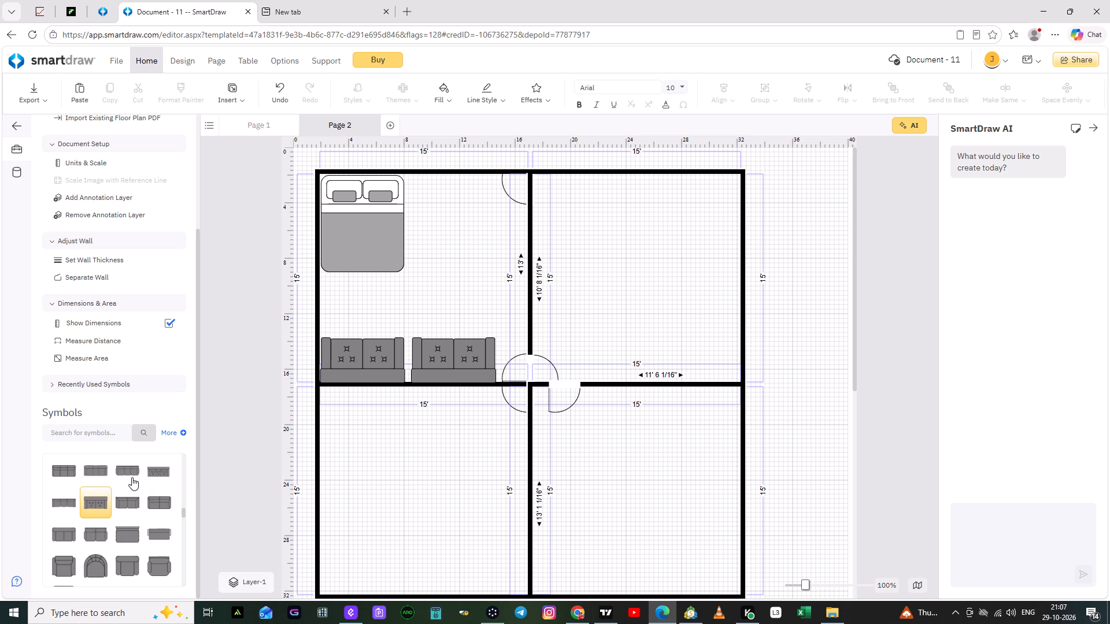
Place an 8' by 3' 4" three-seat sofa against the first room's top wall, beside the bed.
{"action": "left_click_drag", "start_coordinate": [132, 477], "coordinate": [454, 273]}
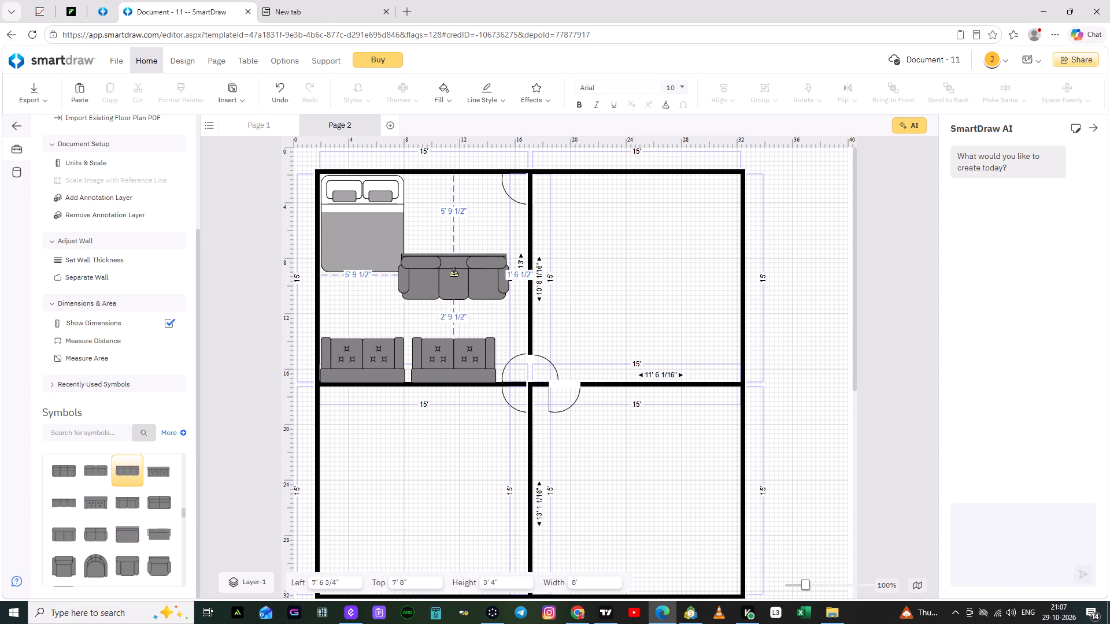
{"action": "left_click_drag", "start_coordinate": [454, 273], "coordinate": [461, 223]}
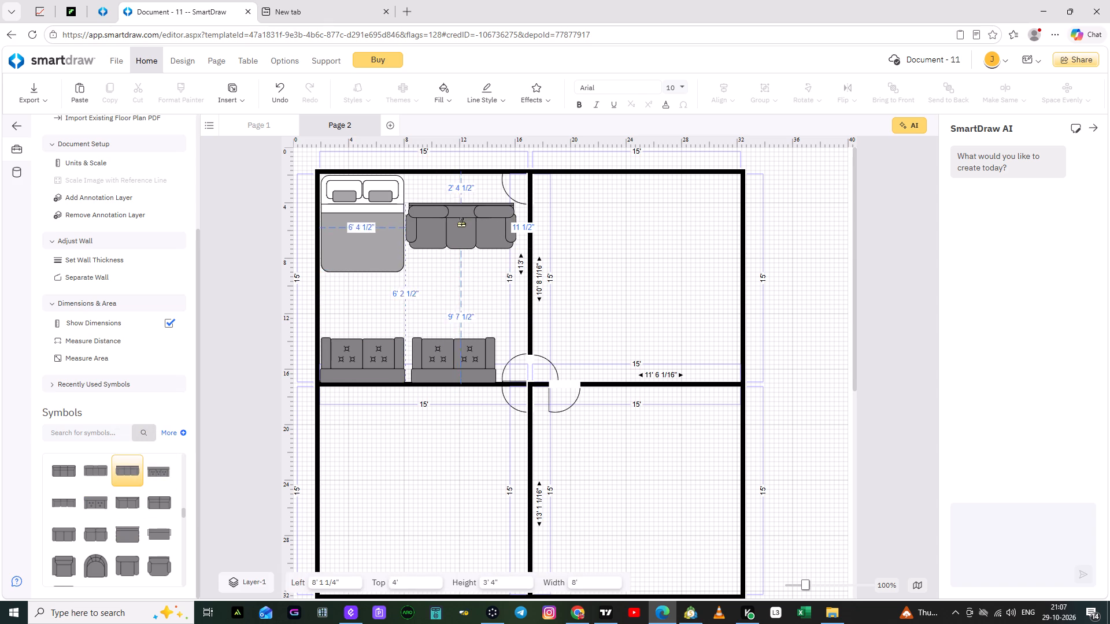
{"action": "left_click_drag", "start_coordinate": [461, 223], "coordinate": [460, 198]}
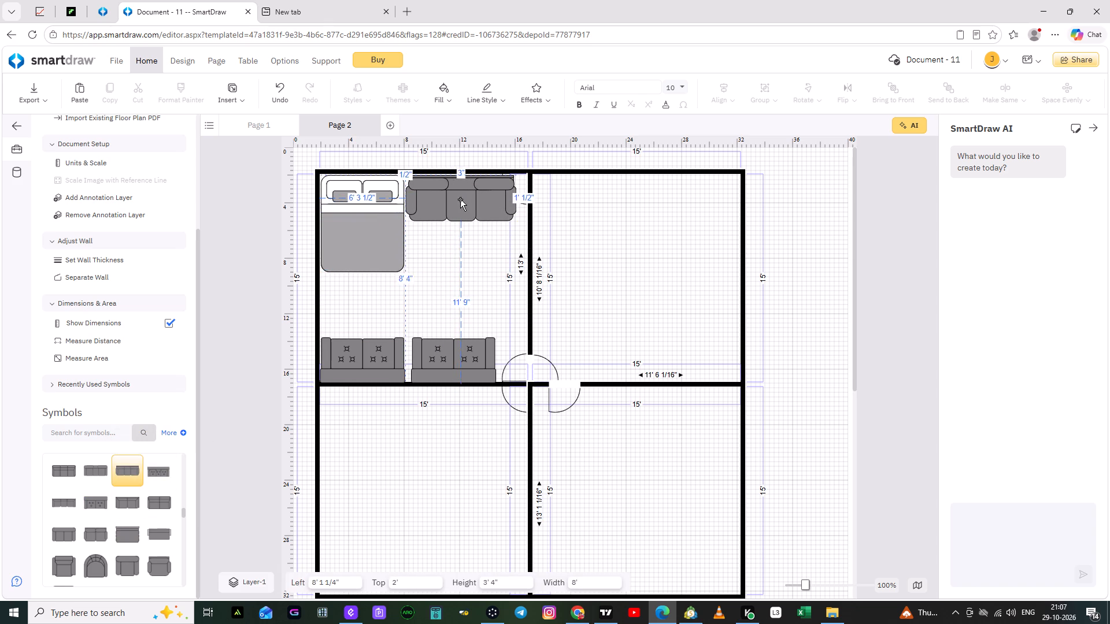
{"action": "left_click", "coordinate": [460, 205]}
Narrow the three-seat sofa from both sides so it clears the door swing and leaves a gap beside the bed.
{"action": "left_click_drag", "start_coordinate": [517, 198], "coordinate": [501, 196]}
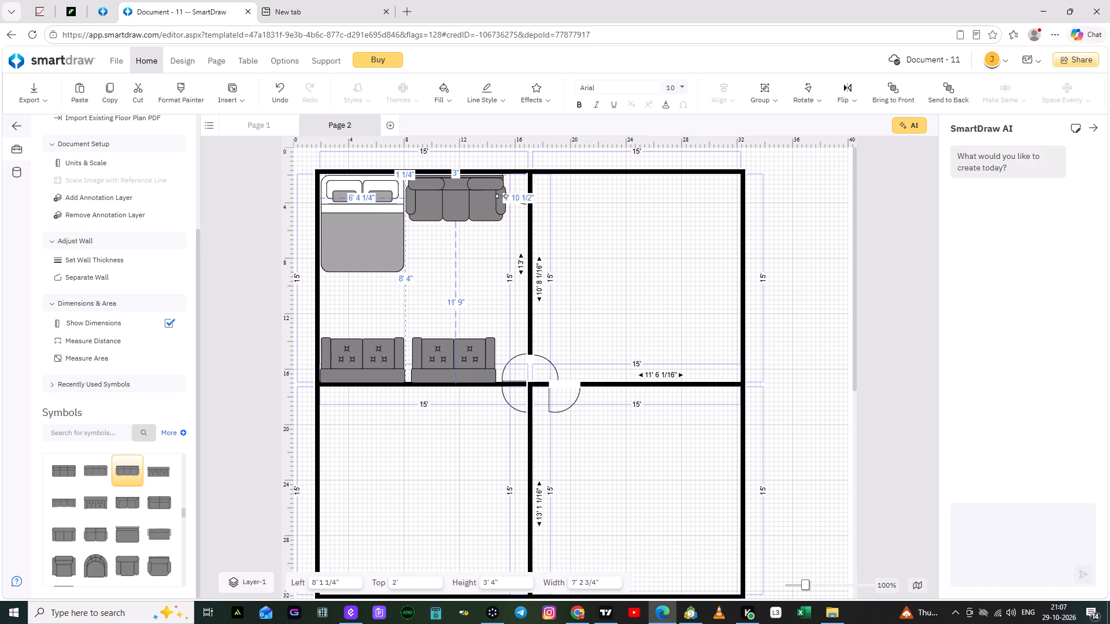
{"action": "left_click_drag", "start_coordinate": [501, 196], "coordinate": [498, 195]}
{"action": "left_click", "coordinate": [480, 197]}
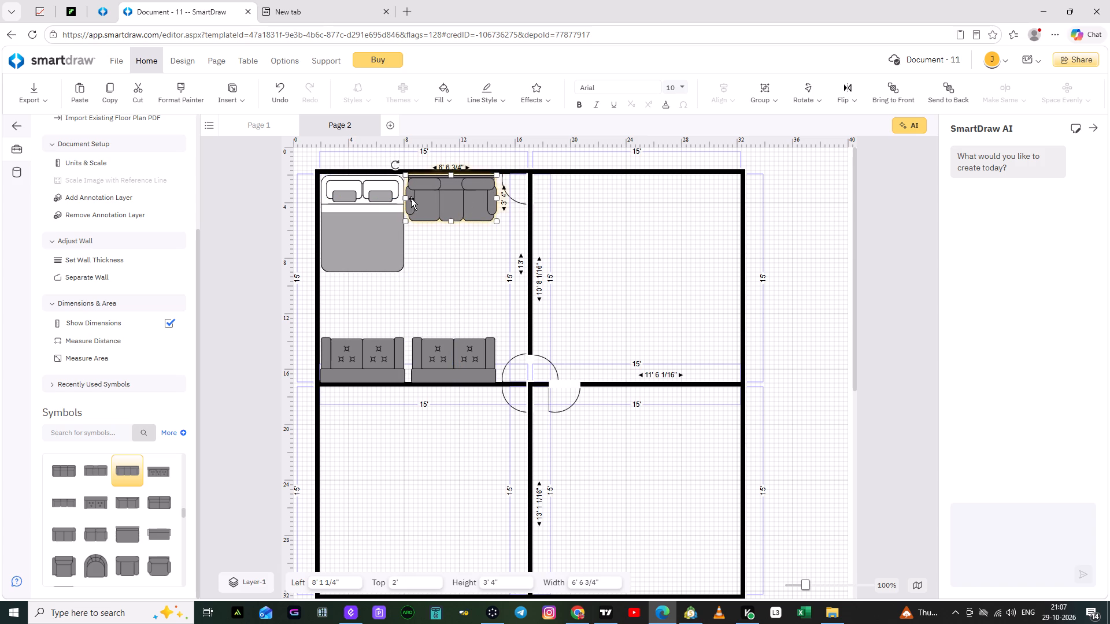
{"action": "left_click_drag", "start_coordinate": [405, 198], "coordinate": [419, 199]}
{"action": "left_click", "coordinate": [448, 263]}
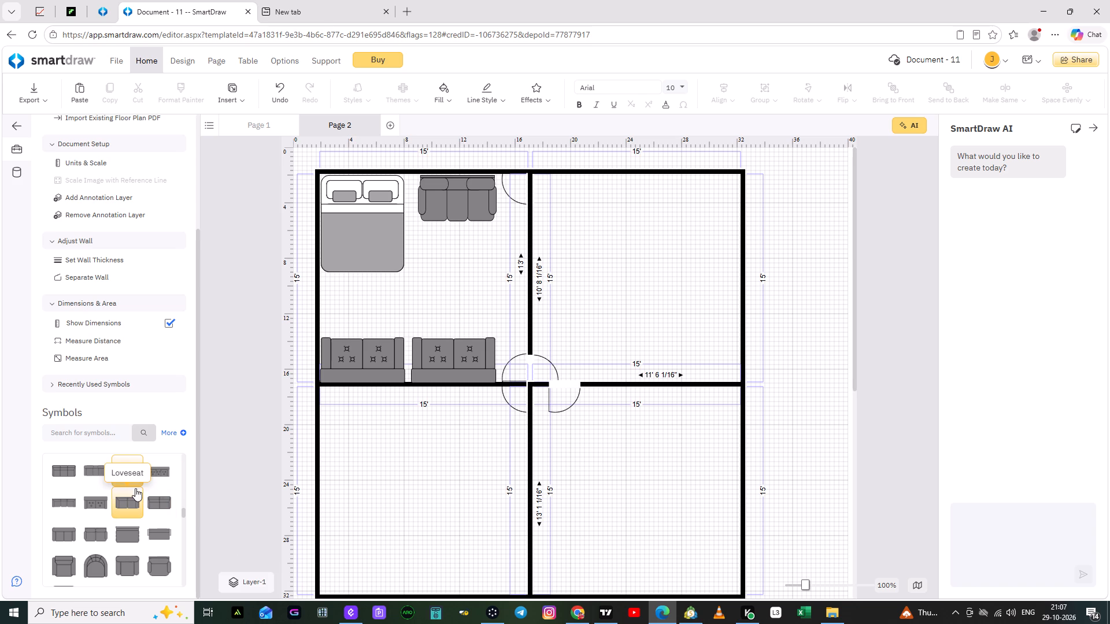
Draw a 3' deep rectangle in the second room's upper-left corner and lengthen it along the top wall to about 11'.
{"action": "scroll", "coordinate": [136, 489], "scroll_direction": "up", "scroll_amount": 6}
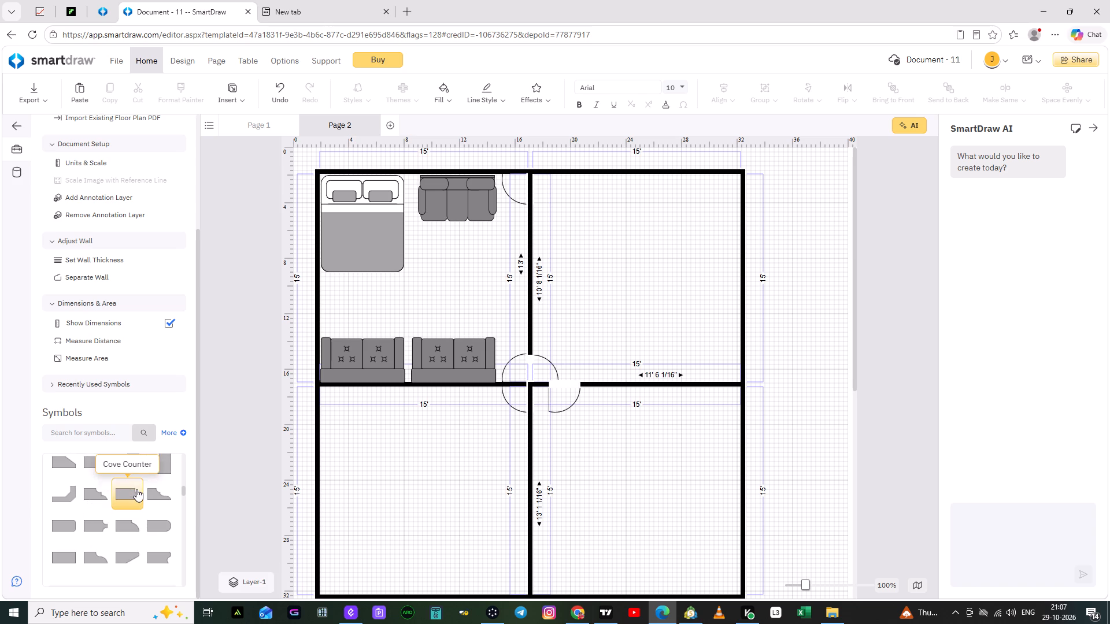
{"action": "scroll", "coordinate": [136, 489], "scroll_direction": "up", "scroll_amount": 6}
{"action": "scroll", "coordinate": [136, 488], "scroll_direction": "down", "scroll_amount": 2}
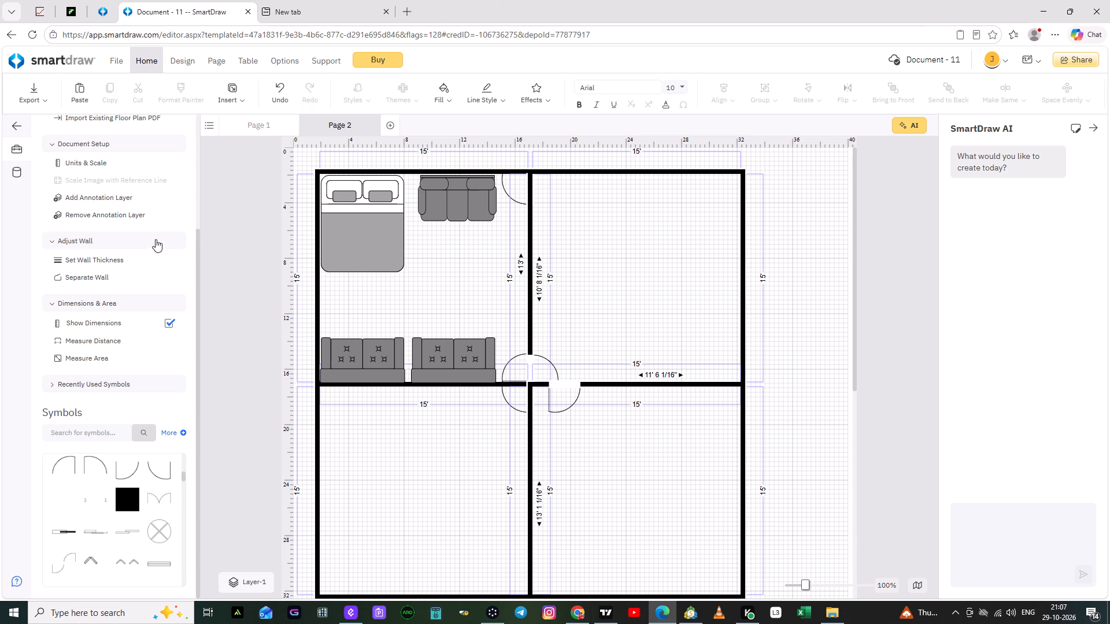
{"action": "scroll", "coordinate": [153, 244], "scroll_direction": "up", "scroll_amount": 10}
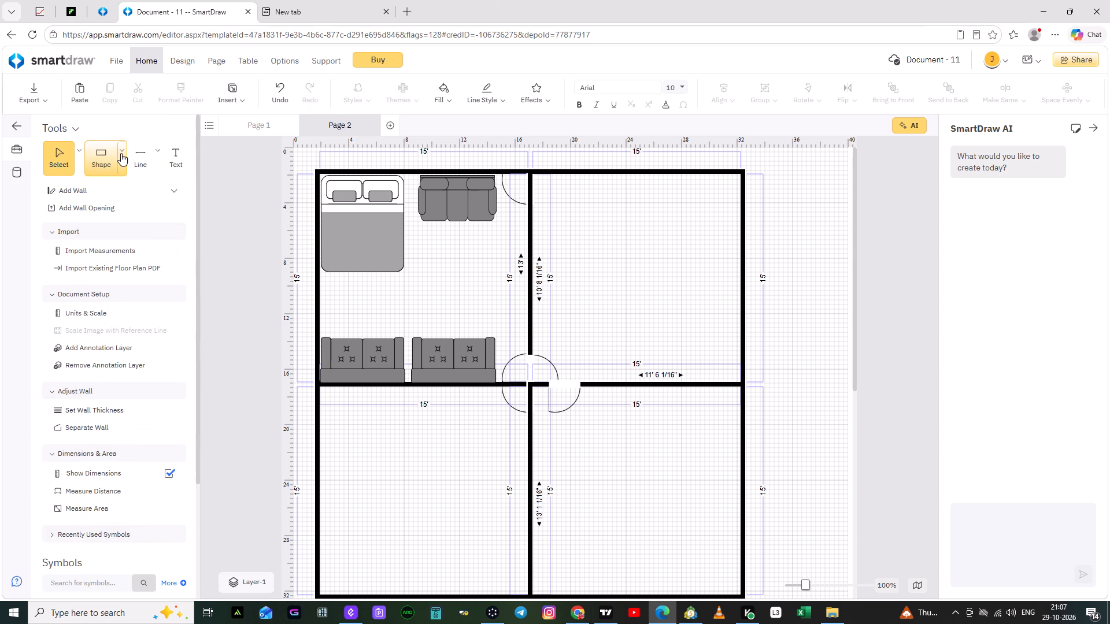
{"action": "left_click", "coordinate": [121, 153]}
{"action": "left_click_drag", "start_coordinate": [138, 201], "coordinate": [427, 212]}
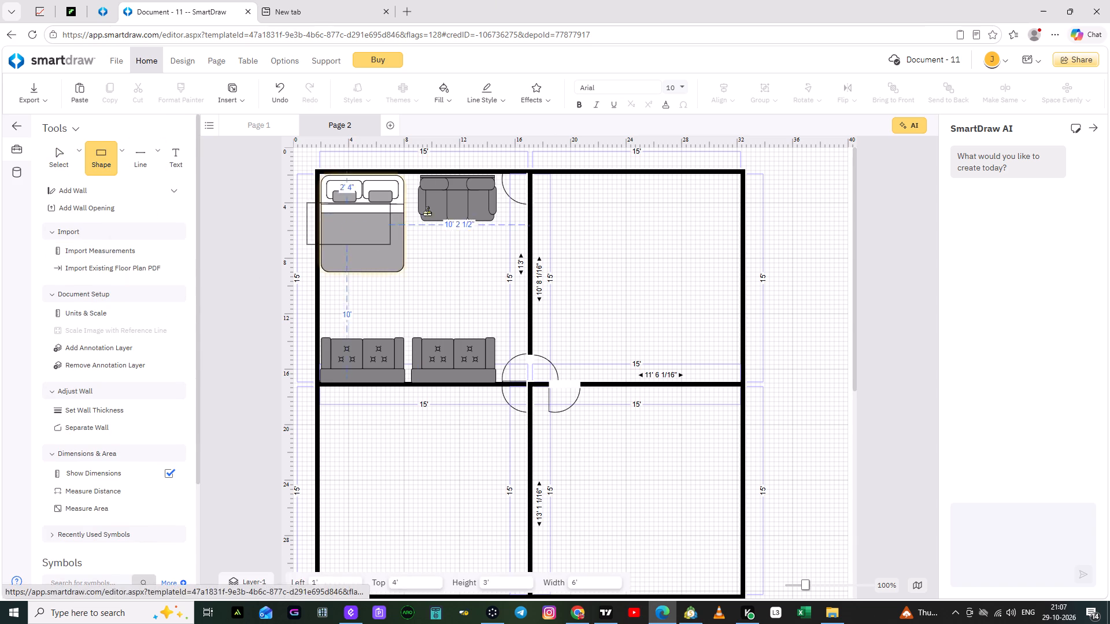
{"action": "left_click_drag", "start_coordinate": [427, 212], "coordinate": [576, 195]}
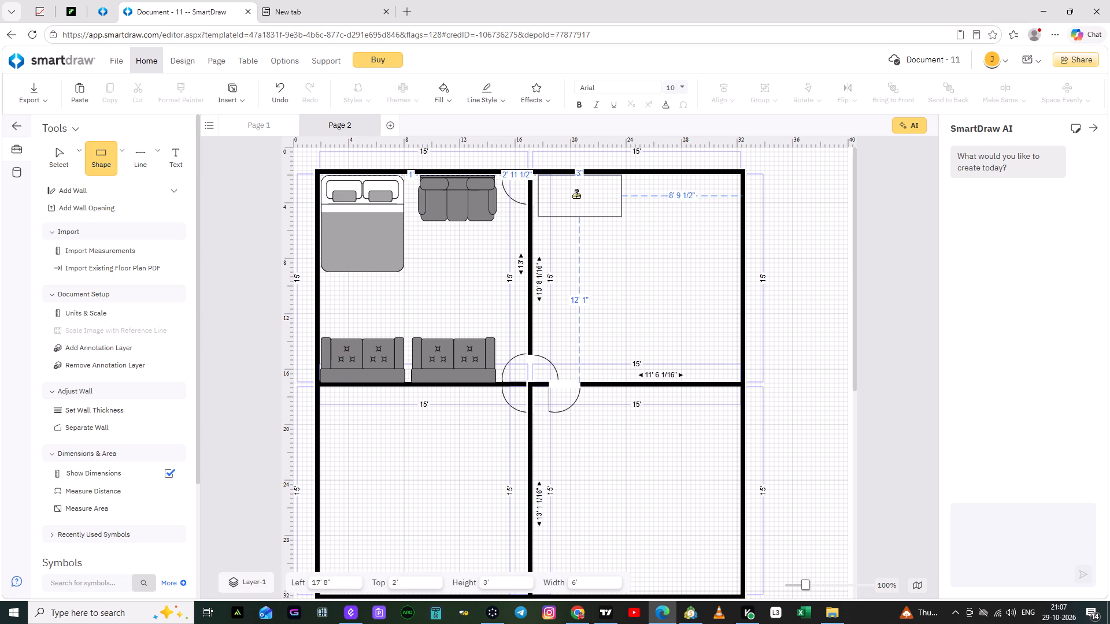
{"action": "left_click_drag", "start_coordinate": [576, 195], "coordinate": [695, 191]}
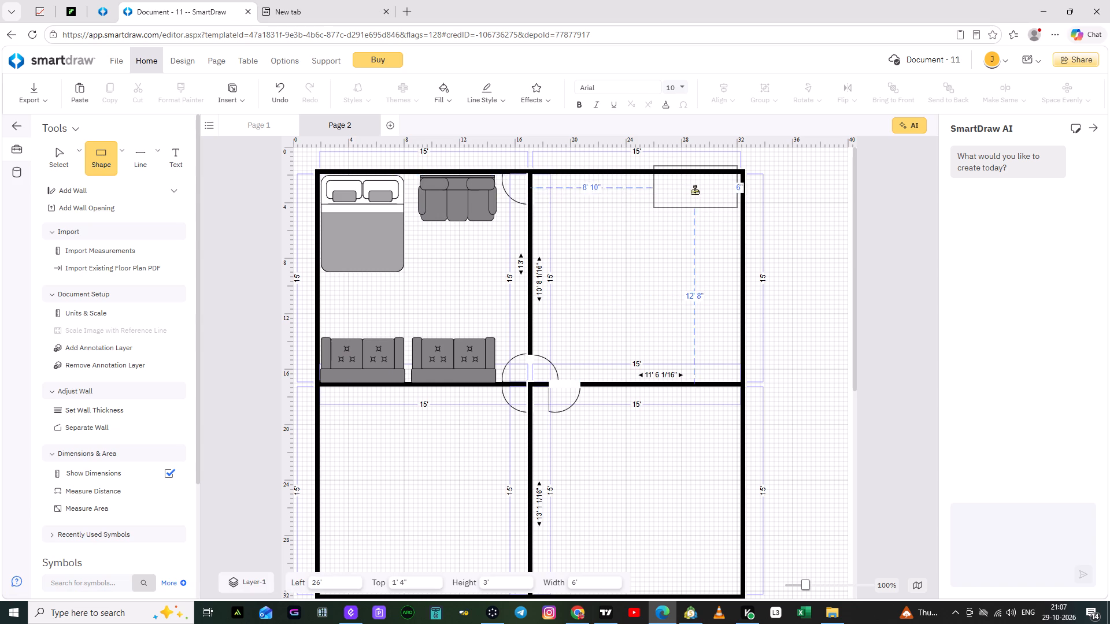
{"action": "left_click_drag", "start_coordinate": [695, 191], "coordinate": [572, 194]}
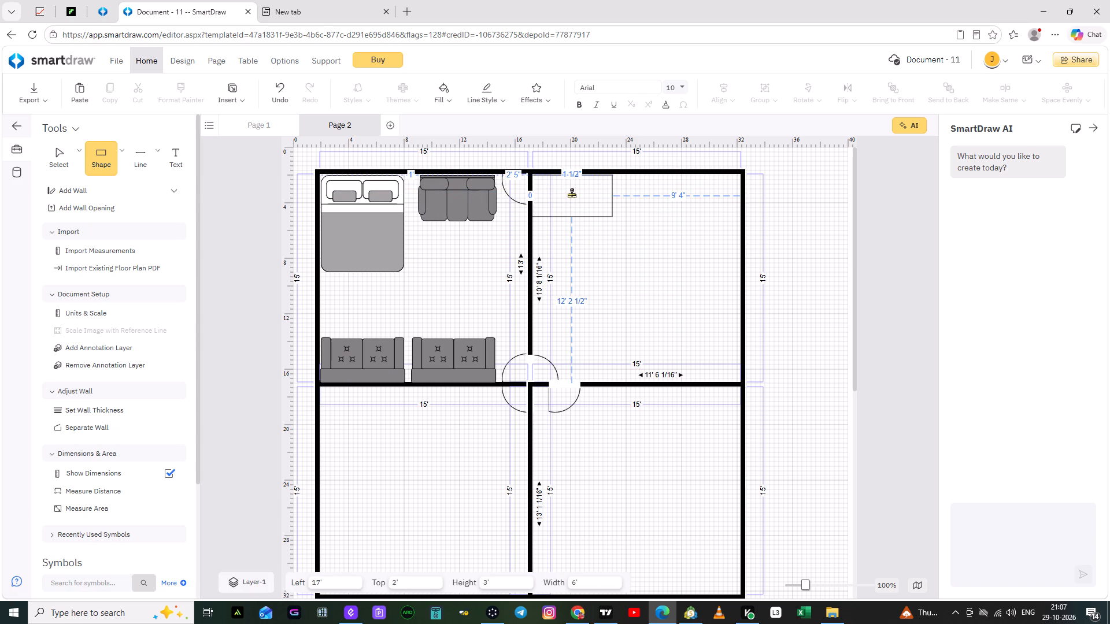
{"action": "left_click_drag", "start_coordinate": [572, 194], "coordinate": [572, 192]}
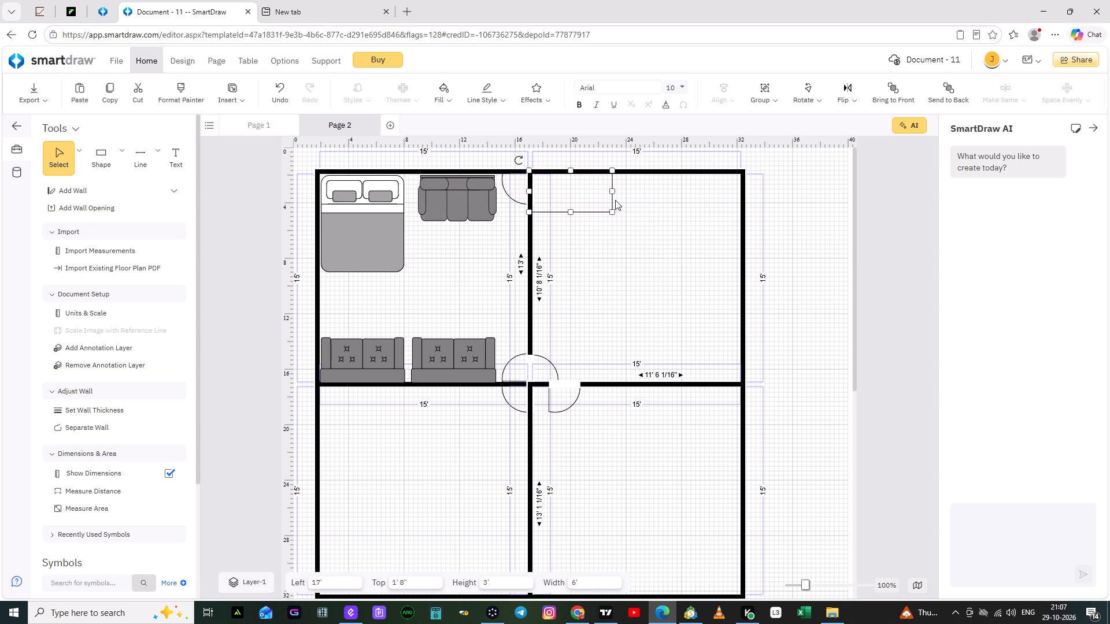
{"action": "left_click_drag", "start_coordinate": [612, 191], "coordinate": [683, 192]}
{"action": "left_click", "coordinate": [664, 275]}
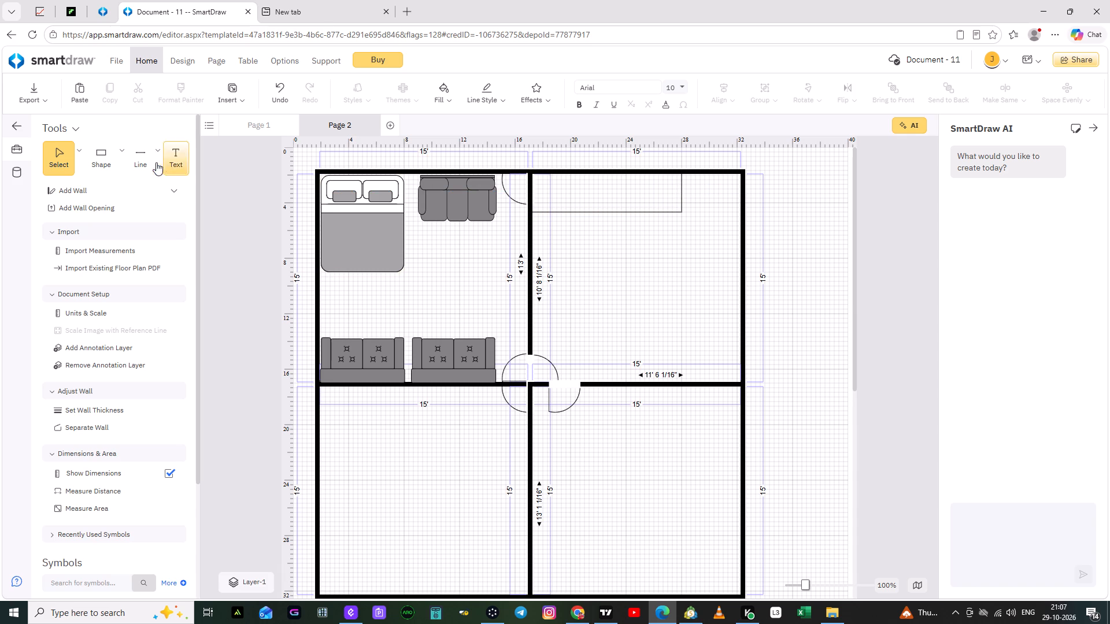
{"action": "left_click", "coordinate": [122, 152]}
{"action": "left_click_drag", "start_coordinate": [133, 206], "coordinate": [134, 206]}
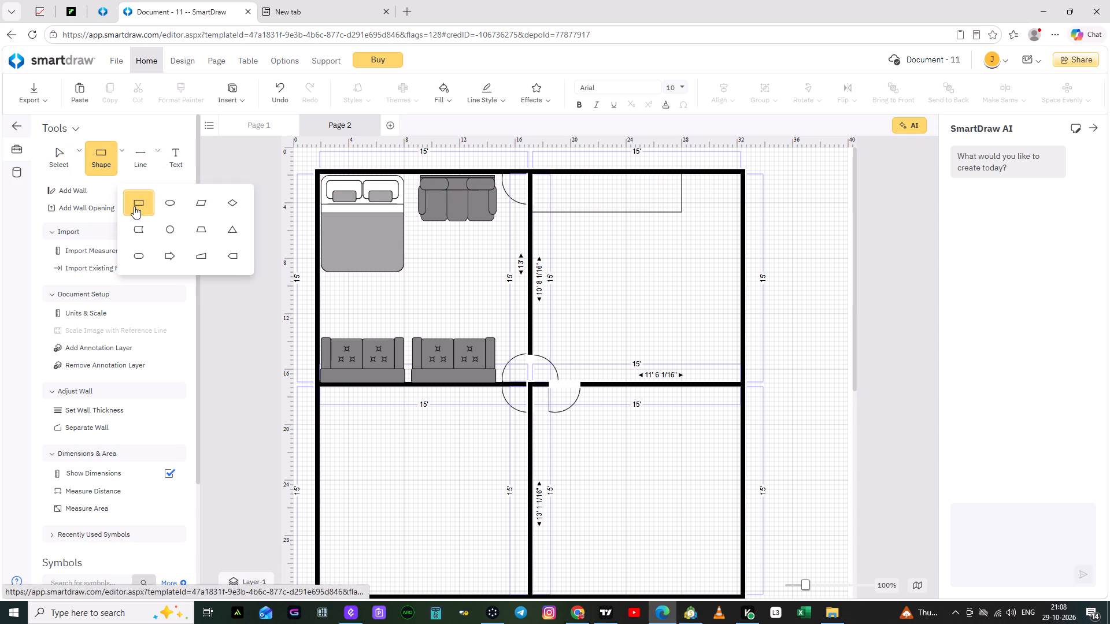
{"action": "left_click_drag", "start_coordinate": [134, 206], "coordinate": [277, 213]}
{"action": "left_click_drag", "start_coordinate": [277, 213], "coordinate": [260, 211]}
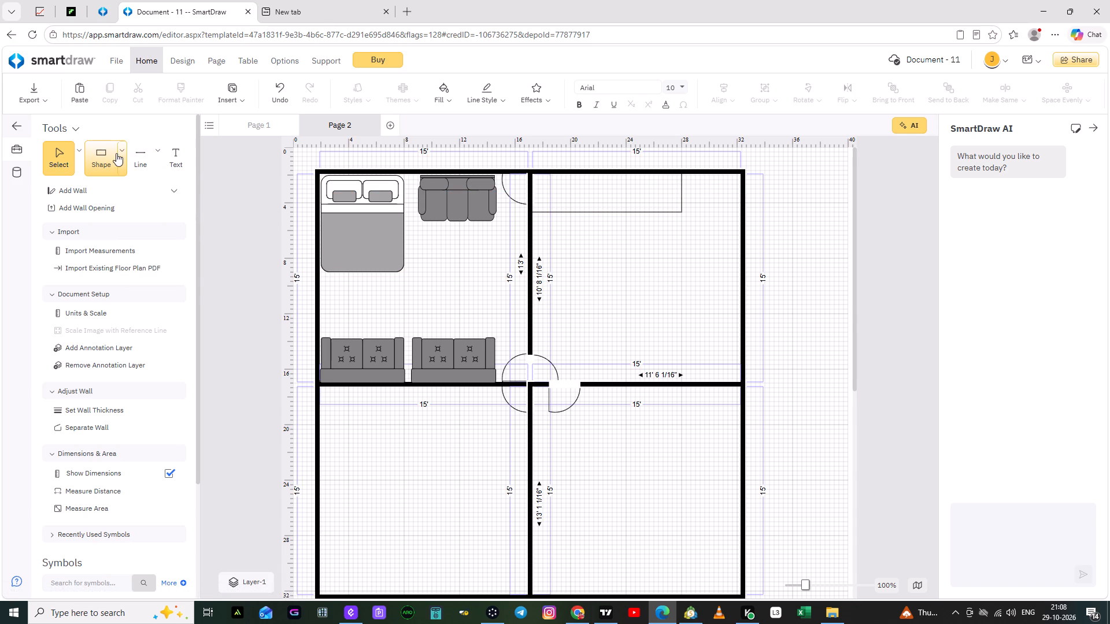
Add a second rectangle along the second room's right wall, 4' 8" wide, with its left edge aligned to the first rectangle's end.
{"action": "left_click", "coordinate": [120, 153]}
{"action": "left_click_drag", "start_coordinate": [136, 204], "coordinate": [601, 250]}
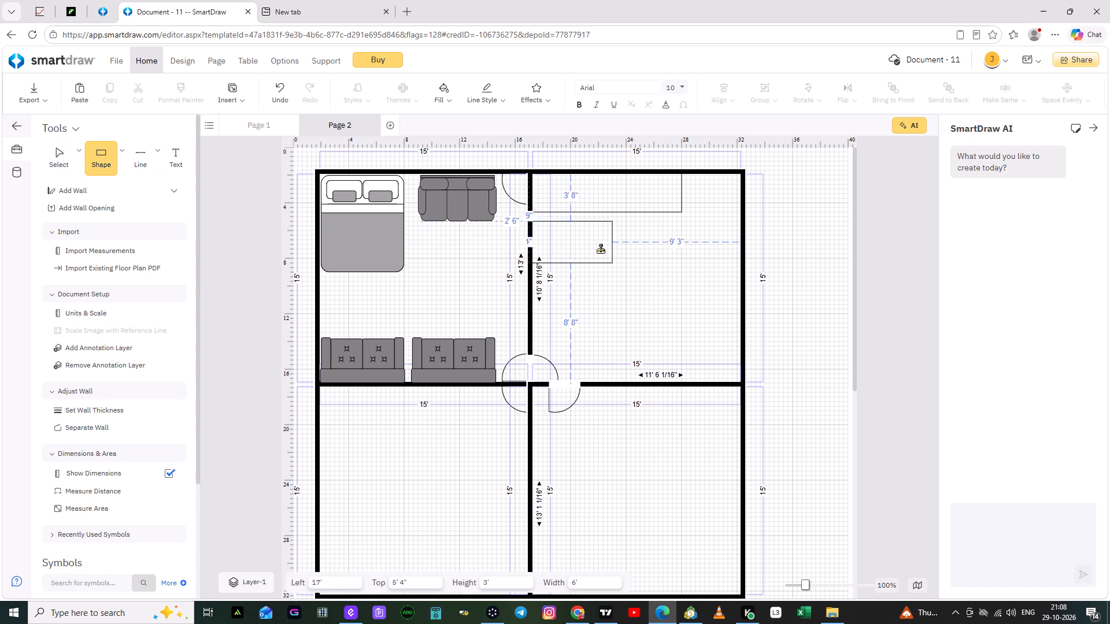
{"action": "left_click_drag", "start_coordinate": [601, 250], "coordinate": [705, 213]}
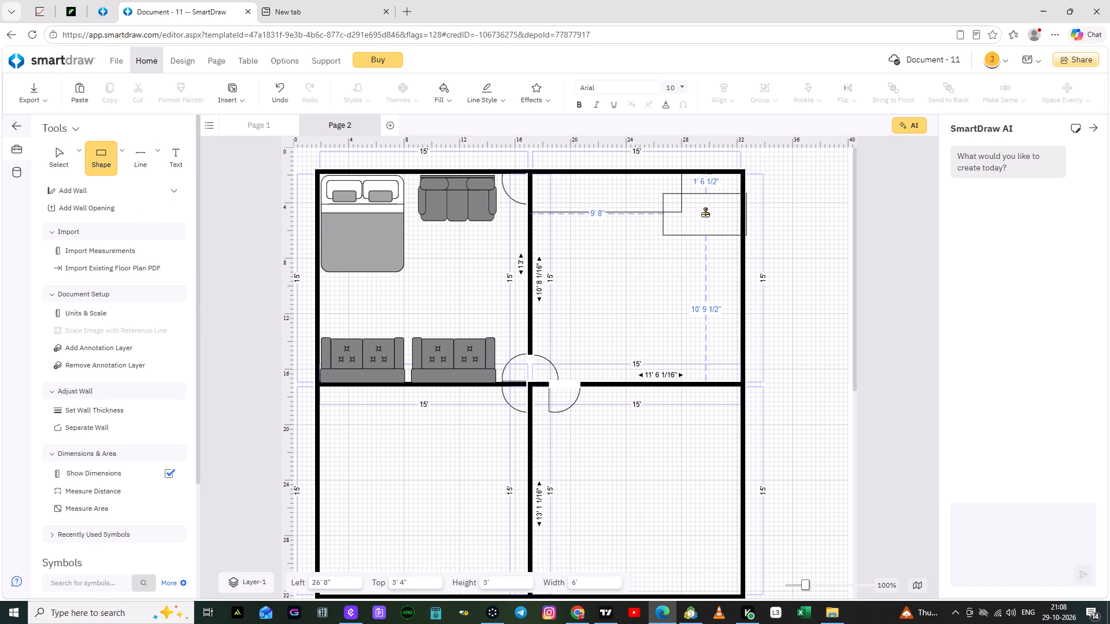
{"action": "left_click_drag", "start_coordinate": [705, 213], "coordinate": [704, 211]}
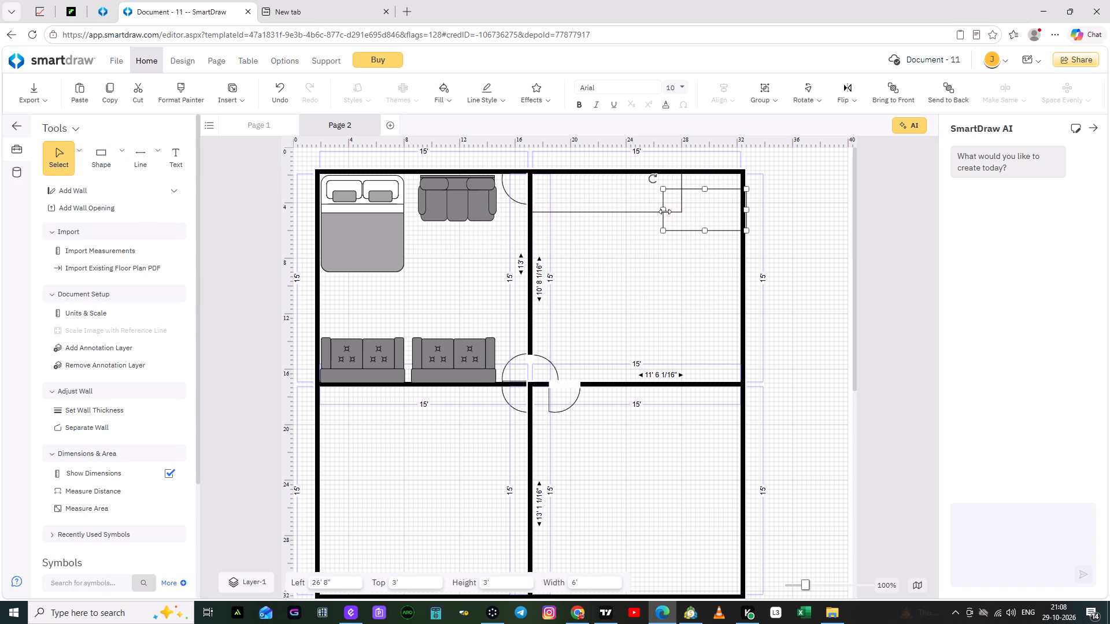
{"action": "left_click_drag", "start_coordinate": [665, 211], "coordinate": [682, 210]}
{"action": "left_click", "coordinate": [700, 205]}
Extend the second rectangle upward and downward so it runs from the second room's top wall to its bottom wall.
{"action": "left_click", "coordinate": [713, 186]}
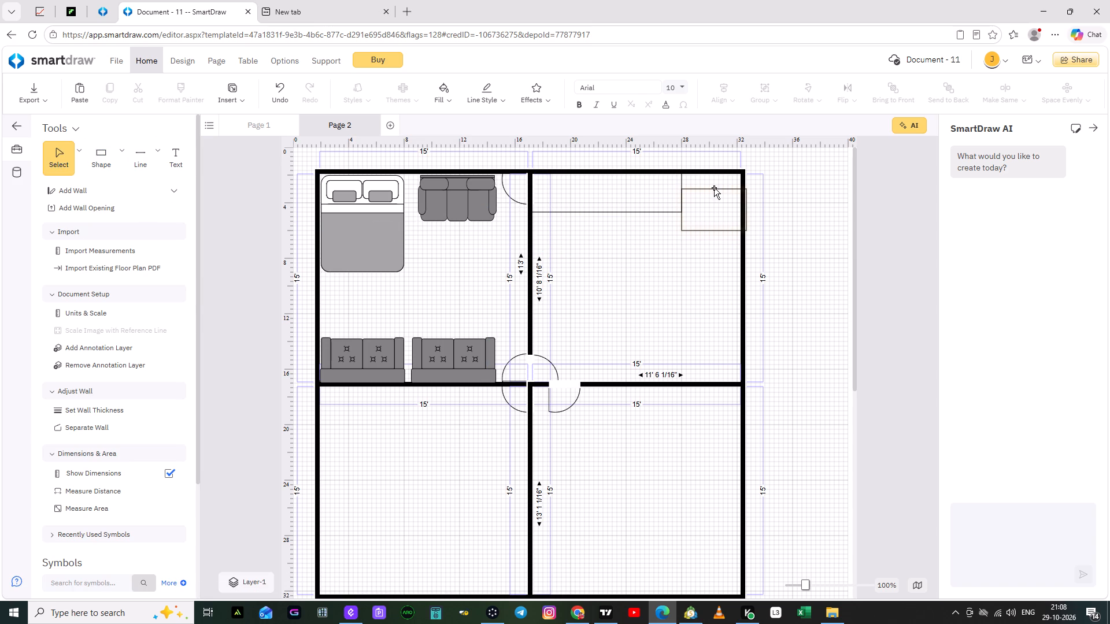
{"action": "left_click", "coordinate": [714, 189]}
{"action": "left_click_drag", "start_coordinate": [714, 189], "coordinate": [713, 179]}
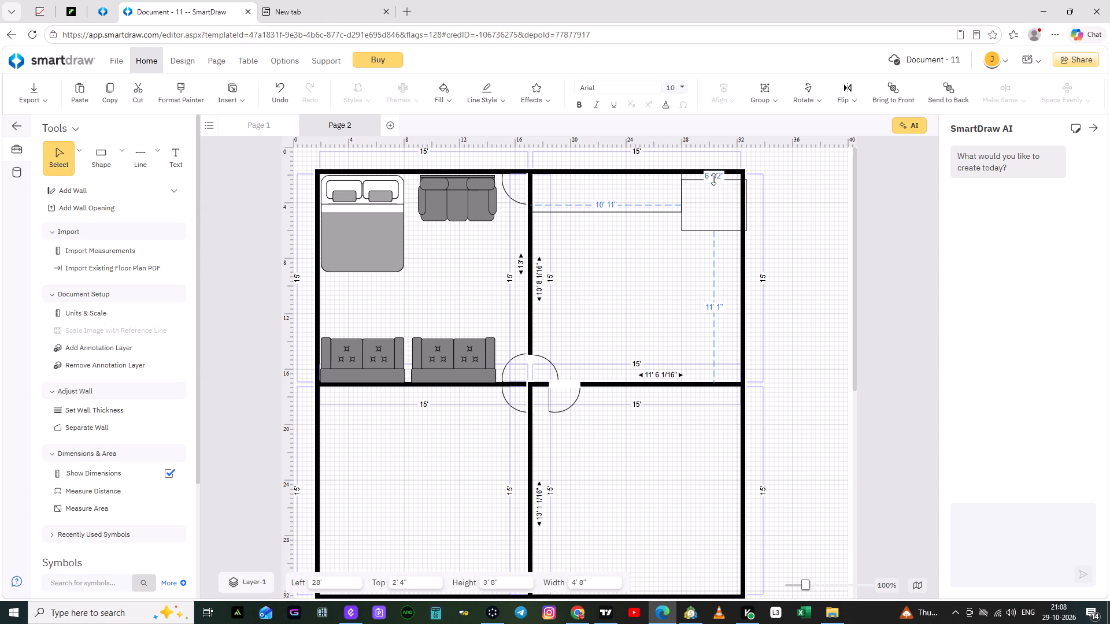
{"action": "left_click_drag", "start_coordinate": [713, 179], "coordinate": [713, 174]}
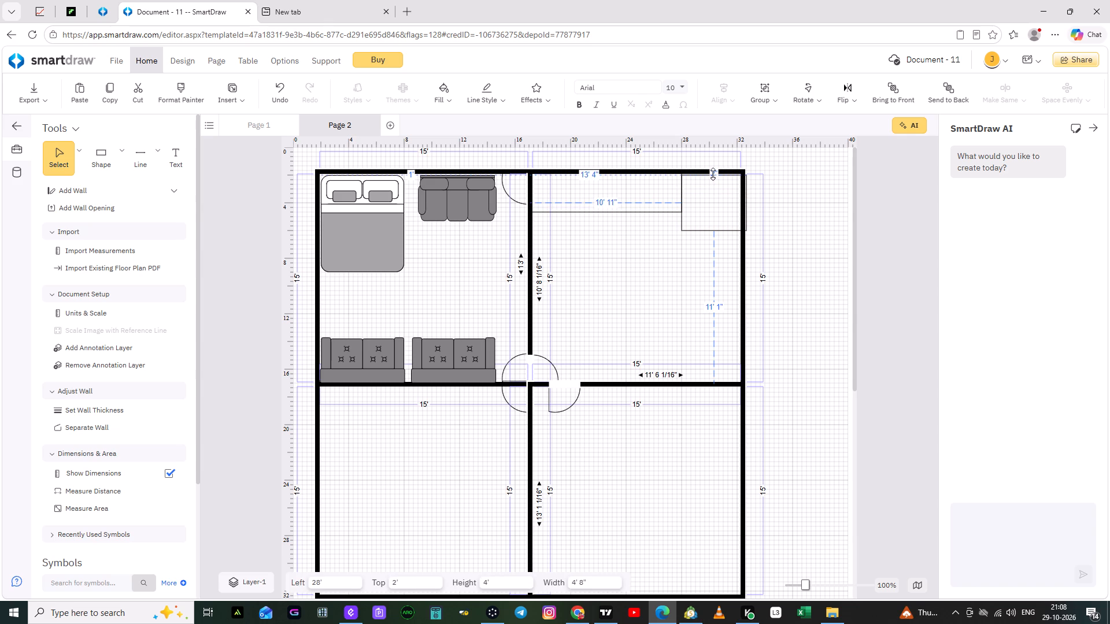
{"action": "left_click_drag", "start_coordinate": [713, 174], "coordinate": [712, 172]}
{"action": "left_click", "coordinate": [664, 328]}
{"action": "left_click", "coordinate": [706, 230]}
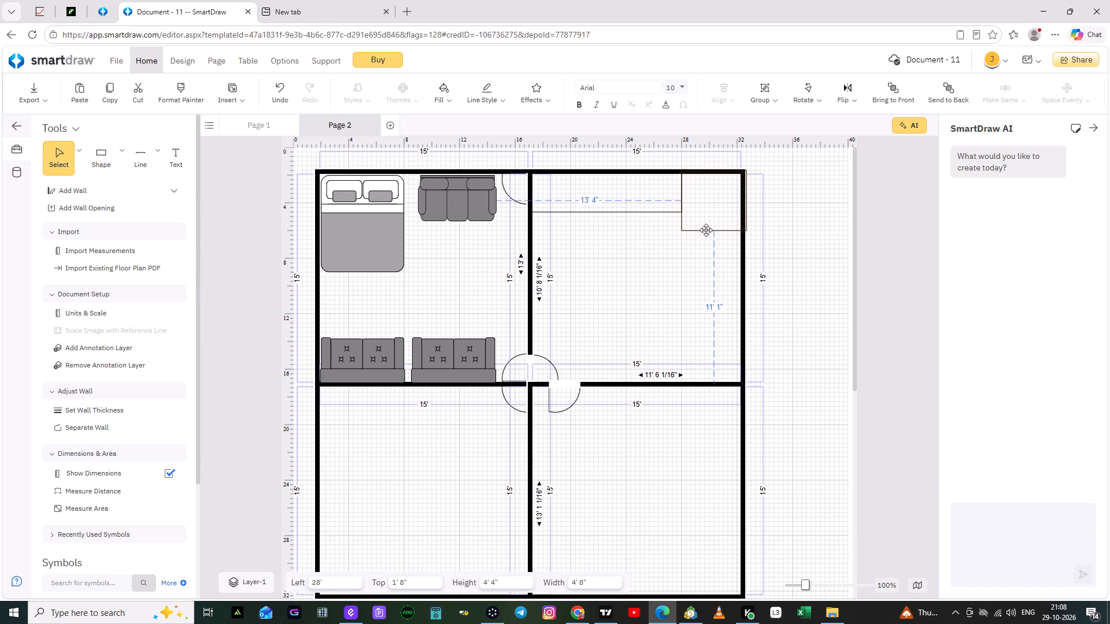
{"action": "left_click_drag", "start_coordinate": [712, 231], "coordinate": [714, 293]}
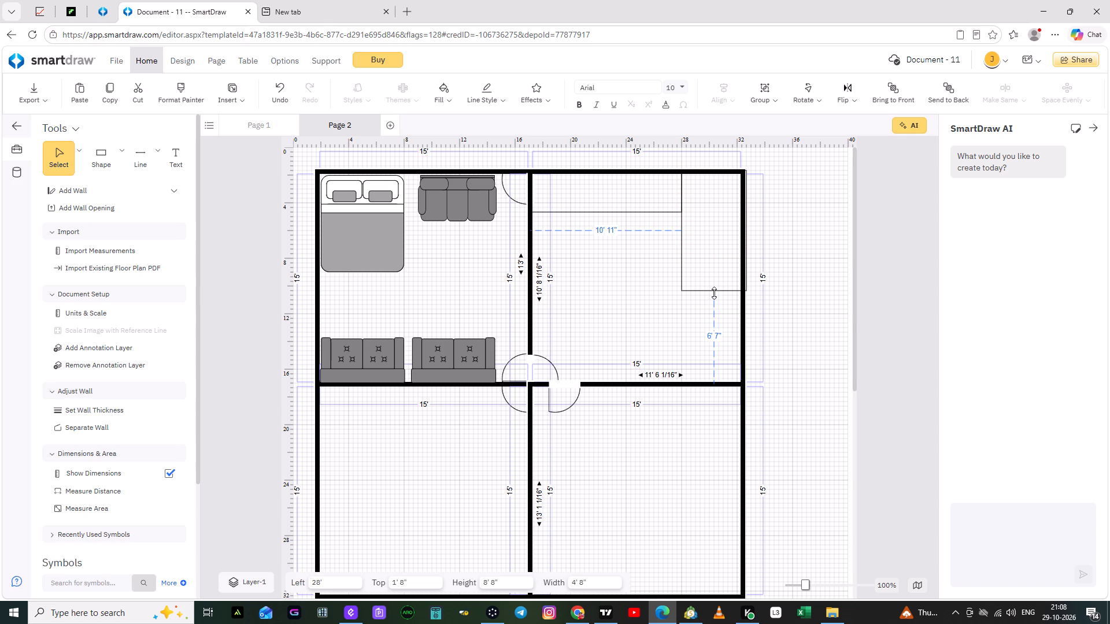
{"action": "left_click_drag", "start_coordinate": [714, 293], "coordinate": [700, 383]}
{"action": "left_click", "coordinate": [635, 274]}
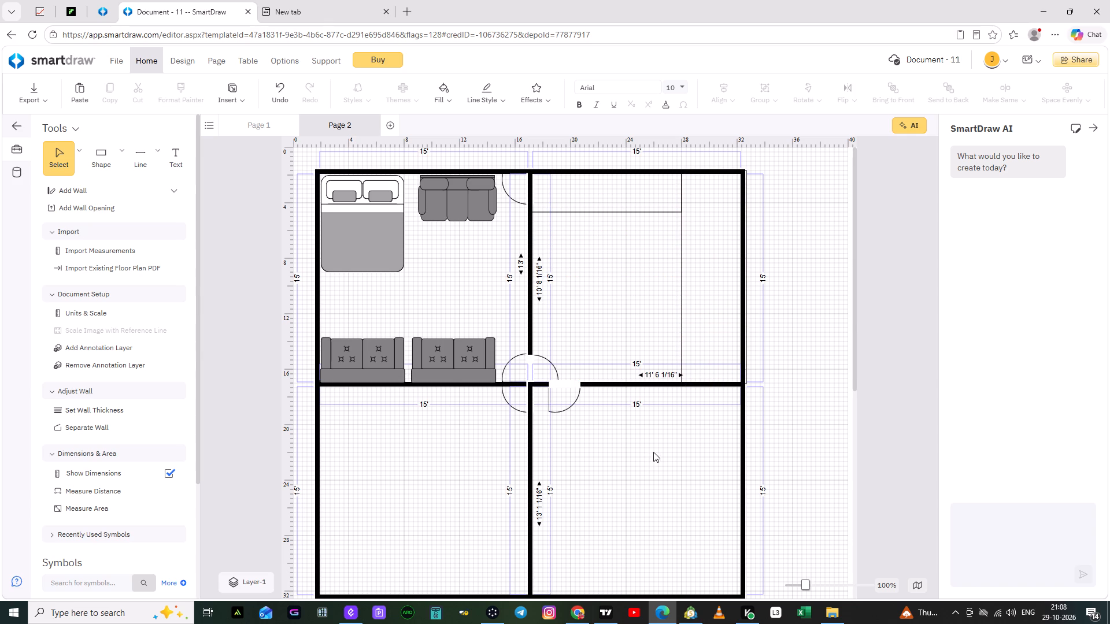
Search the symbol library for "kitchen".
{"action": "scroll", "coordinate": [115, 399], "scroll_direction": "down", "scroll_amount": 7}
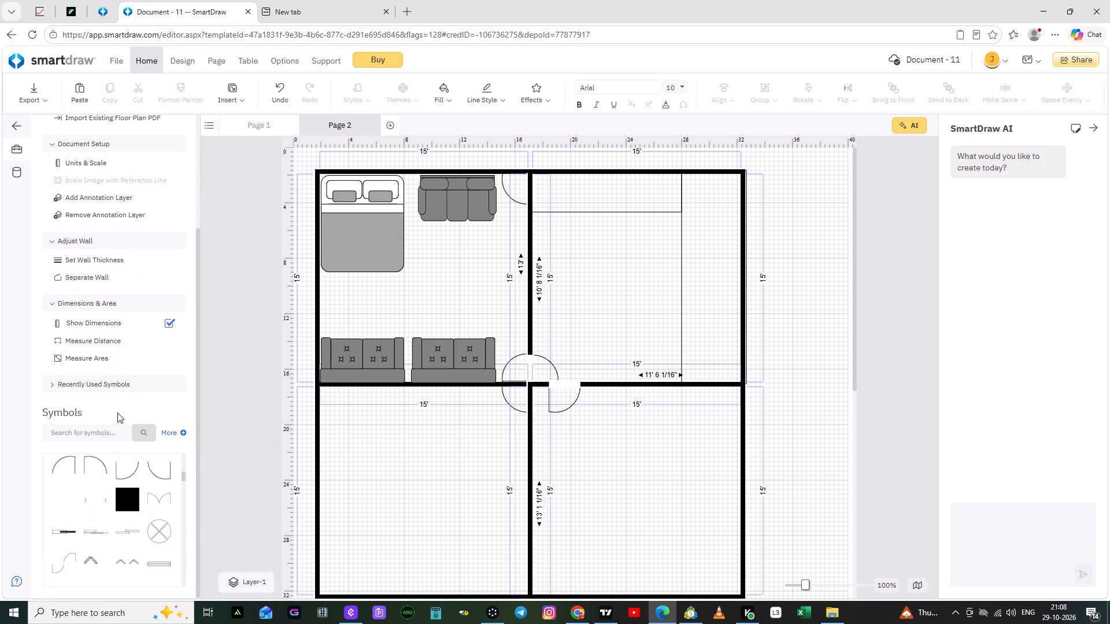
{"action": "left_click", "coordinate": [105, 430]}
{"action": "left_click", "coordinate": [101, 517]}
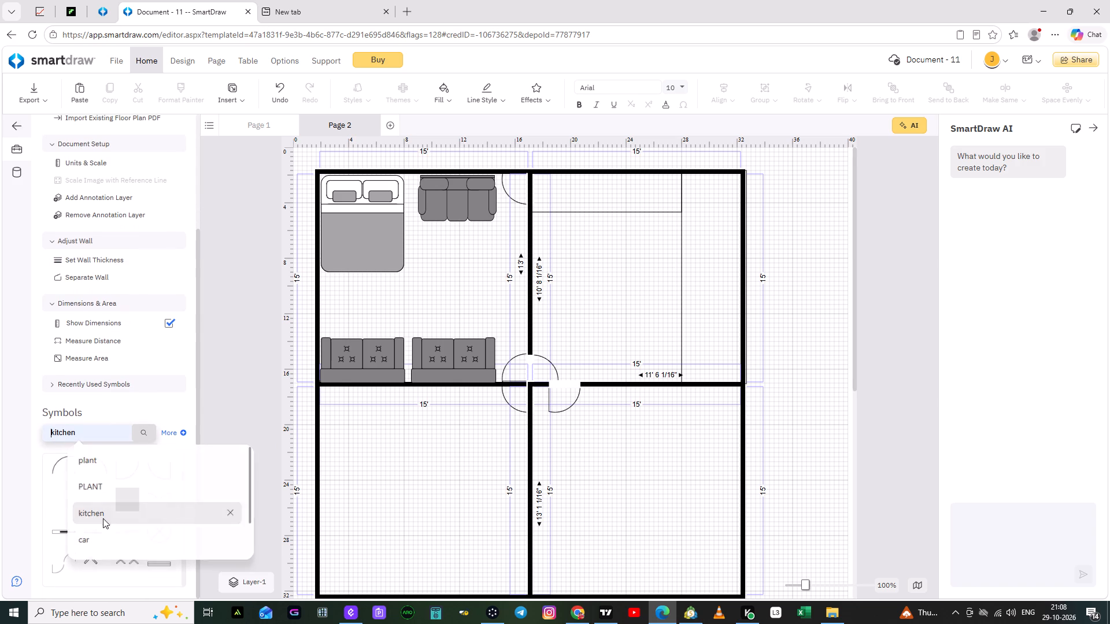
{"action": "left_click", "coordinate": [145, 429]}
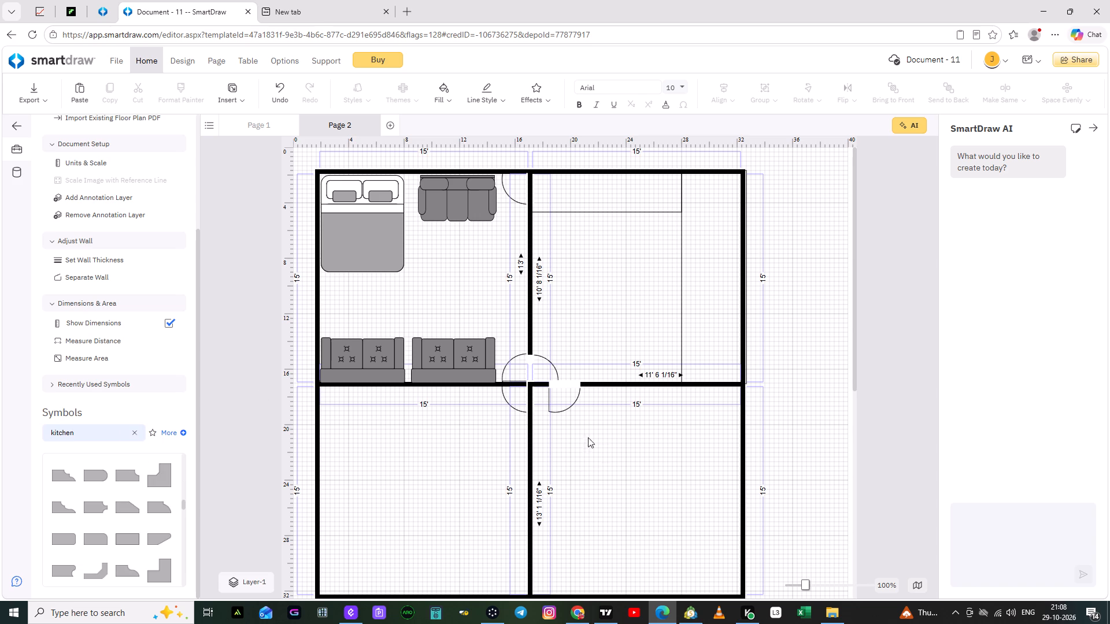
Move the door in the second room's bottom wall leftward along the wall until it meets the central wall junction.
{"action": "left_click_drag", "start_coordinate": [568, 403], "coordinate": [551, 410]}
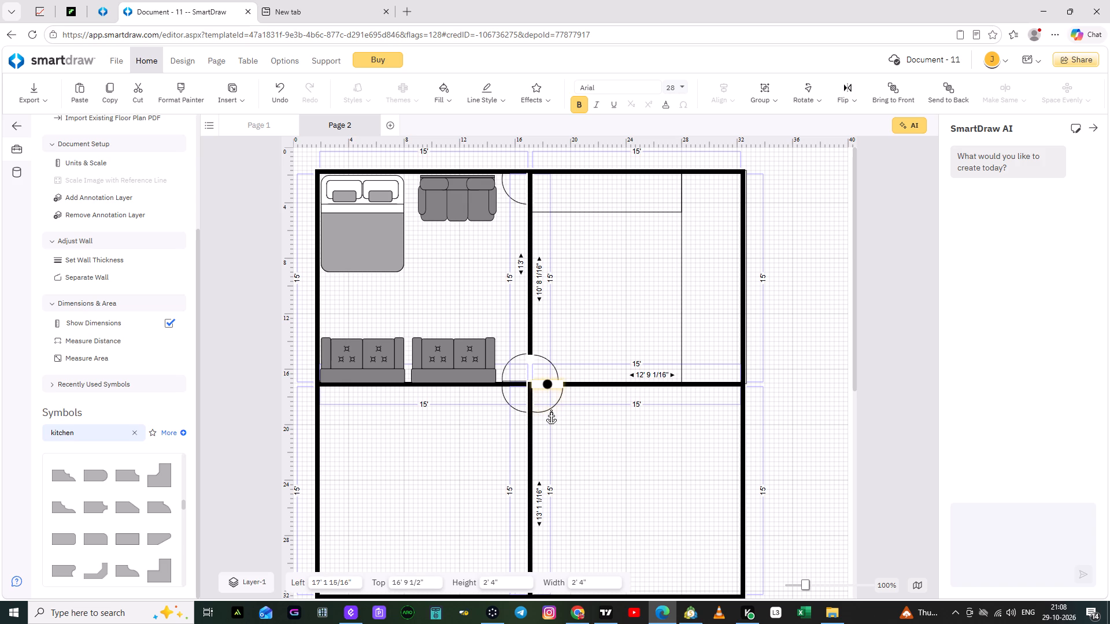
{"action": "left_click_drag", "start_coordinate": [551, 410], "coordinate": [547, 411]}
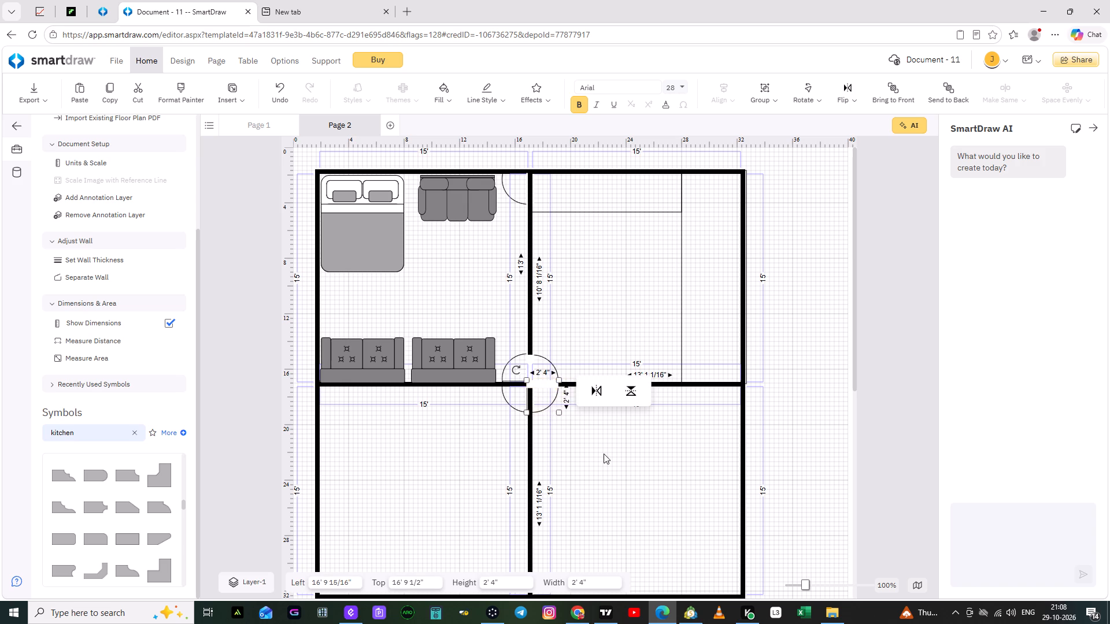
{"action": "left_click", "coordinate": [604, 454]}
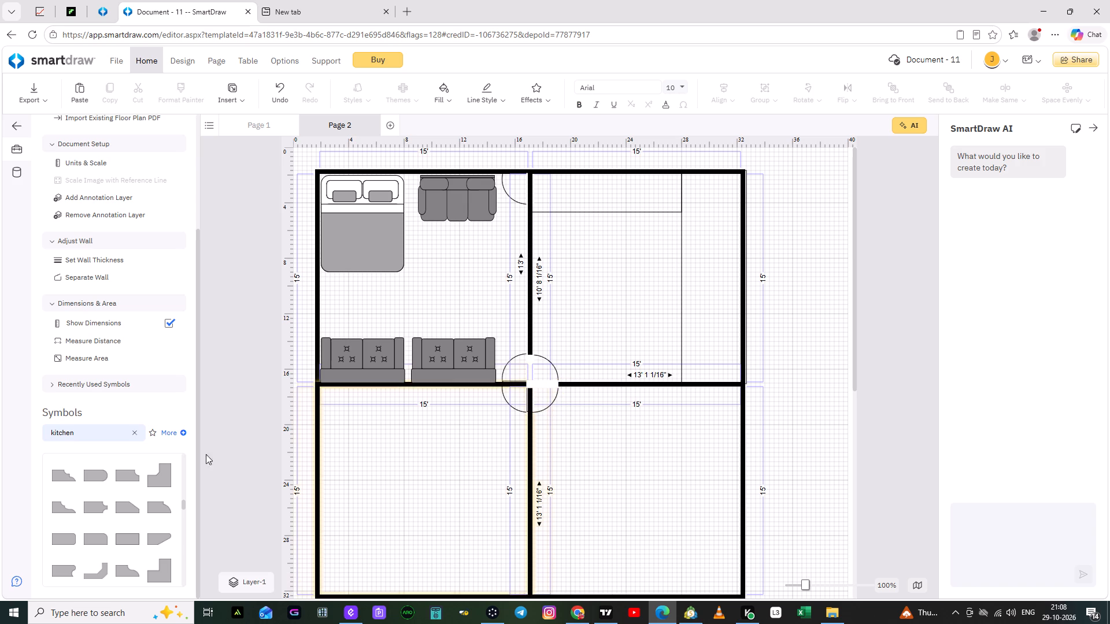
Place a six-burner range from Commercial Kitchen at the left end of the second room's top counter and widen it toward the right.
{"action": "scroll", "coordinate": [117, 472], "scroll_direction": "down", "scroll_amount": 4}
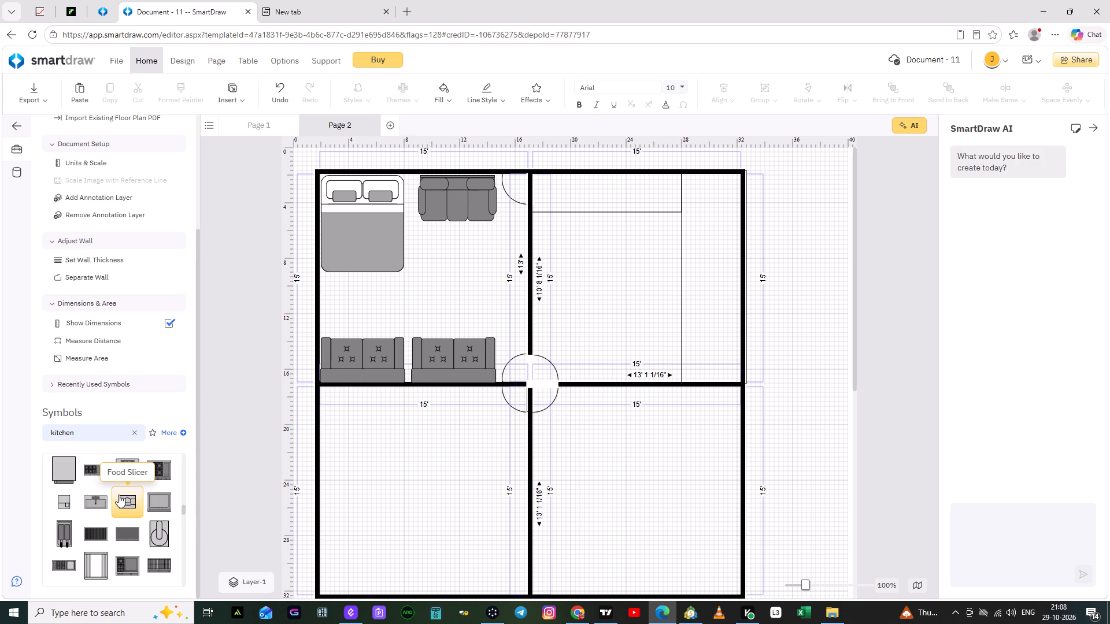
{"action": "scroll", "coordinate": [107, 492], "scroll_direction": "up", "scroll_amount": 2}
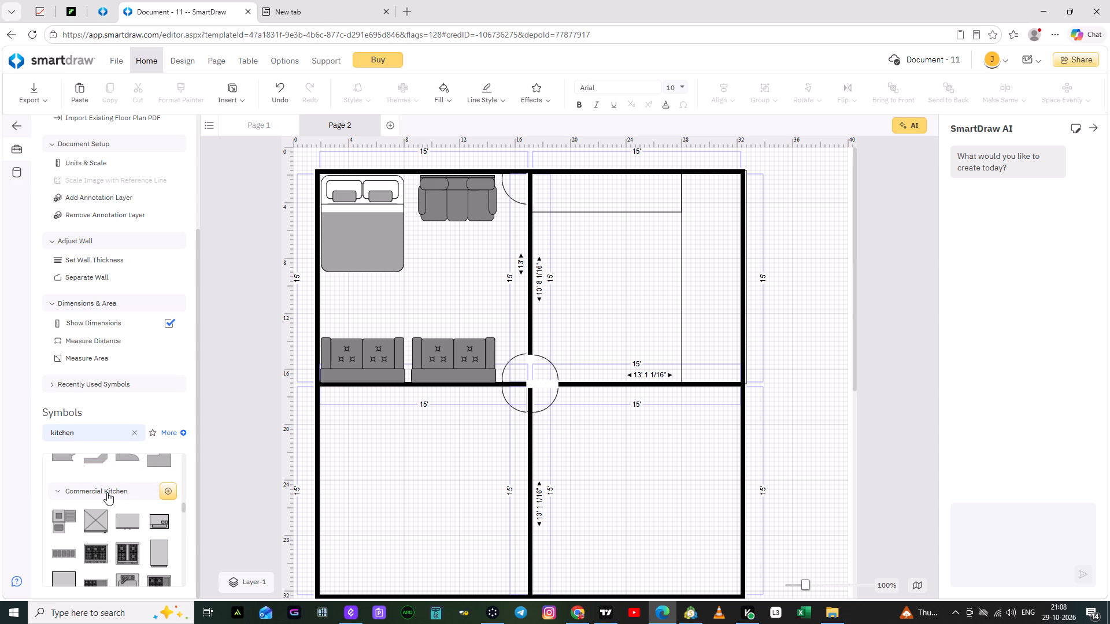
{"action": "left_click_drag", "start_coordinate": [98, 552], "coordinate": [582, 181]}
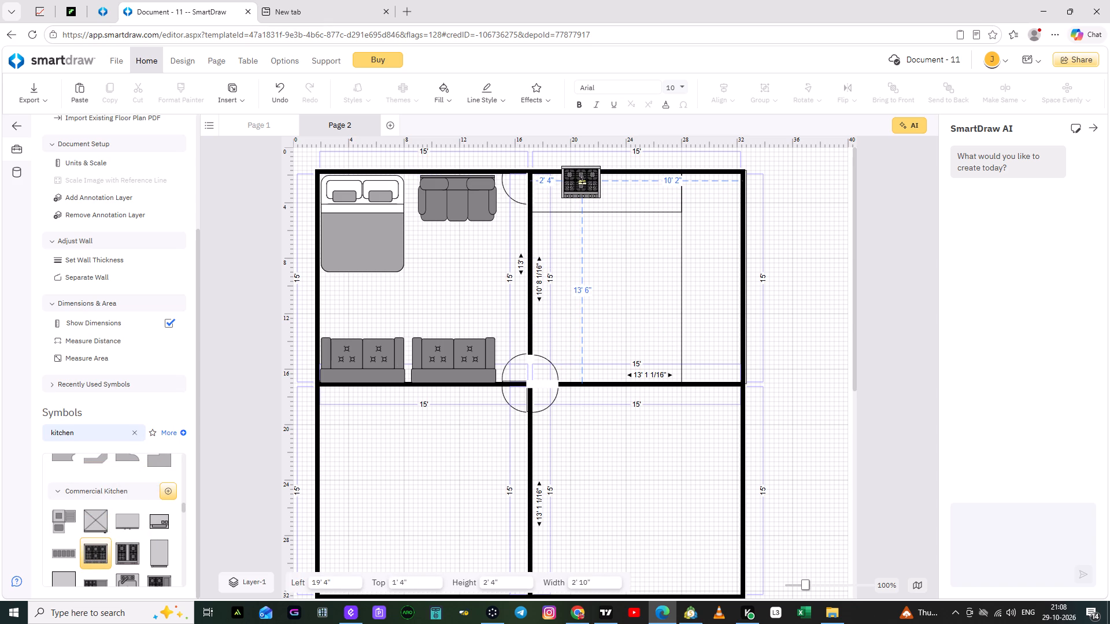
{"action": "left_click_drag", "start_coordinate": [582, 181], "coordinate": [563, 190]}
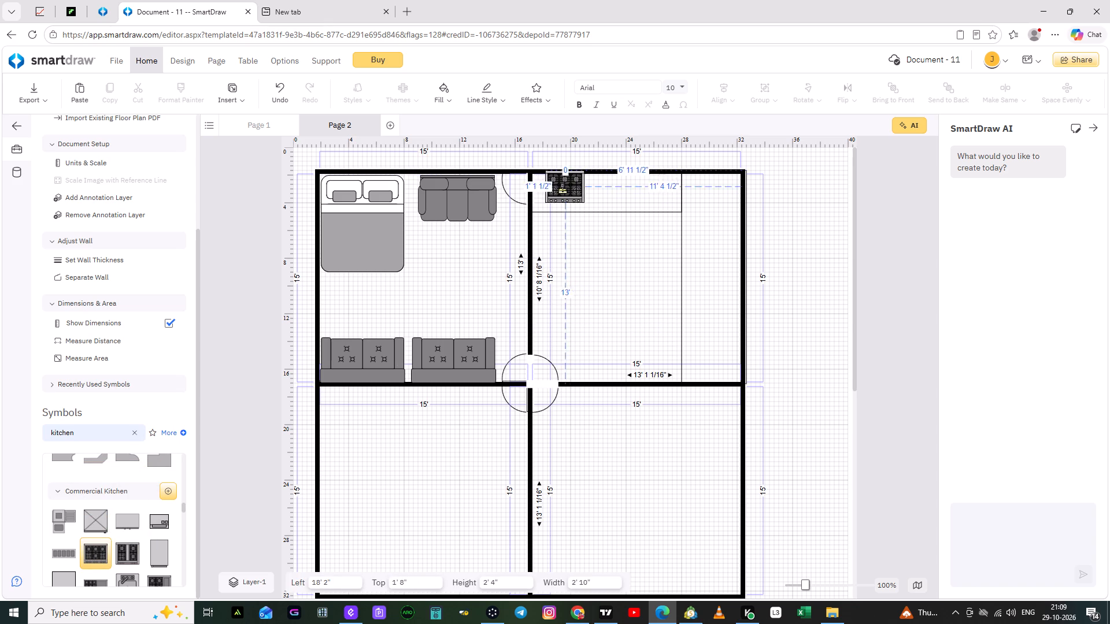
{"action": "left_click_drag", "start_coordinate": [563, 190], "coordinate": [556, 192]}
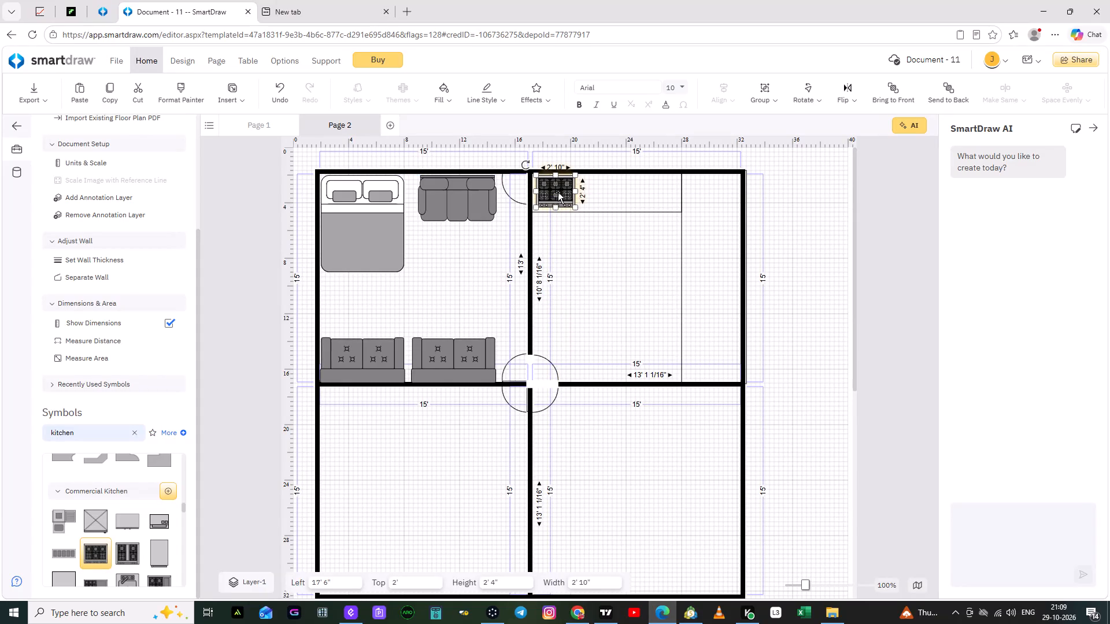
{"action": "left_click", "coordinate": [584, 256]}
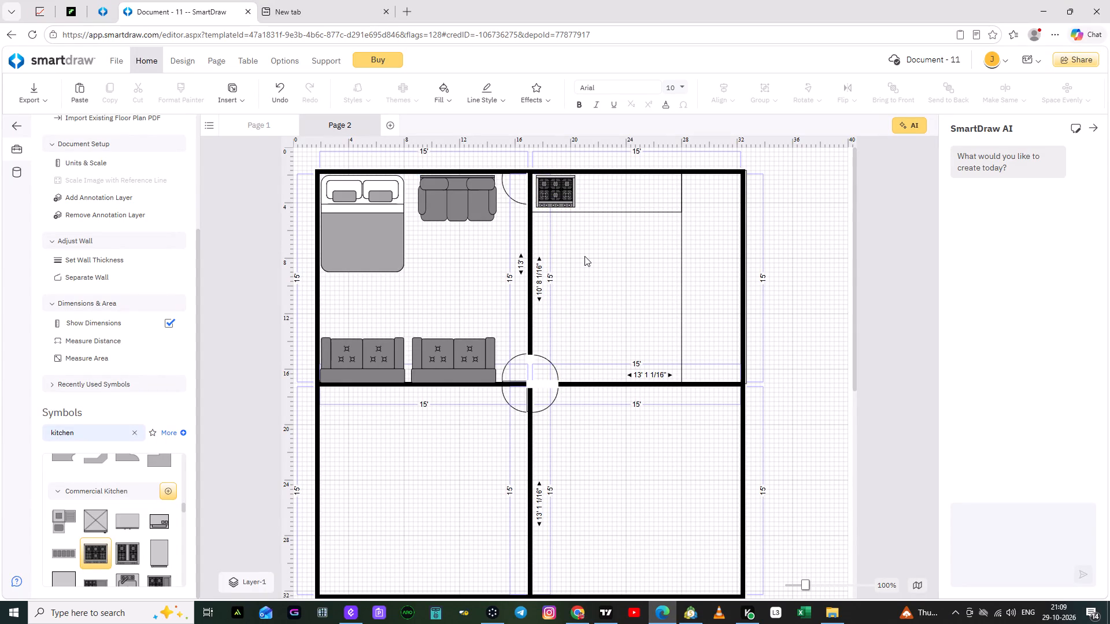
{"action": "left_click", "coordinate": [554, 196]}
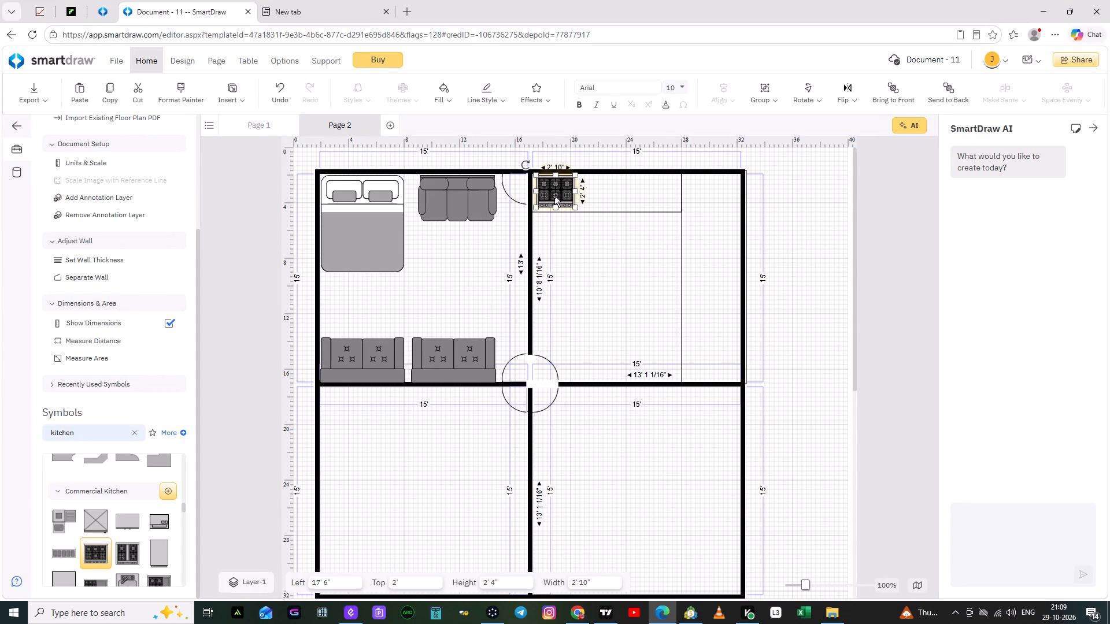
{"action": "left_click_drag", "start_coordinate": [577, 192], "coordinate": [587, 194]}
{"action": "left_click", "coordinate": [584, 267]}
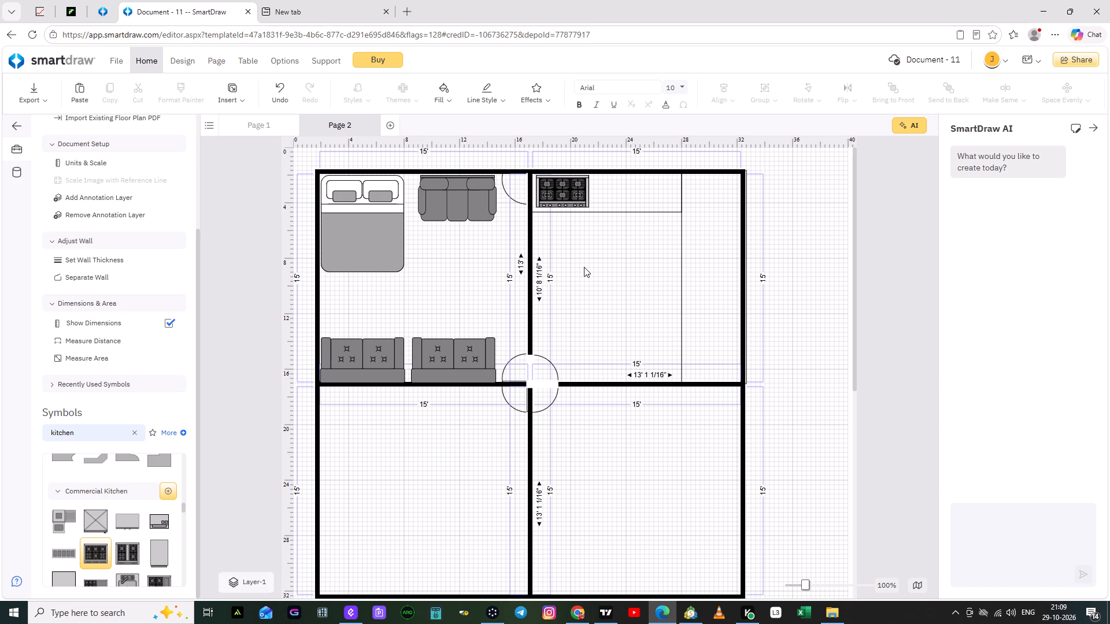
Add the four-burner Range symbol to the top counter, in line with the six-burner range, and widen it toward the right.
{"action": "left_click", "coordinate": [129, 556]}
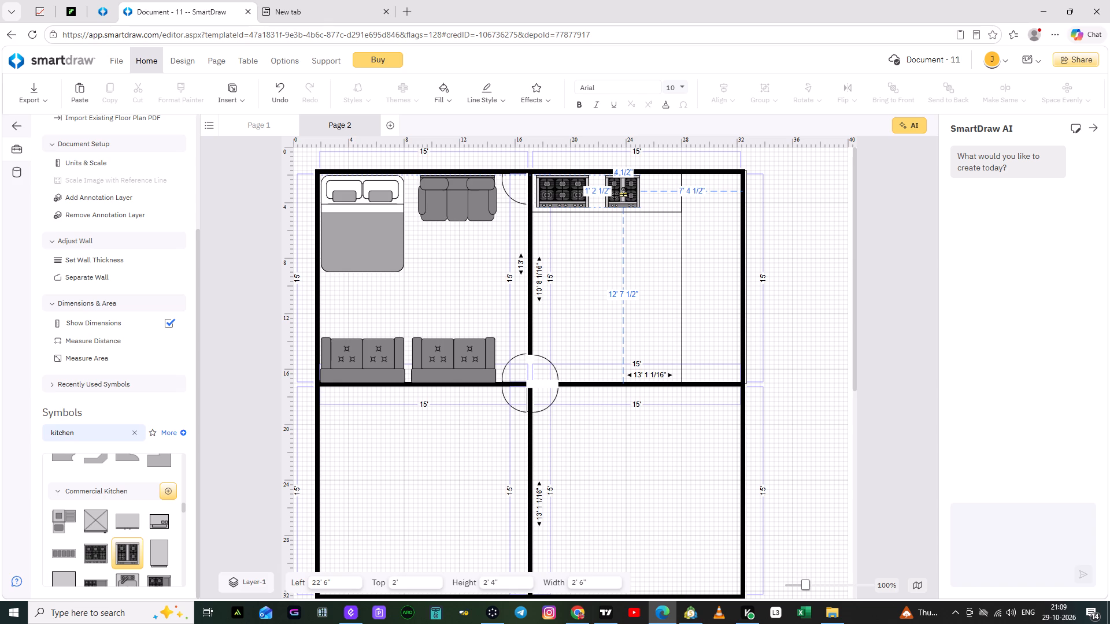
{"action": "left_click", "coordinate": [605, 265]}
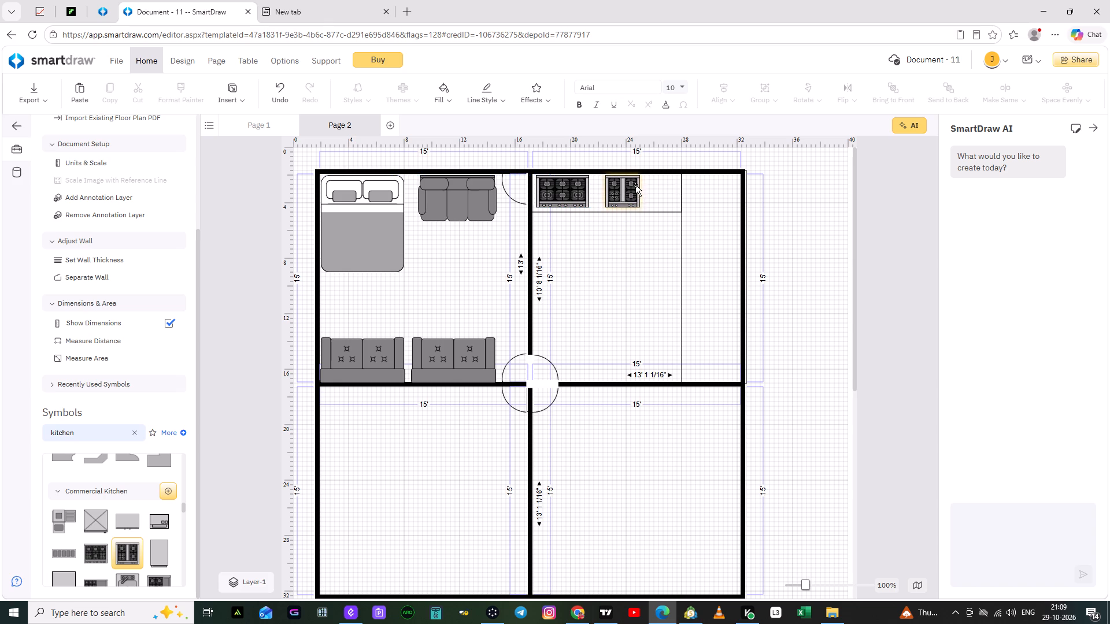
{"action": "left_click", "coordinate": [634, 185]}
{"action": "left_click_drag", "start_coordinate": [639, 189], "coordinate": [657, 191]}
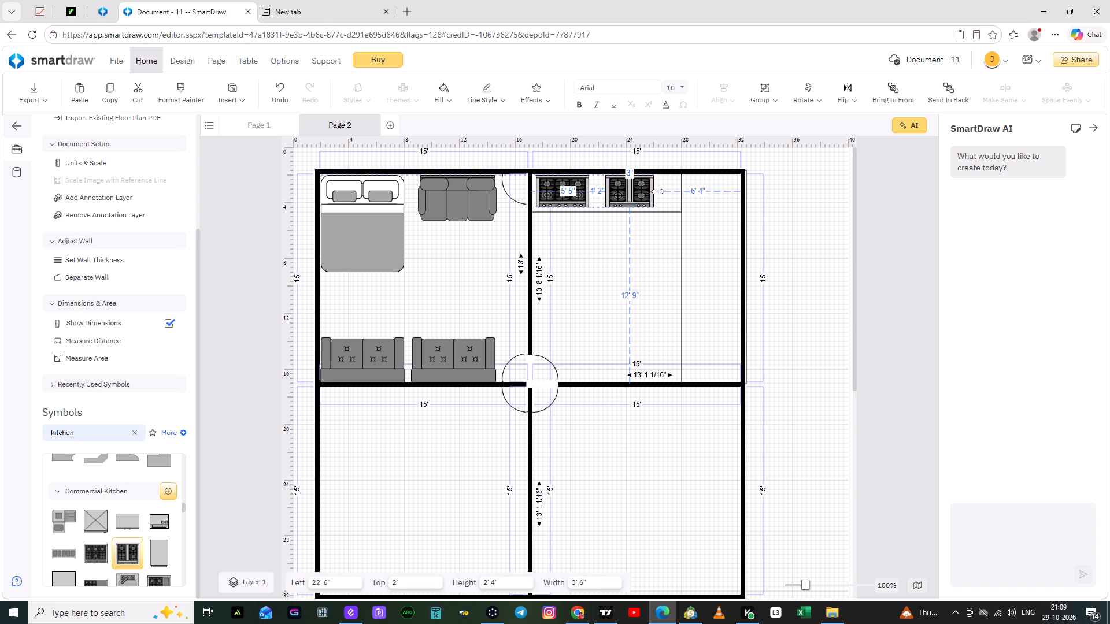
{"action": "left_click_drag", "start_coordinate": [657, 191], "coordinate": [663, 191]}
{"action": "left_click", "coordinate": [652, 288]}
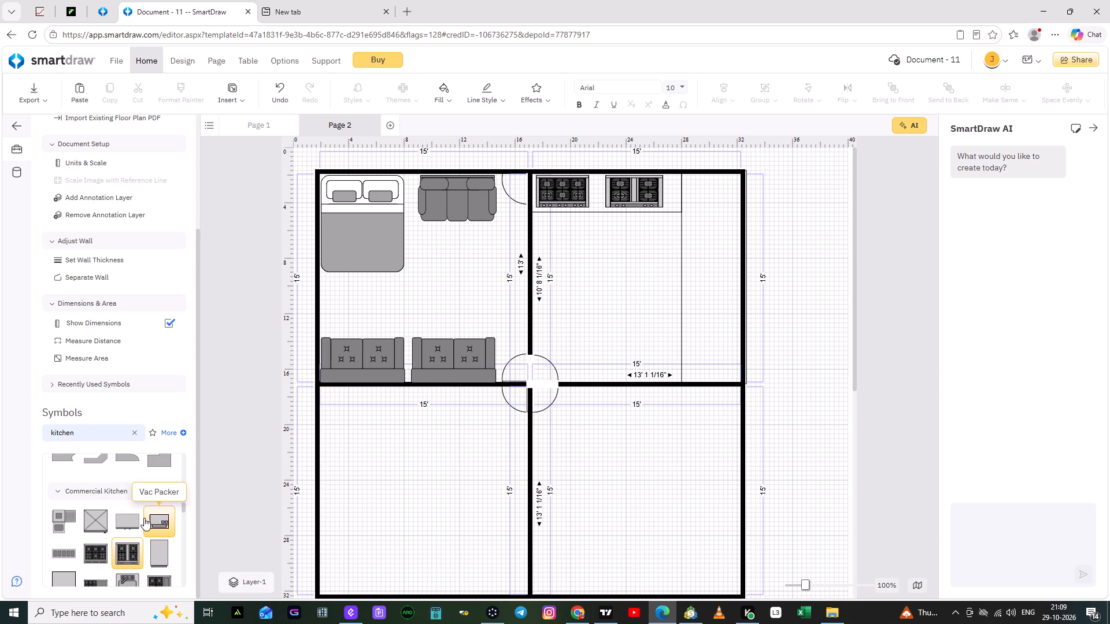
Place a Deep Fryer at the upper end of the second room's right-hand counter, just below the top wall.
{"action": "scroll", "coordinate": [144, 518], "scroll_direction": "down", "scroll_amount": 1}
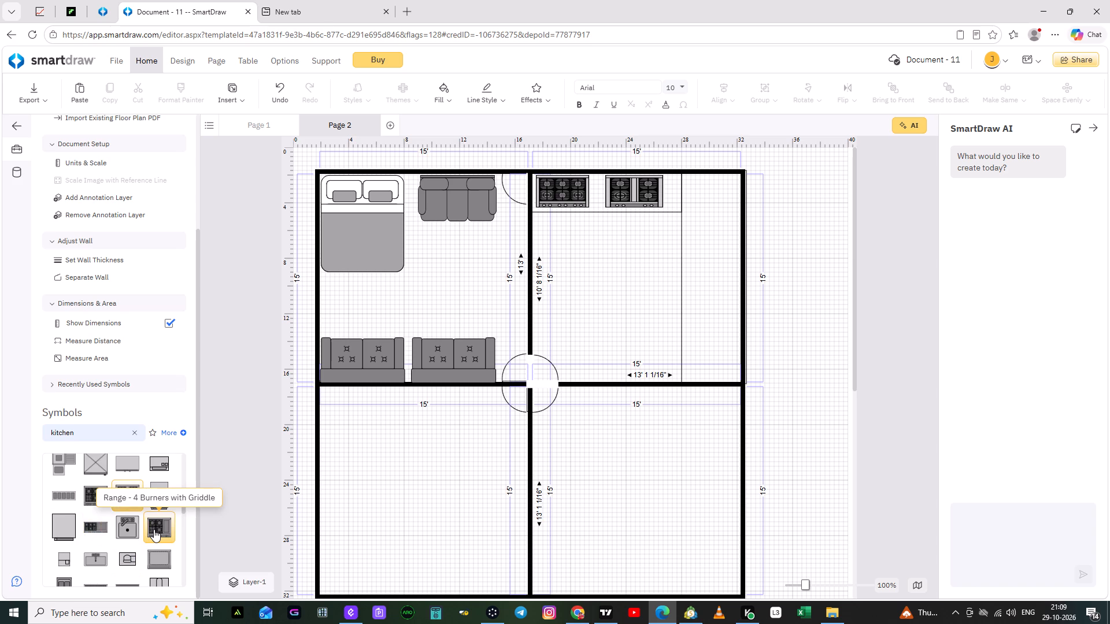
{"action": "scroll", "coordinate": [154, 529], "scroll_direction": "down", "scroll_amount": 1}
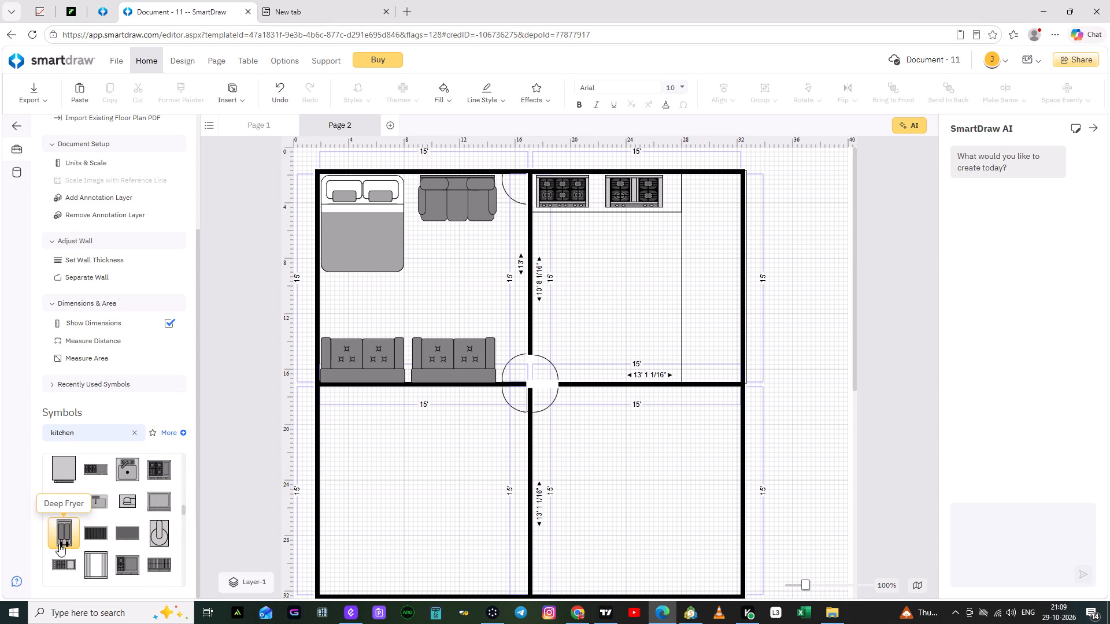
{"action": "left_click_drag", "start_coordinate": [66, 534], "coordinate": [103, 535]}
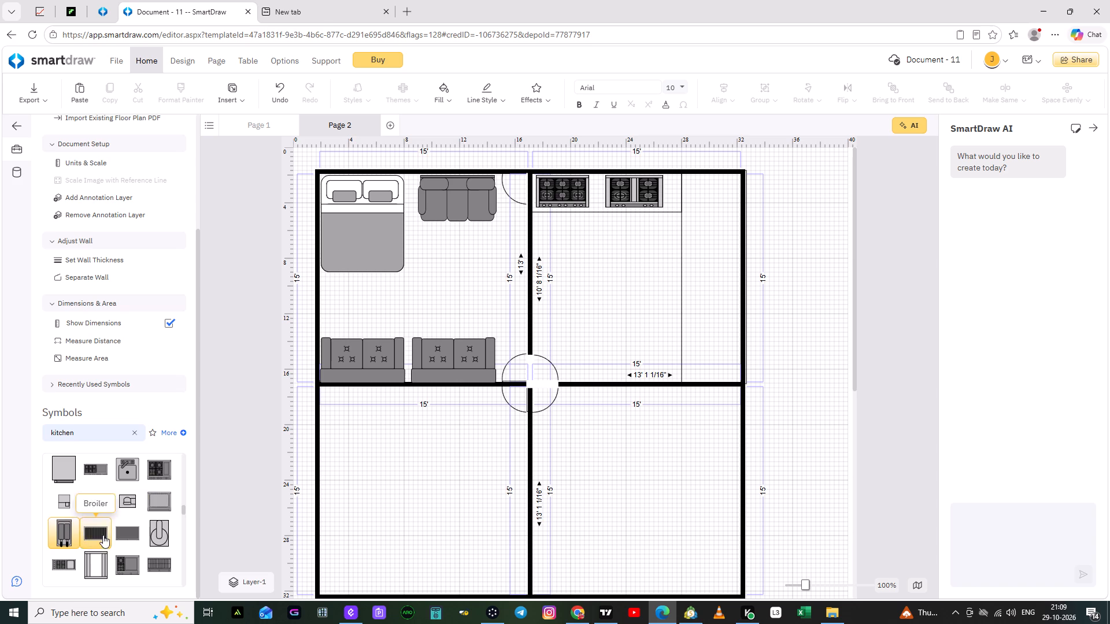
{"action": "left_click_drag", "start_coordinate": [103, 535], "coordinate": [600, 403]}
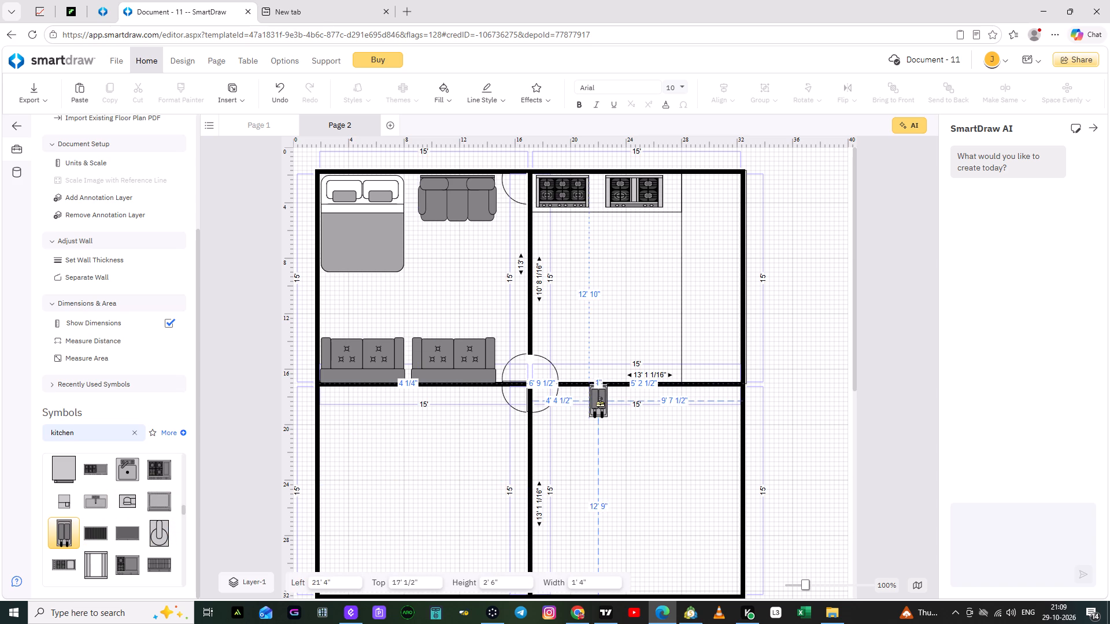
{"action": "left_click_drag", "start_coordinate": [600, 403], "coordinate": [704, 189]}
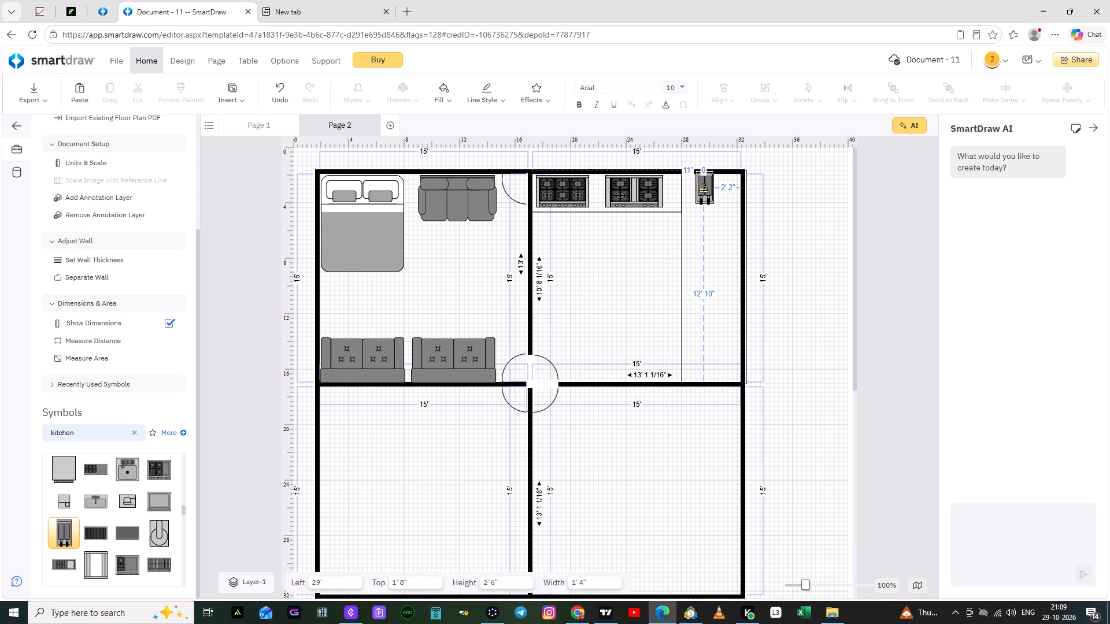
{"action": "left_click_drag", "start_coordinate": [704, 189], "coordinate": [704, 195]}
{"action": "left_click", "coordinate": [705, 196]}
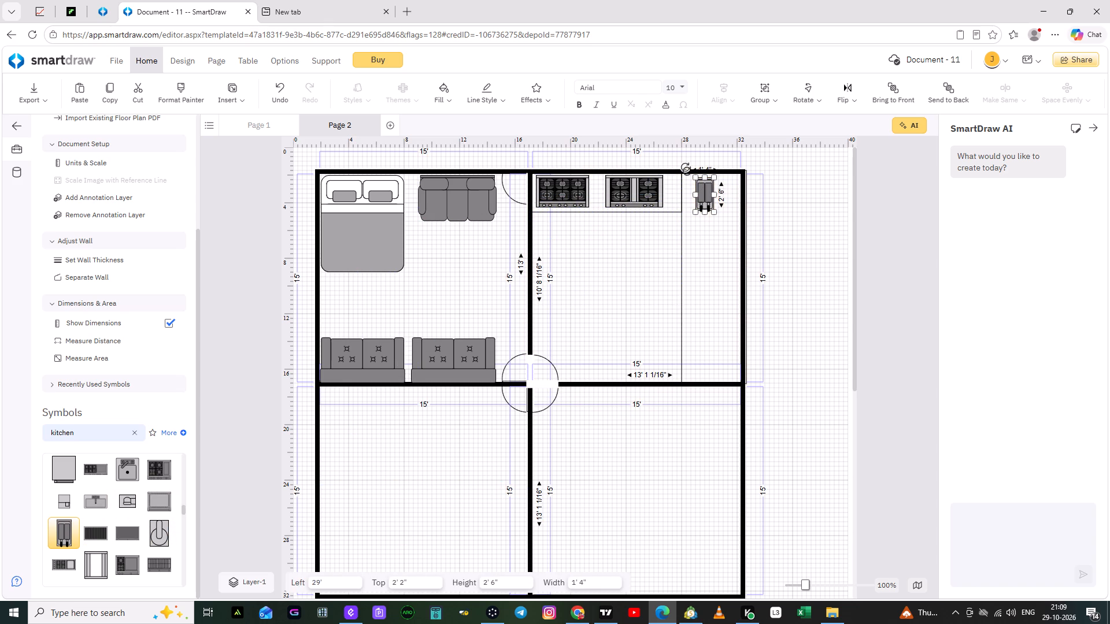
Rotate the deep fryer 90° clockwise, widen it to 2' 4" and lengthen it toward both the counter's edge and the right wall.
{"action": "left_click_drag", "start_coordinate": [686, 166], "coordinate": [729, 179]}
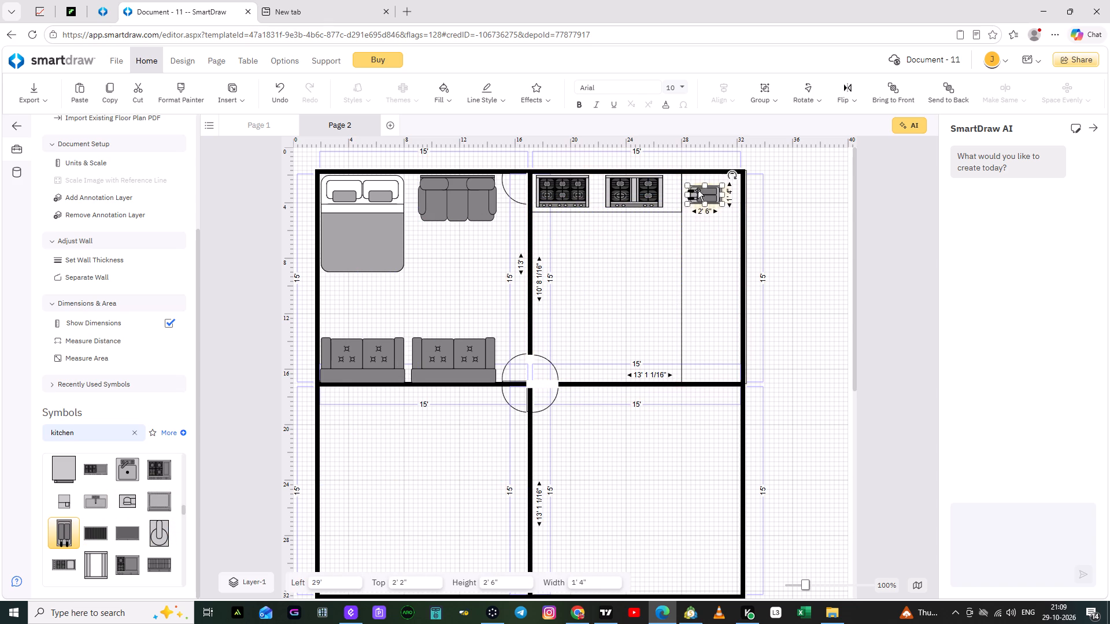
{"action": "left_click", "coordinate": [697, 193]}
{"action": "left_click_drag", "start_coordinate": [704, 185], "coordinate": [704, 180]}
{"action": "left_click_drag", "start_coordinate": [703, 205], "coordinate": [705, 211]}
{"action": "left_click", "coordinate": [706, 203]}
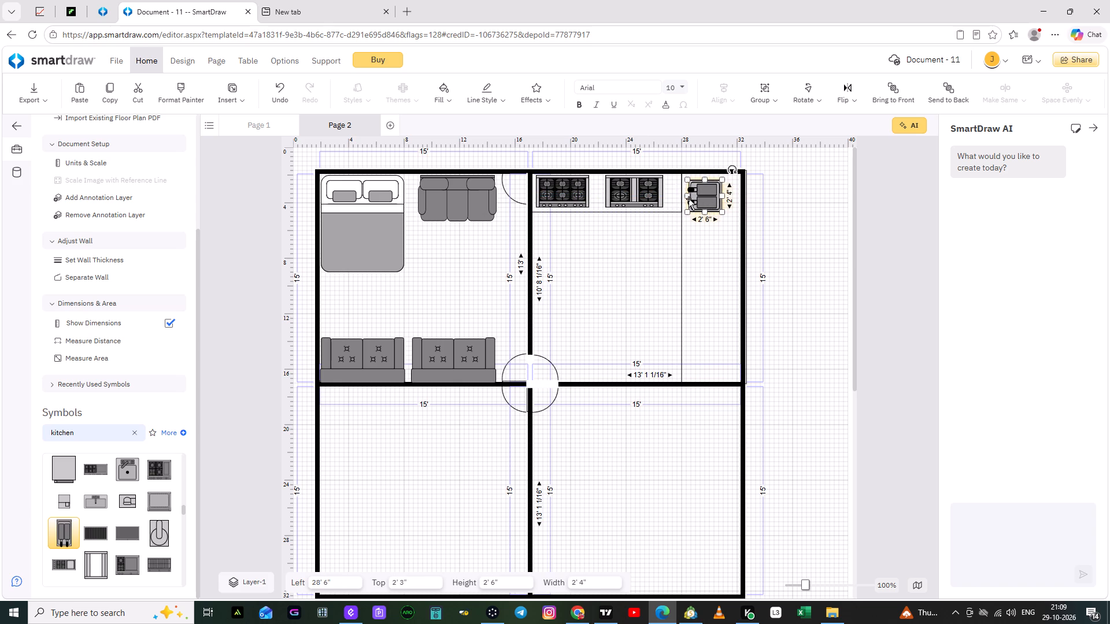
{"action": "left_click", "coordinate": [687, 196]}
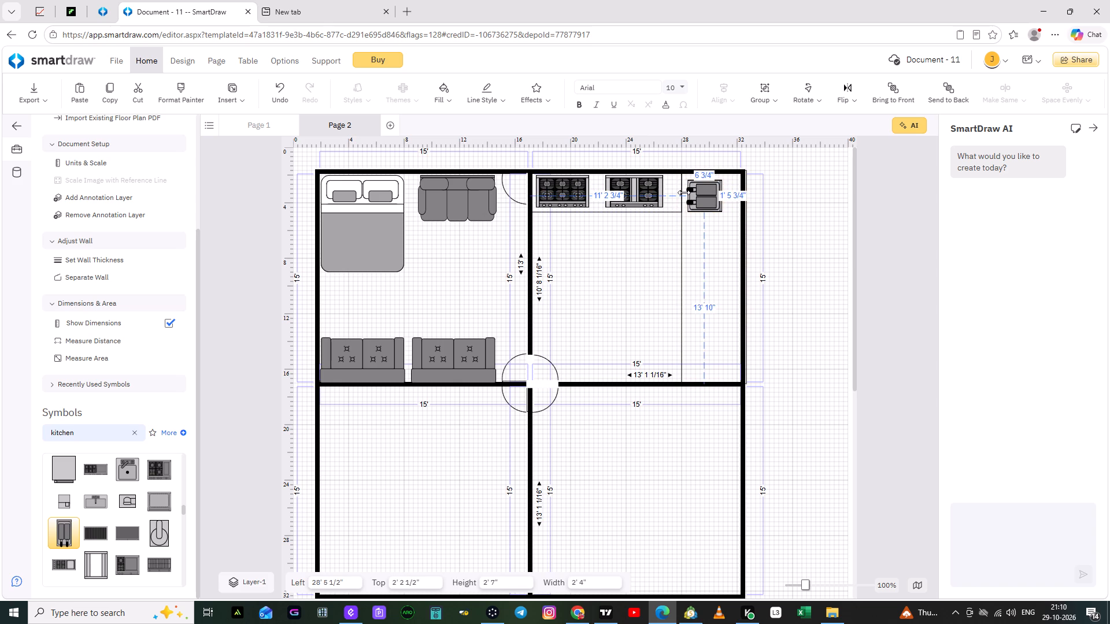
{"action": "left_click", "coordinate": [711, 230]}
{"action": "left_click", "coordinate": [723, 195]}
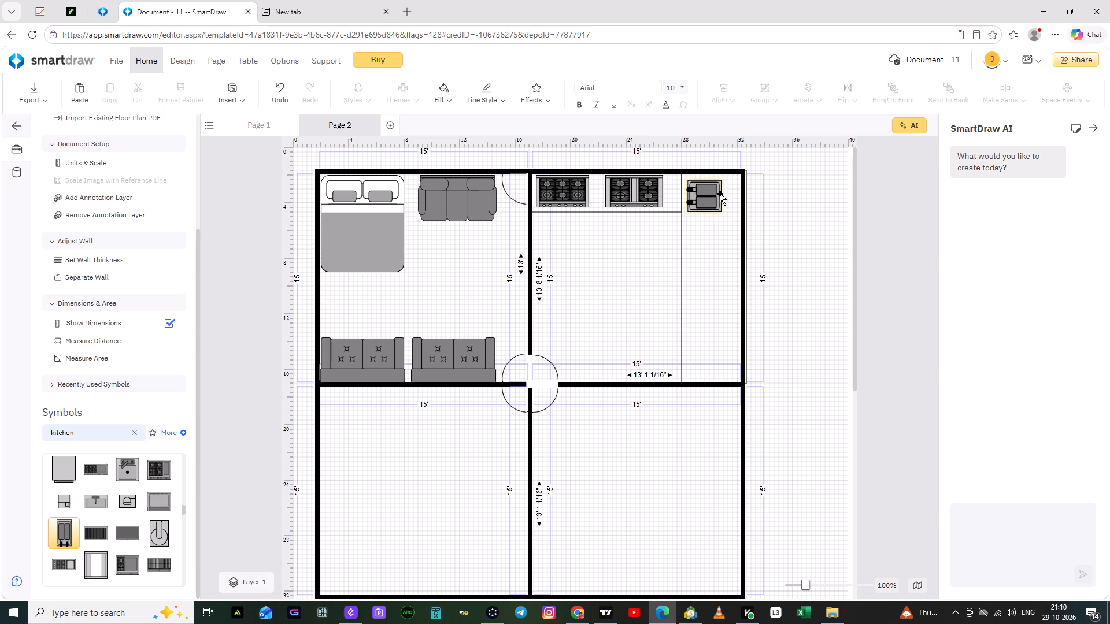
{"action": "left_click", "coordinate": [720, 194]}
{"action": "left_click_drag", "start_coordinate": [720, 197], "coordinate": [729, 199]}
{"action": "left_click", "coordinate": [700, 251]}
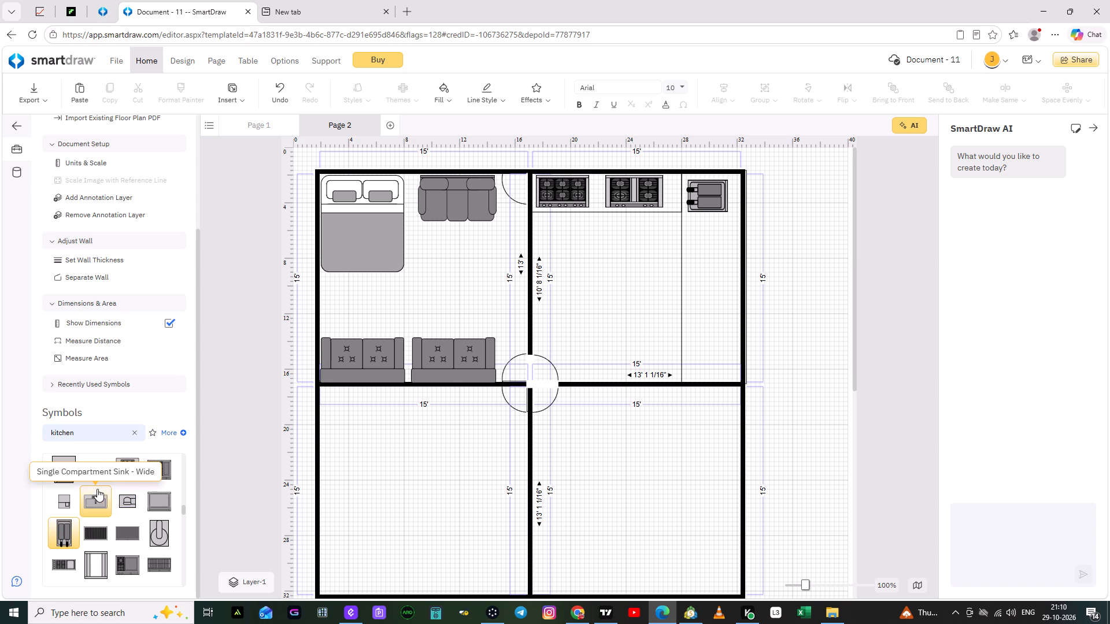
Place the round-bowled kitchen appliance symbol on the right-hand counter's lower part and rotate it 90° counterclockwise.
{"action": "left_click_drag", "start_coordinate": [158, 537], "coordinate": [683, 355]}
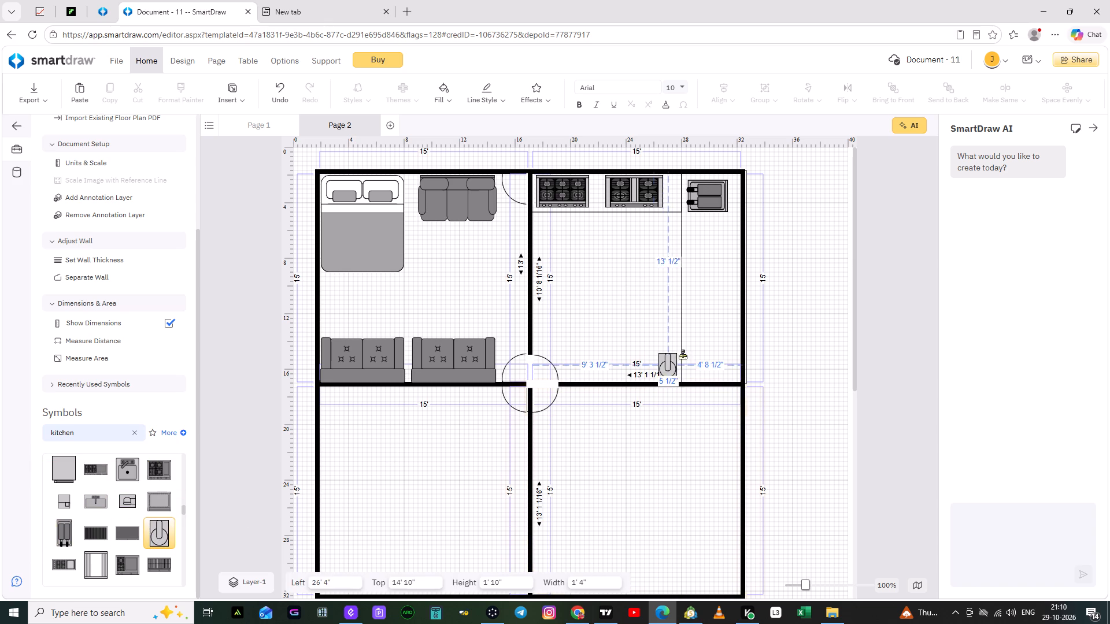
{"action": "left_click_drag", "start_coordinate": [683, 355], "coordinate": [706, 341]}
{"action": "left_click", "coordinate": [706, 341]}
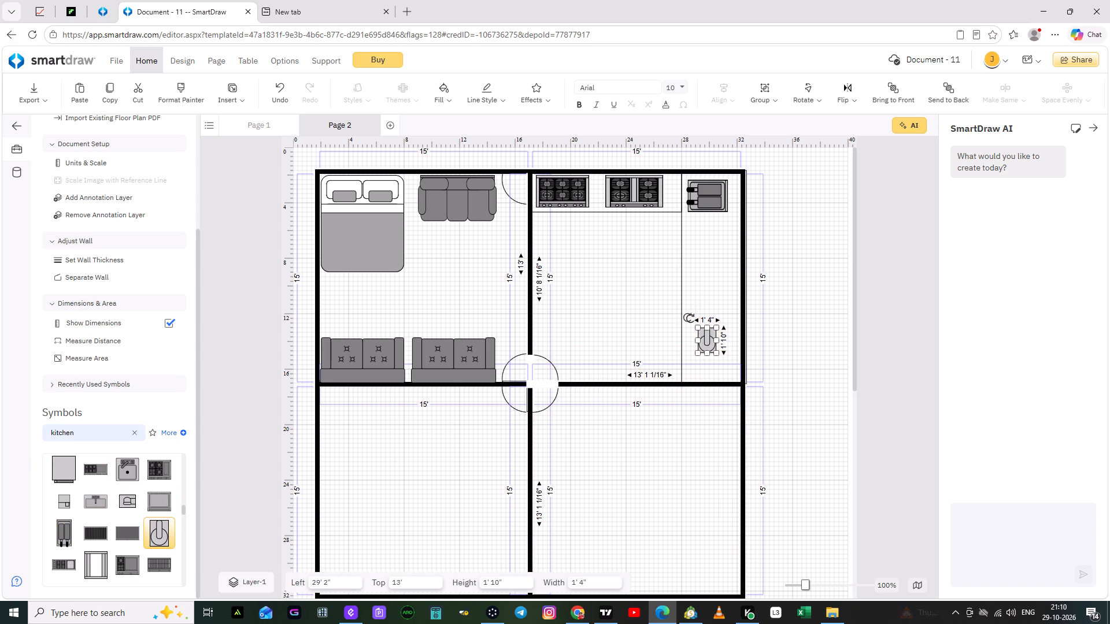
{"action": "left_click_drag", "start_coordinate": [687, 315], "coordinate": [686, 349]}
{"action": "left_click_drag", "start_coordinate": [686, 349], "coordinate": [691, 352]}
{"action": "left_click", "coordinate": [715, 343]}
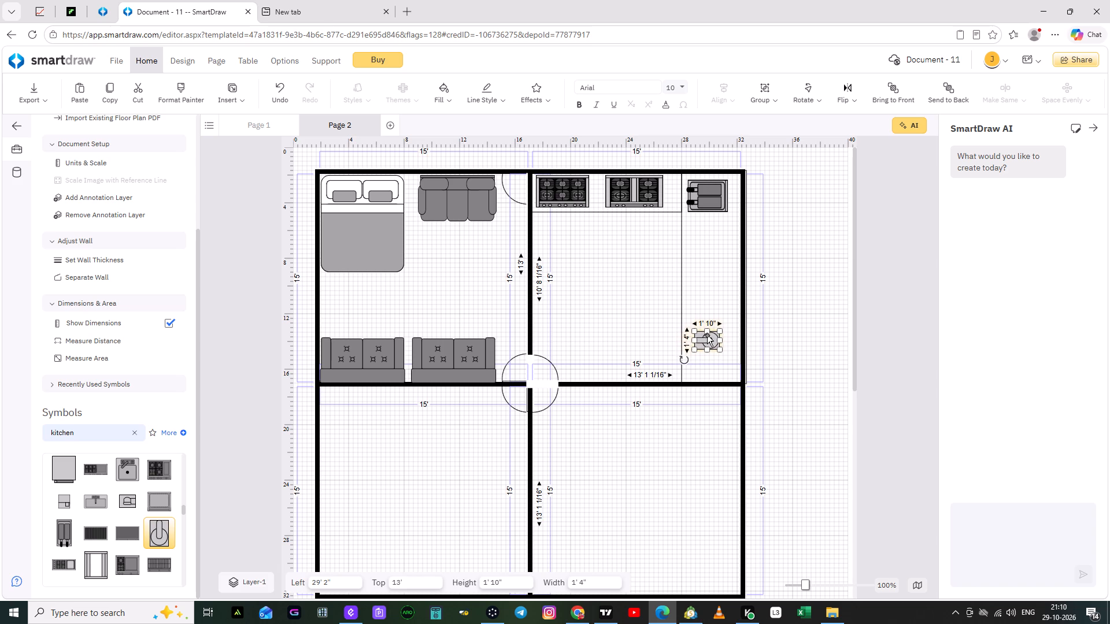
Enlarge the round-bowled appliance to 2' 9" by 2' 3" and move it to the lower end of the right-hand counter.
{"action": "left_click_drag", "start_coordinate": [707, 330], "coordinate": [709, 320]}
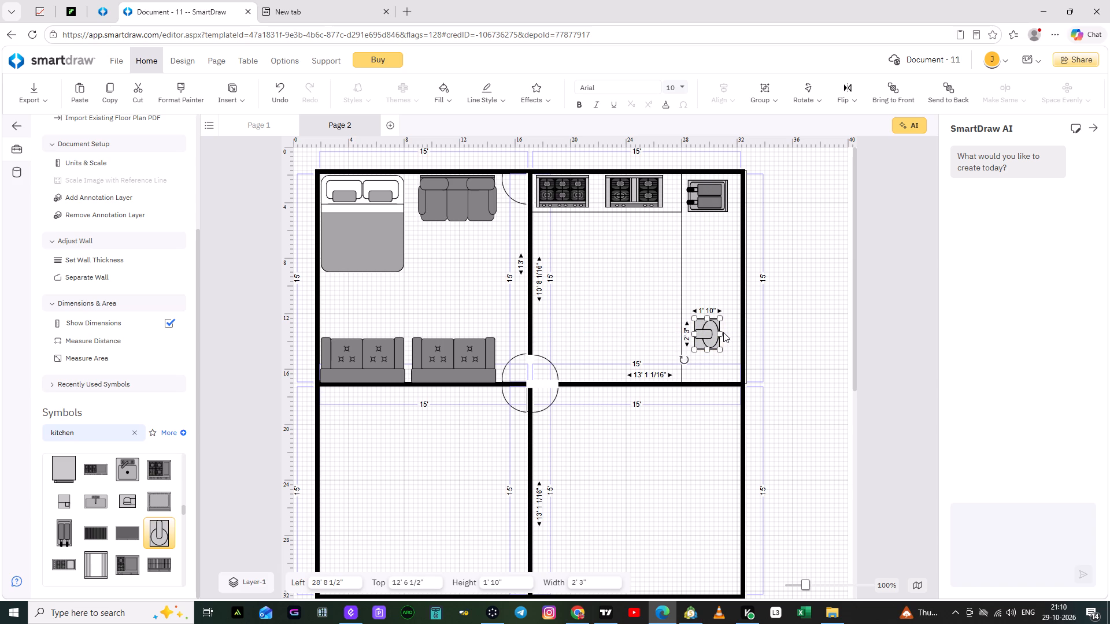
{"action": "left_click_drag", "start_coordinate": [719, 333], "coordinate": [733, 334]}
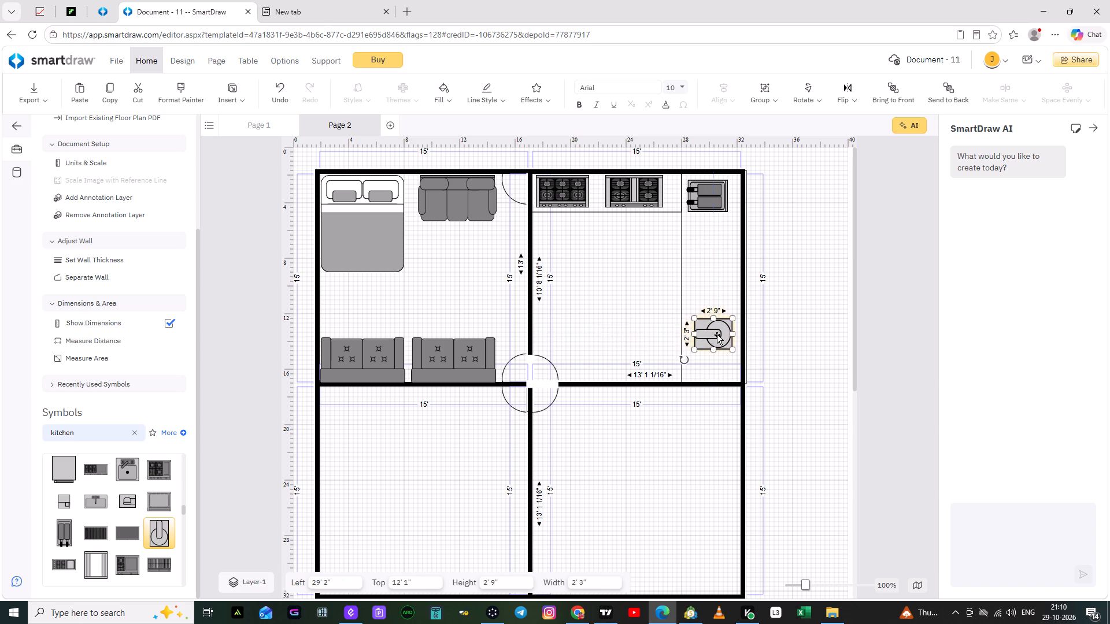
{"action": "left_click", "coordinate": [716, 335]}
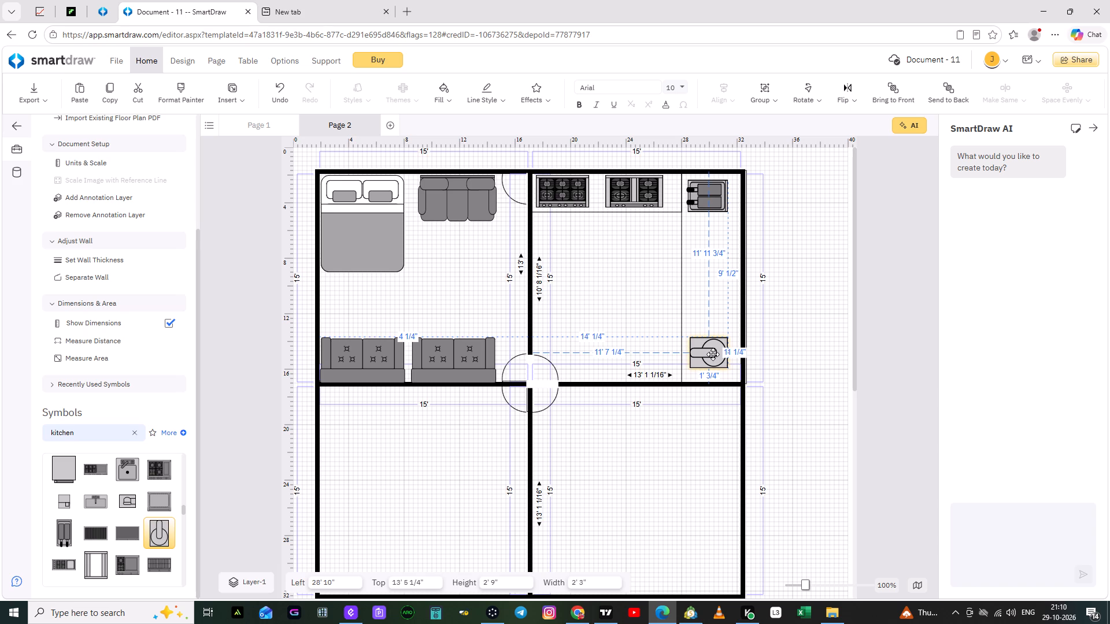
{"action": "left_click", "coordinate": [572, 303]}
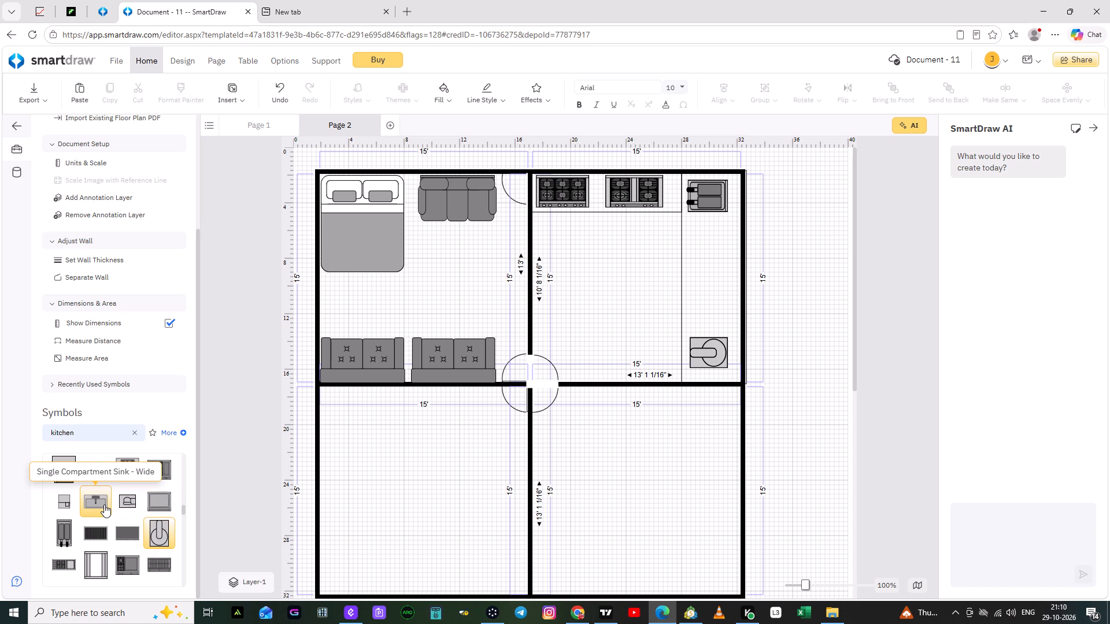
Place a Single Compartment Sink - Wide in the middle of the kitchen and rotate it 90° clockwise.
{"action": "left_click_drag", "start_coordinate": [97, 502], "coordinate": [258, 458]}
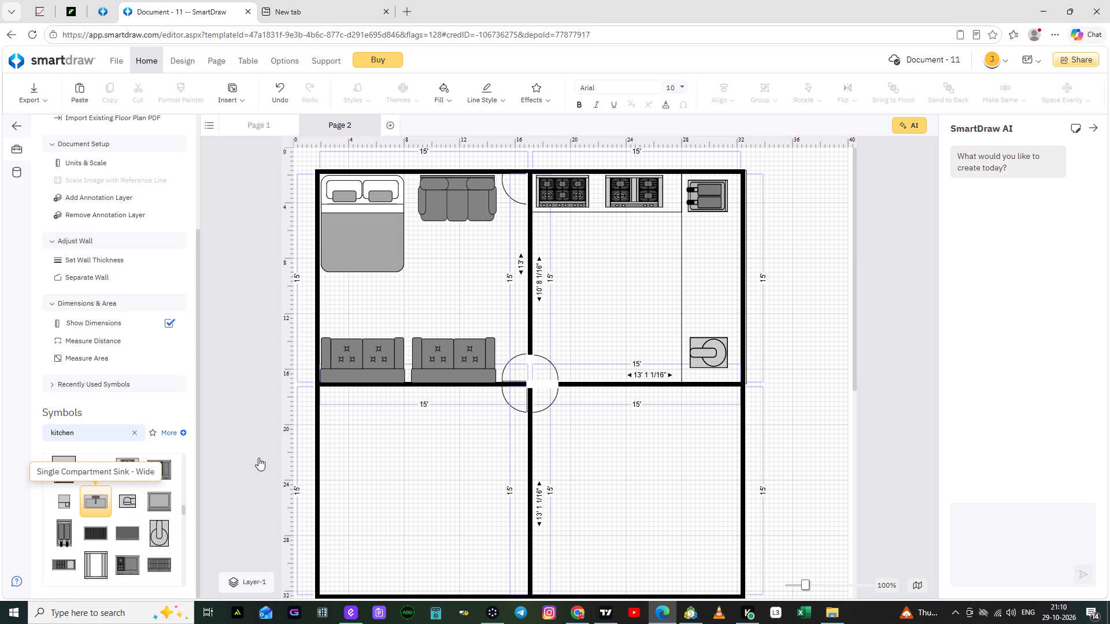
{"action": "left_click_drag", "start_coordinate": [258, 458], "coordinate": [641, 292]}
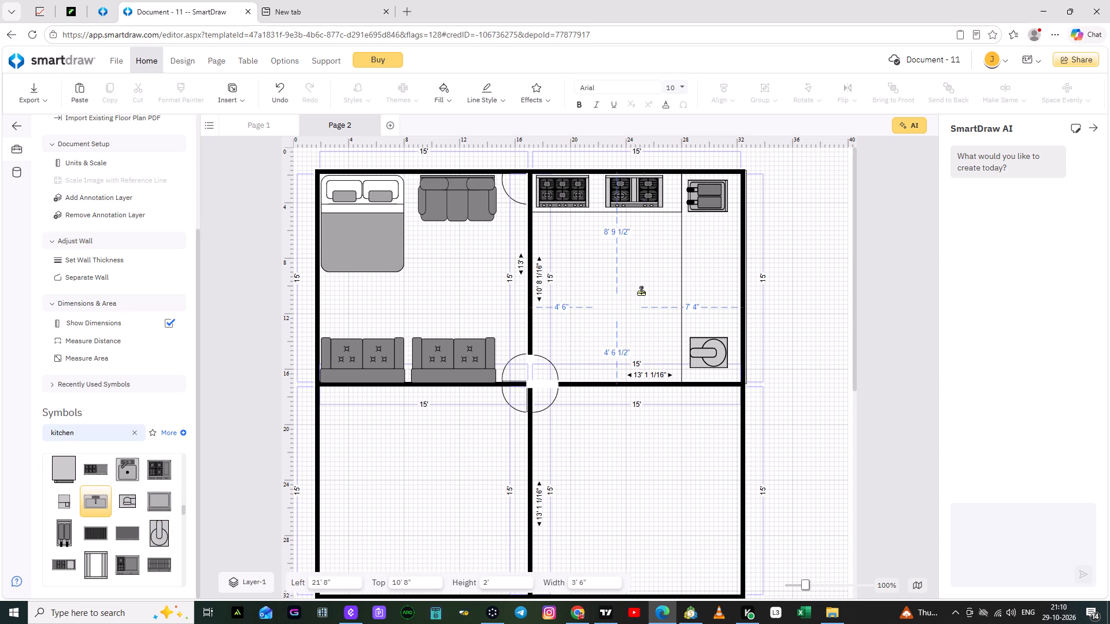
{"action": "left_click_drag", "start_coordinate": [641, 292], "coordinate": [638, 272]}
{"action": "left_click", "coordinate": [641, 283]}
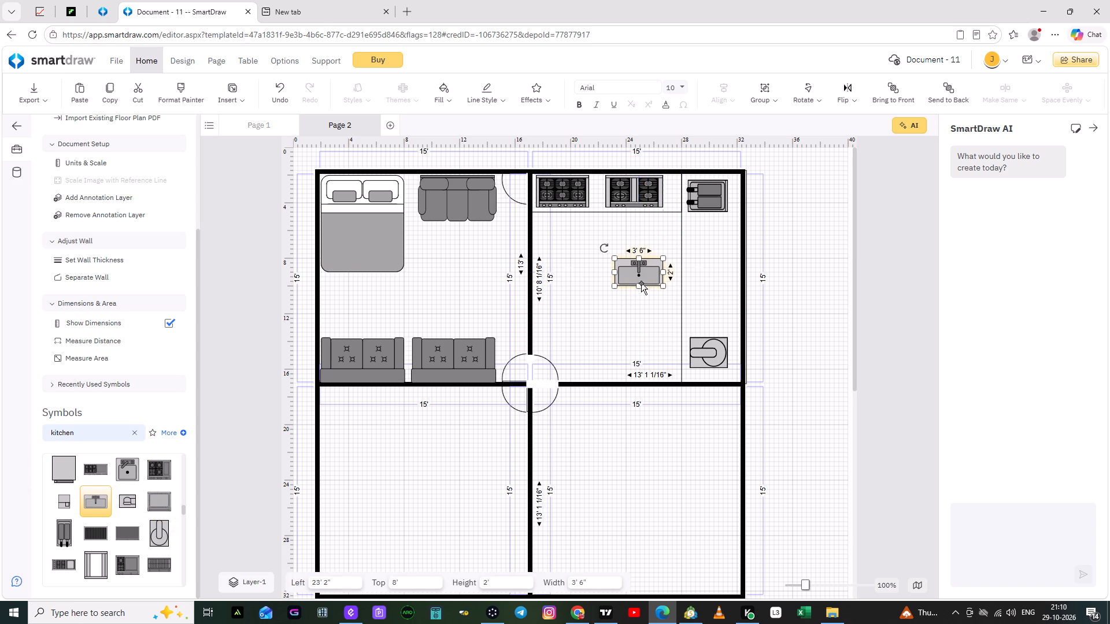
{"action": "left_click_drag", "start_coordinate": [605, 248], "coordinate": [661, 247]}
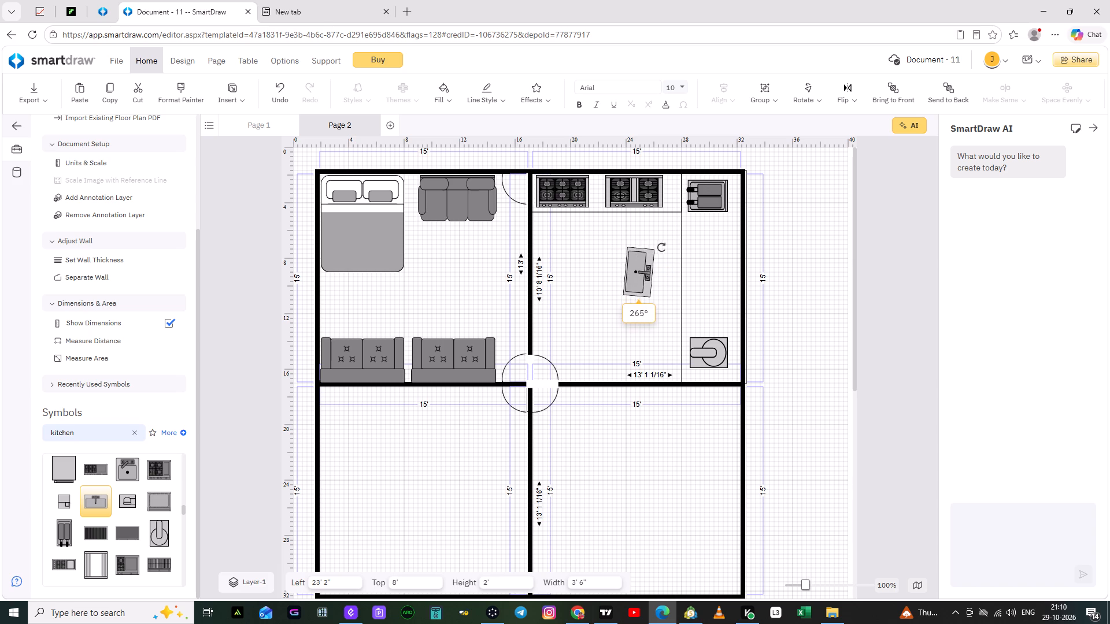
{"action": "left_click_drag", "start_coordinate": [661, 247], "coordinate": [659, 244]}
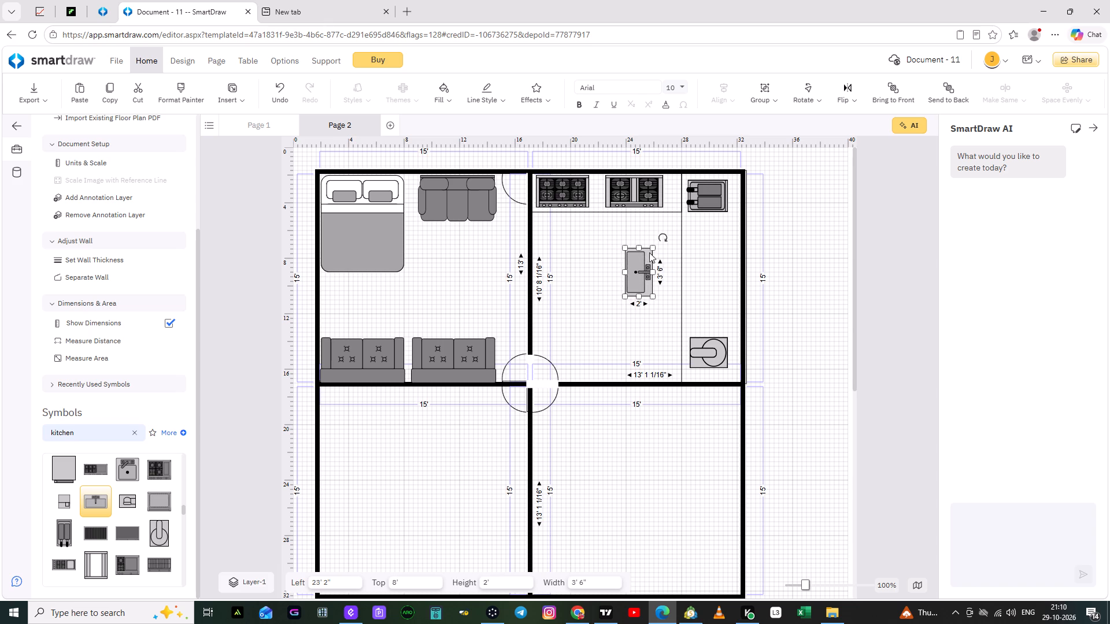
Move the wide sink onto the right-hand counter, just above the round-bowled appliance and beside the counter's inner edge.
{"action": "left_click_drag", "start_coordinate": [634, 271], "coordinate": [714, 292]}
{"action": "left_click", "coordinate": [713, 292]}
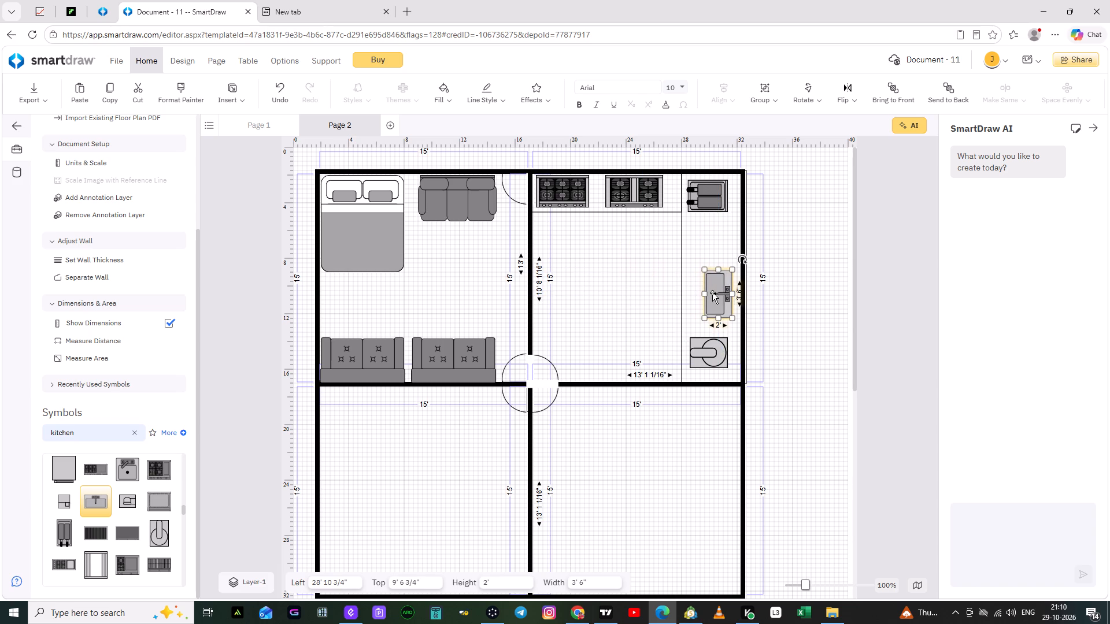
{"action": "left_click_drag", "start_coordinate": [712, 292], "coordinate": [695, 298]}
{"action": "left_click_drag", "start_coordinate": [699, 288], "coordinate": [702, 294]}
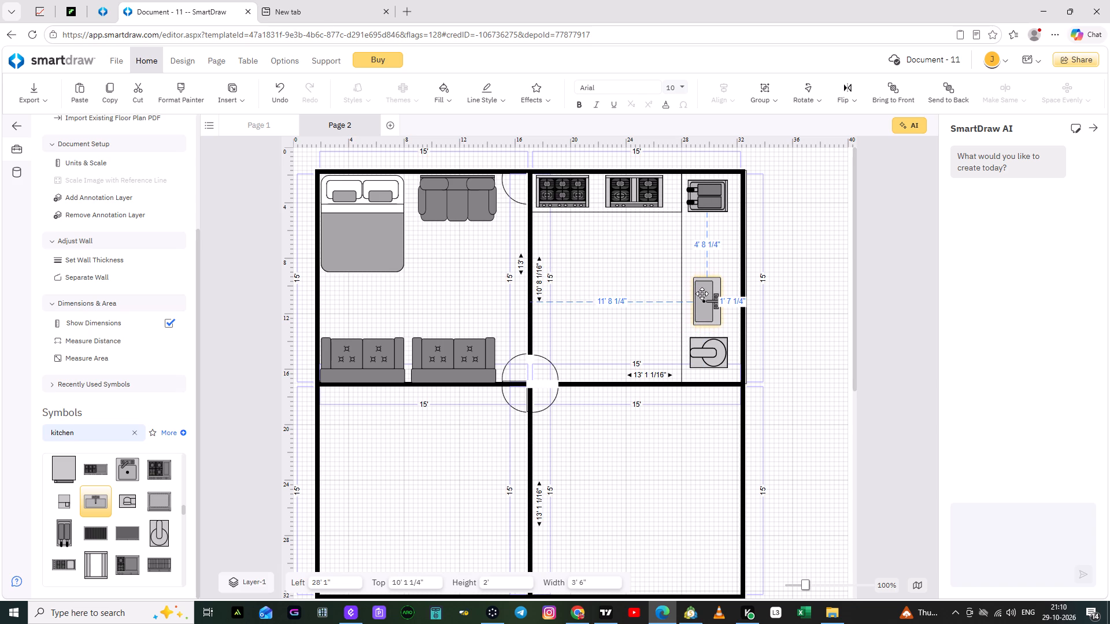
{"action": "left_click_drag", "start_coordinate": [702, 294], "coordinate": [700, 294]}
{"action": "left_click", "coordinate": [611, 287]}
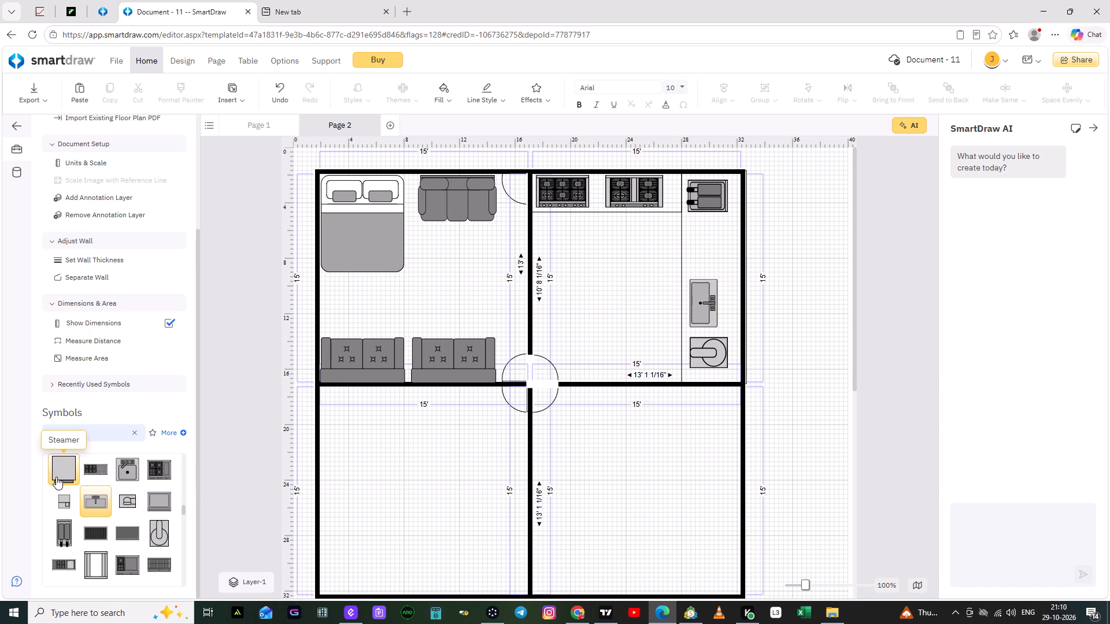
Place a Steamer on the right-hand counter between the deep fryer and the sink and rotate it 90° clockwise.
{"action": "left_click_drag", "start_coordinate": [56, 477], "coordinate": [446, 366]}
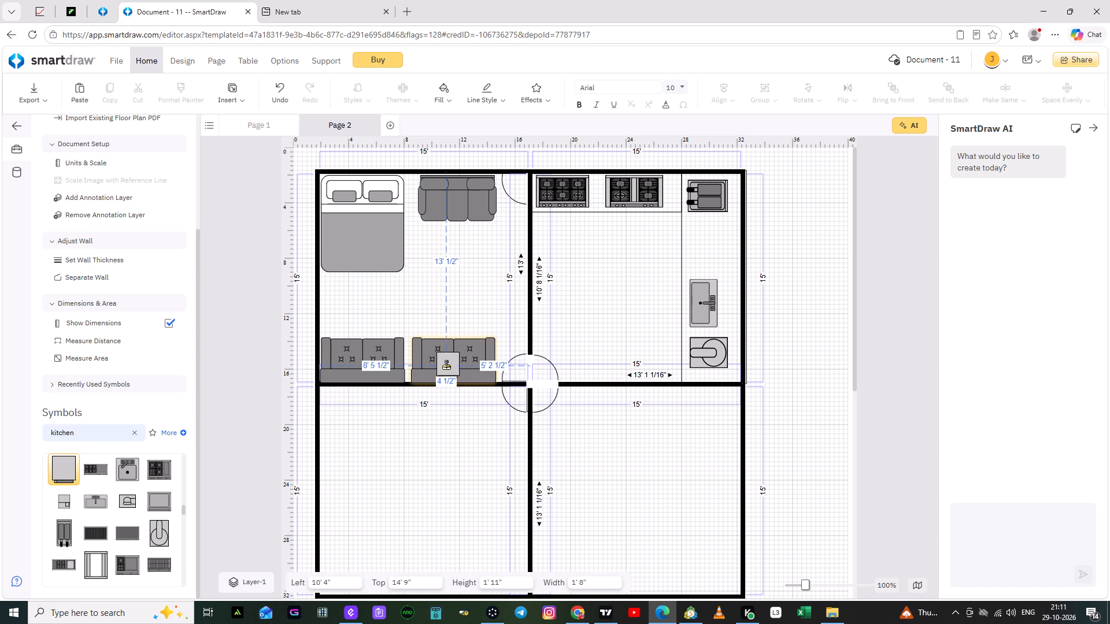
{"action": "left_click_drag", "start_coordinate": [446, 366], "coordinate": [711, 249]}
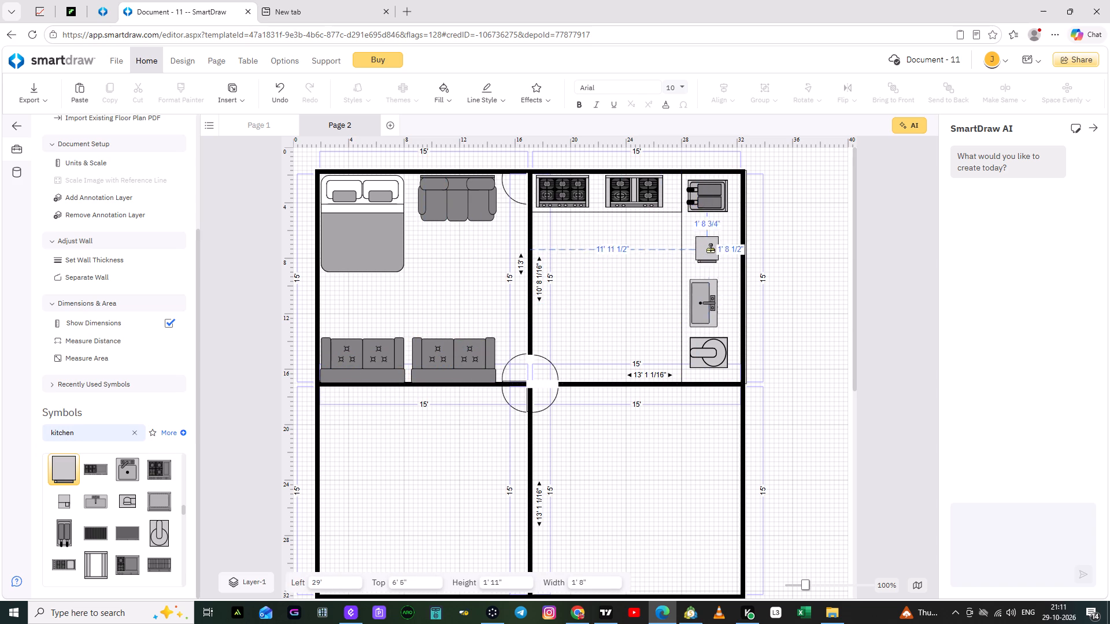
{"action": "left_click_drag", "start_coordinate": [711, 249], "coordinate": [705, 250]}
{"action": "left_click", "coordinate": [705, 250]}
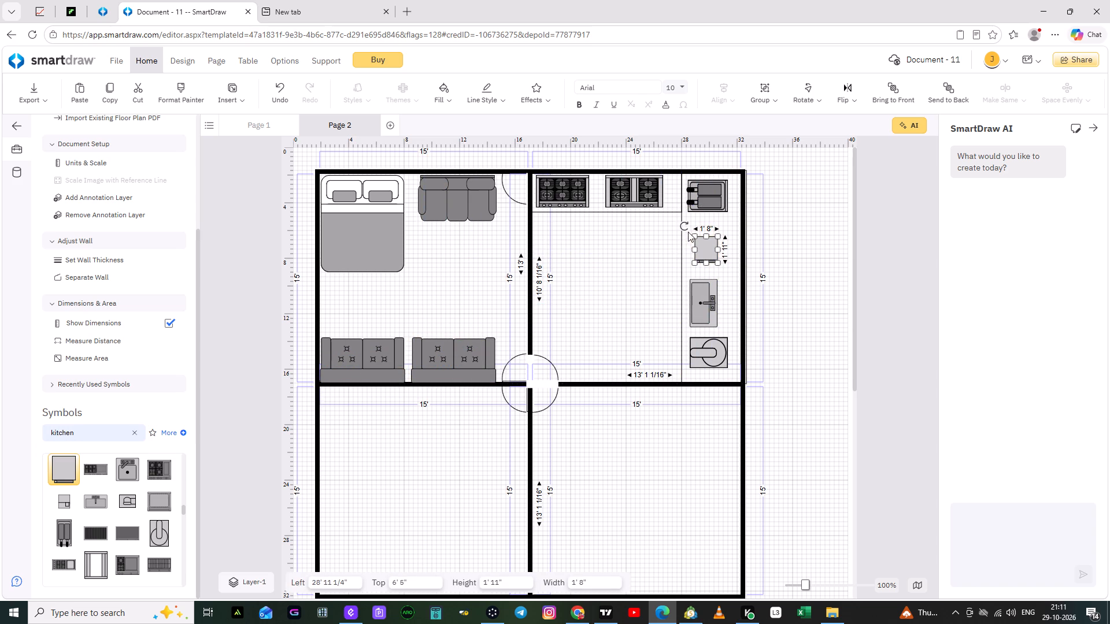
{"action": "left_click_drag", "start_coordinate": [686, 226], "coordinate": [724, 237]}
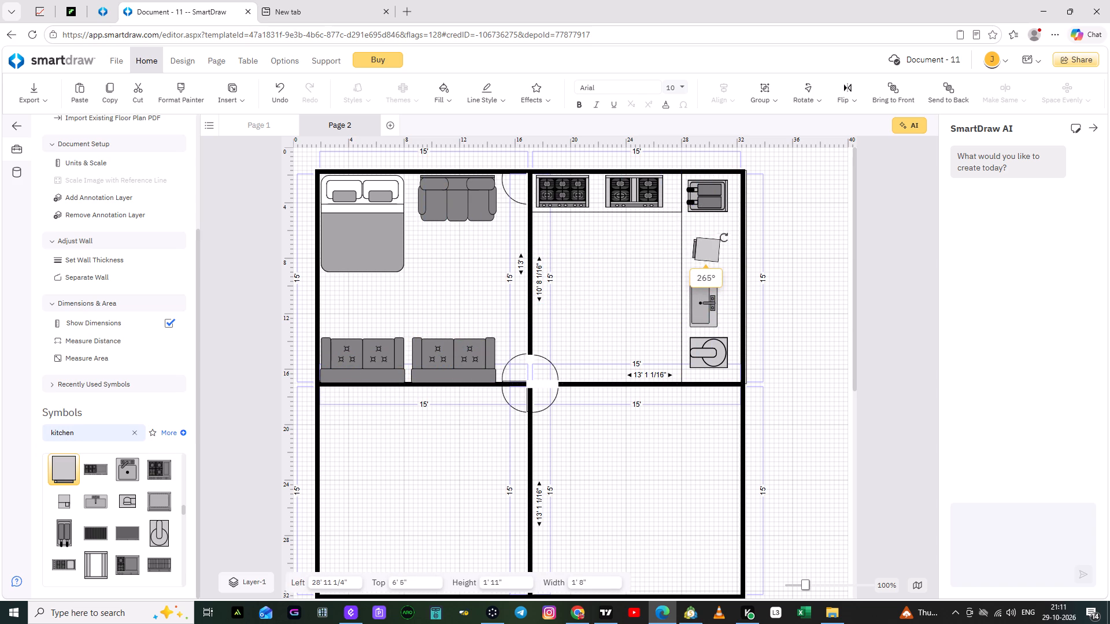
{"action": "left_click_drag", "start_coordinate": [724, 237], "coordinate": [724, 233]}
{"action": "left_click", "coordinate": [705, 247]}
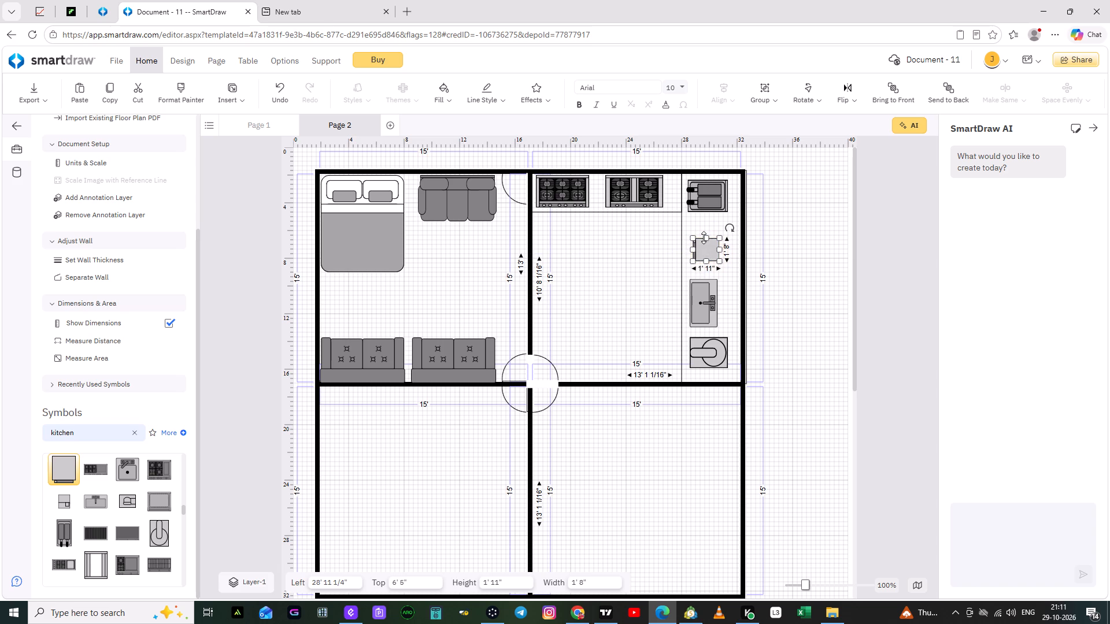
Enlarge the steamer to 2' 10 1/4" by 2' 8" and shift it slightly toward the counter's inner edge.
{"action": "left_click_drag", "start_coordinate": [705, 237], "coordinate": [704, 228]}
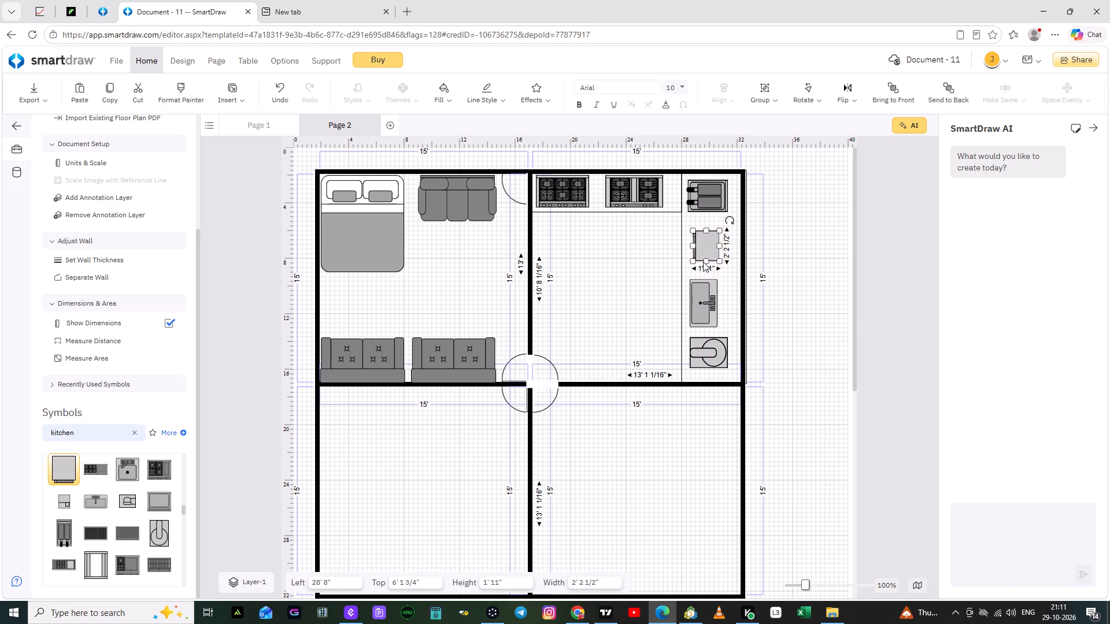
{"action": "left_click_drag", "start_coordinate": [706, 259], "coordinate": [708, 266]}
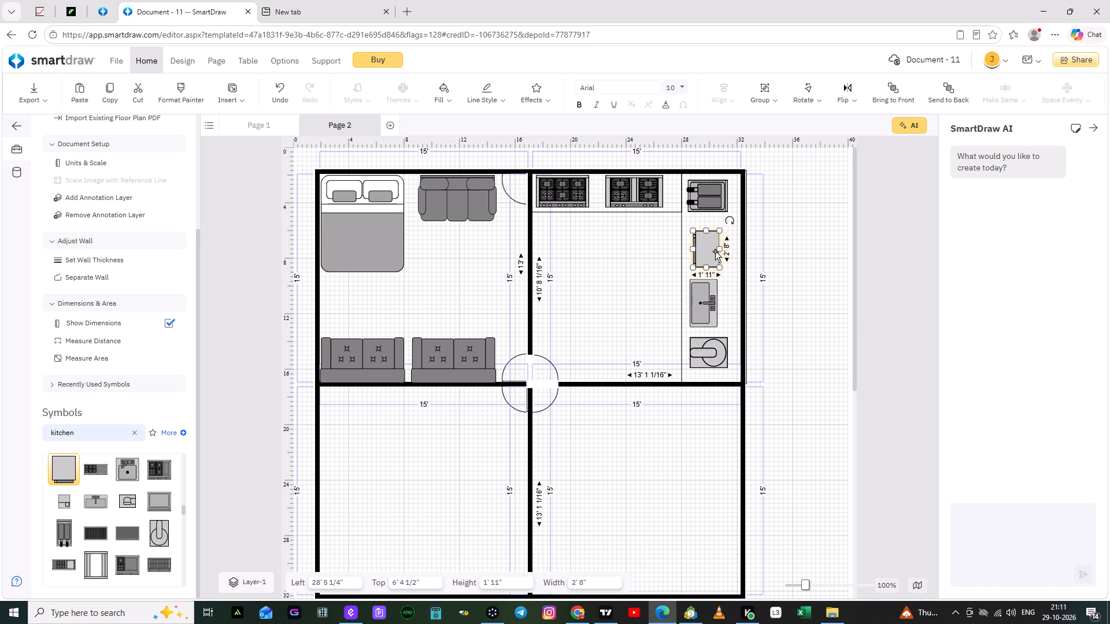
{"action": "left_click_drag", "start_coordinate": [720, 250], "coordinate": [732, 250]}
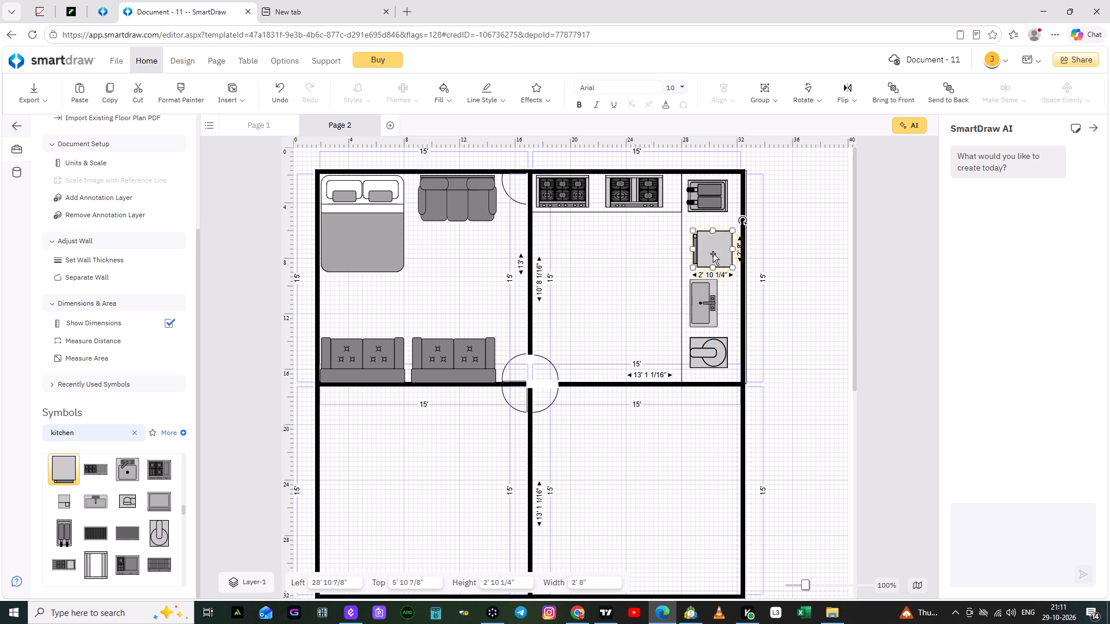
{"action": "left_click_drag", "start_coordinate": [713, 254], "coordinate": [706, 251]}
{"action": "left_click", "coordinate": [606, 290]}
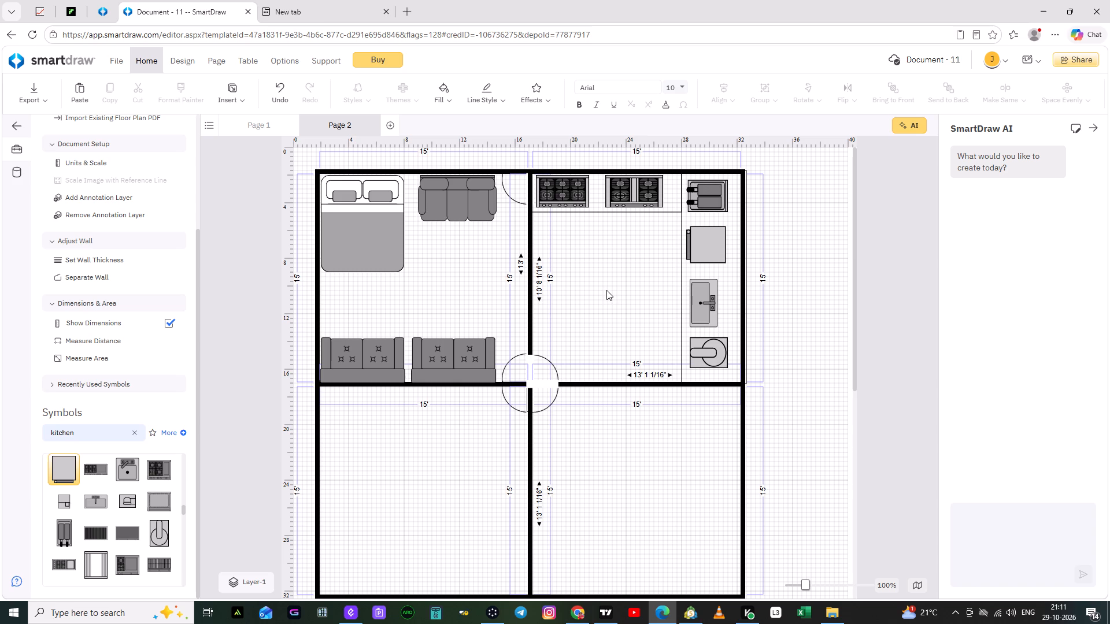
Place a Built-in Microwave (side) in the open kitchen floor and lengthen it to 3' 3".
{"action": "left_click", "coordinate": [605, 499]}
{"action": "left_click_drag", "start_coordinate": [185, 506], "coordinate": [185, 512]}
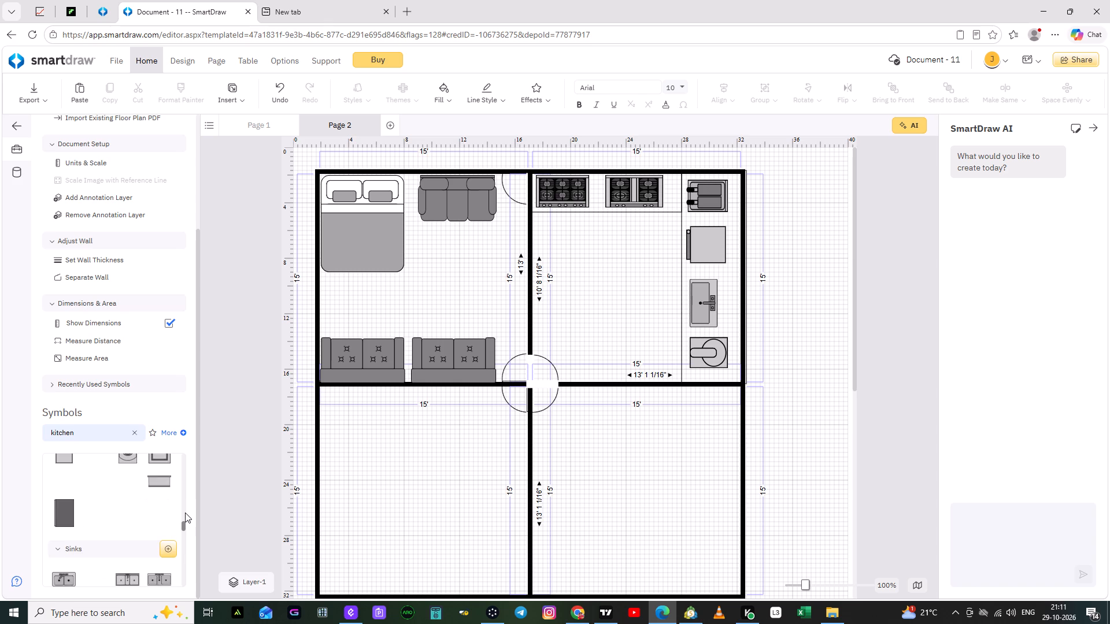
{"action": "left_click_drag", "start_coordinate": [185, 512], "coordinate": [186, 517]}
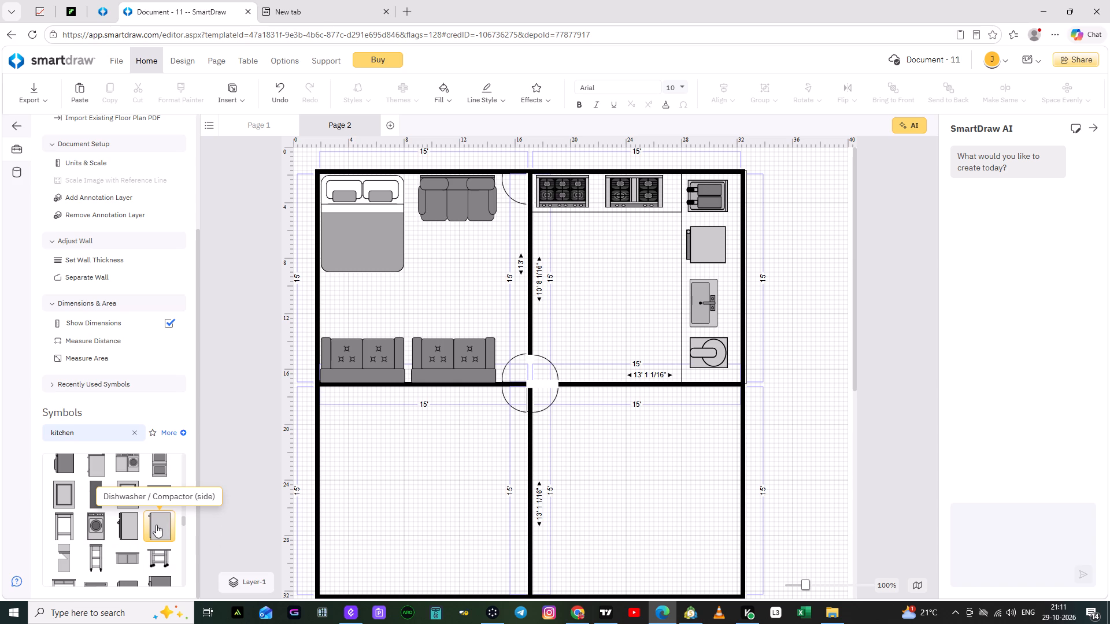
{"action": "left_click_drag", "start_coordinate": [131, 527], "coordinate": [383, 403]}
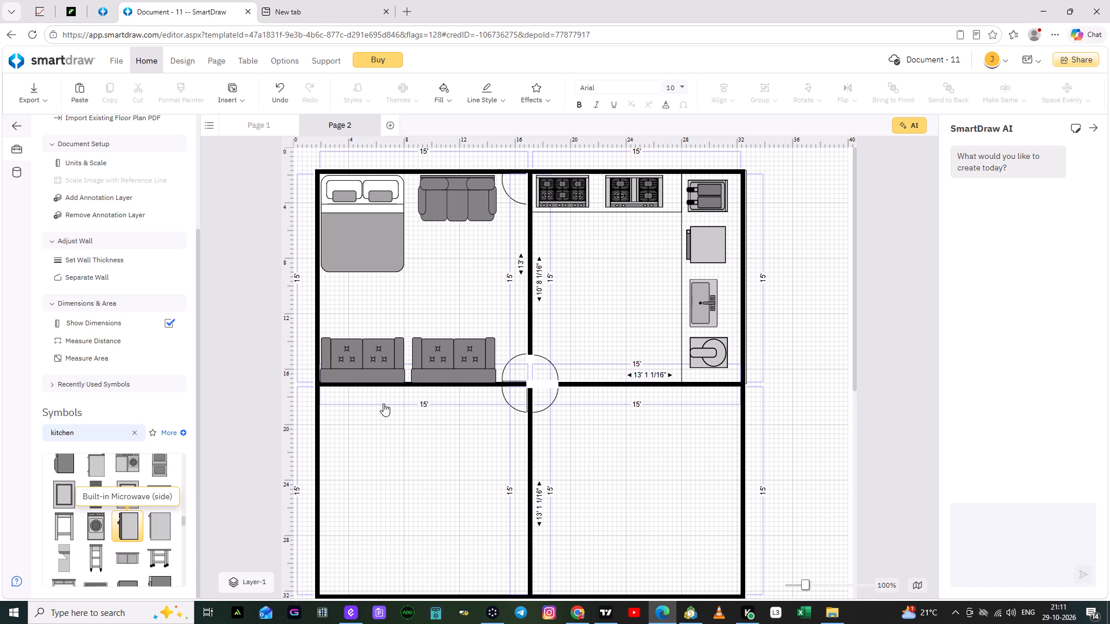
{"action": "left_click_drag", "start_coordinate": [383, 403], "coordinate": [594, 306]}
{"action": "left_click", "coordinate": [597, 306]}
{"action": "left_click_drag", "start_coordinate": [597, 311], "coordinate": [599, 318]}
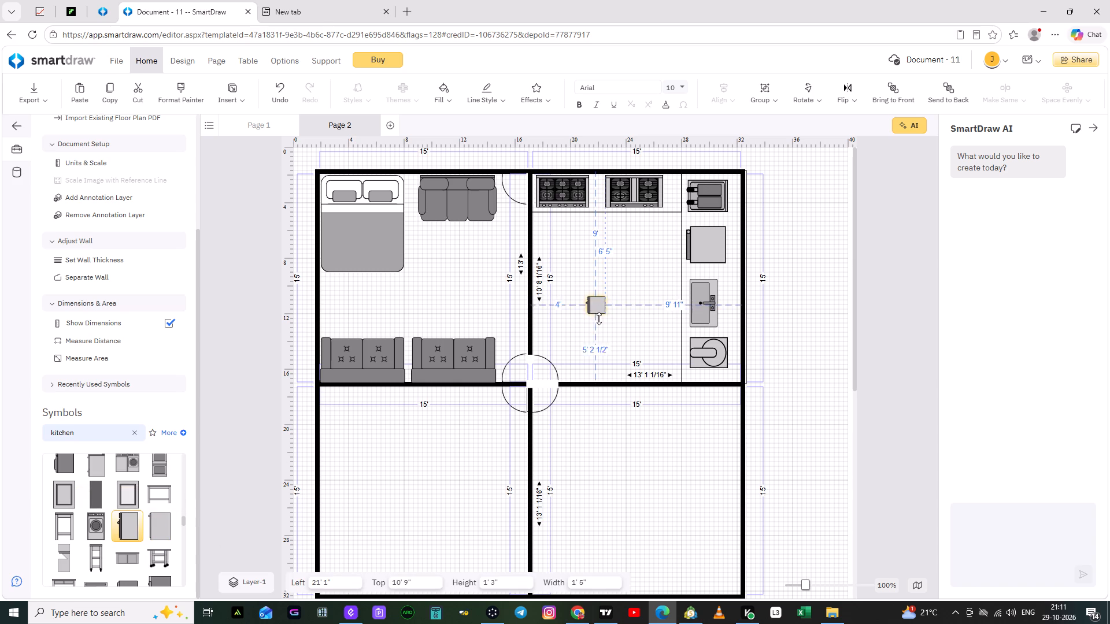
{"action": "left_click_drag", "start_coordinate": [599, 318], "coordinate": [601, 340]}
Move the lengthened microwave symbol against the right-hand counter's inner edge, down at the kitchen's bottom wall.
{"action": "left_click_drag", "start_coordinate": [600, 322], "coordinate": [612, 328]}
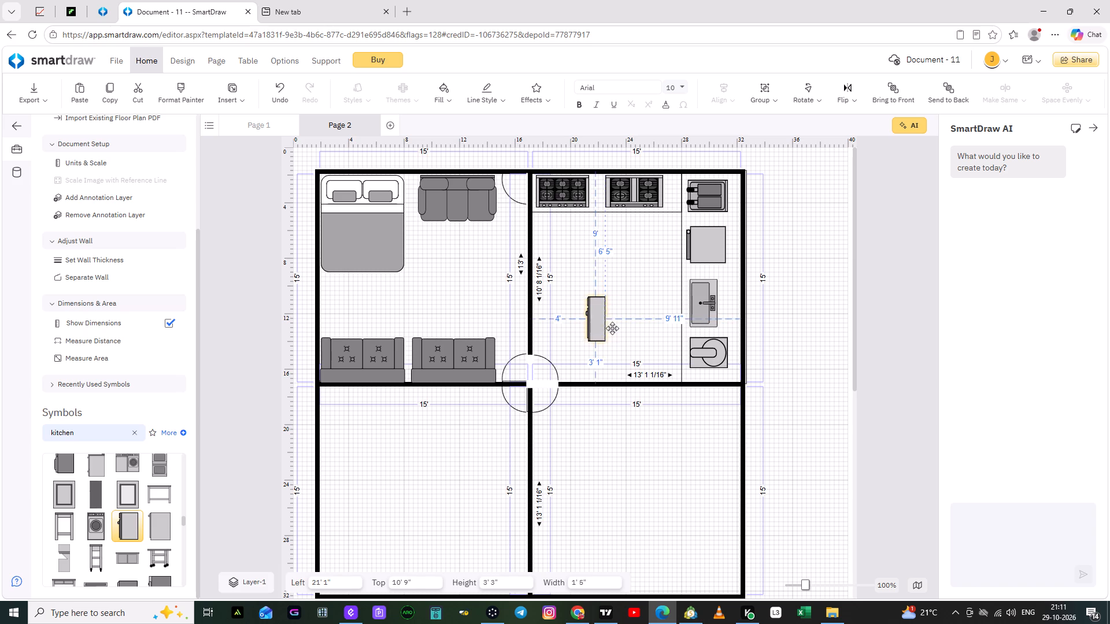
{"action": "left_click_drag", "start_coordinate": [612, 328], "coordinate": [669, 352]}
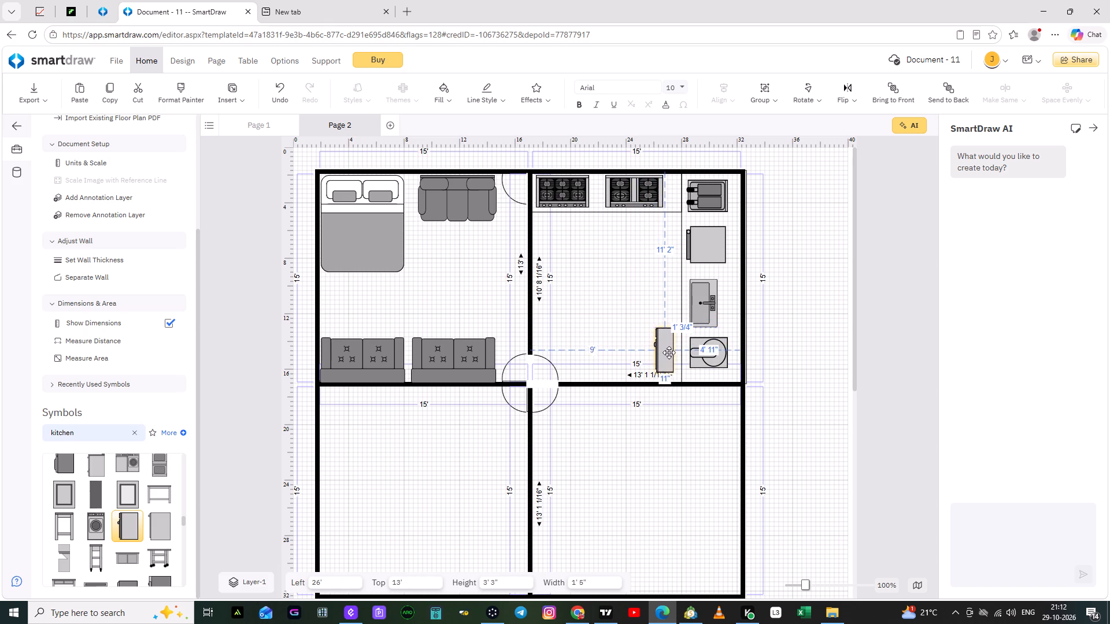
{"action": "left_click_drag", "start_coordinate": [669, 352], "coordinate": [676, 363]}
{"action": "left_click", "coordinate": [639, 294]}
{"action": "left_click", "coordinate": [636, 509]}
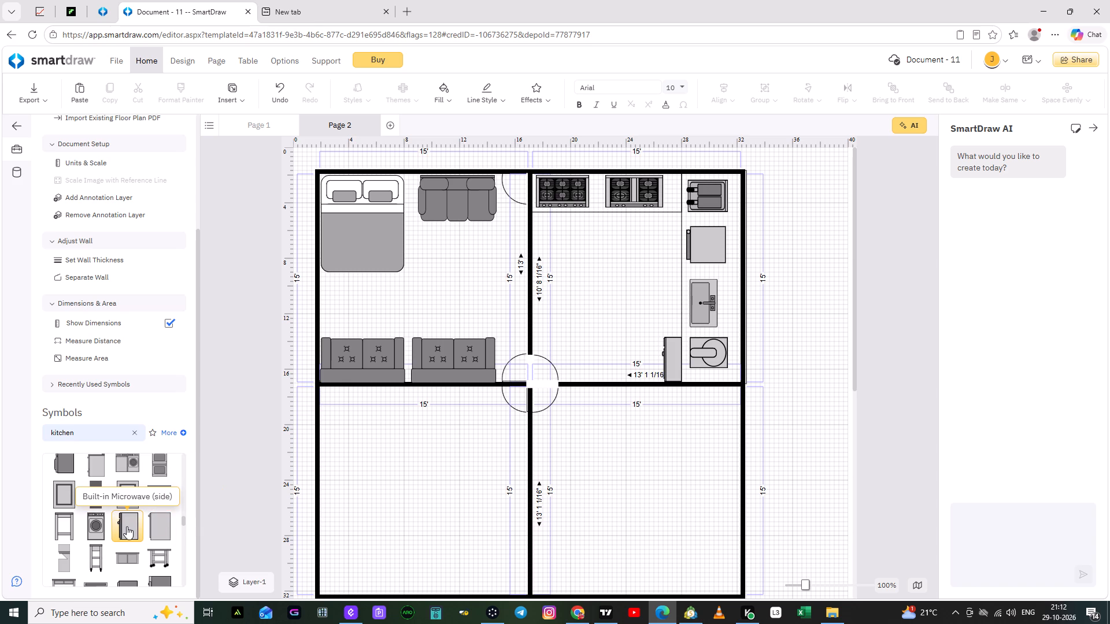
Place the double-door refrigerator symbol, 3' by 5' 10", in the lower kitchen area and rotate it 90° clockwise.
{"action": "scroll", "coordinate": [127, 526], "scroll_direction": "down", "scroll_amount": 2}
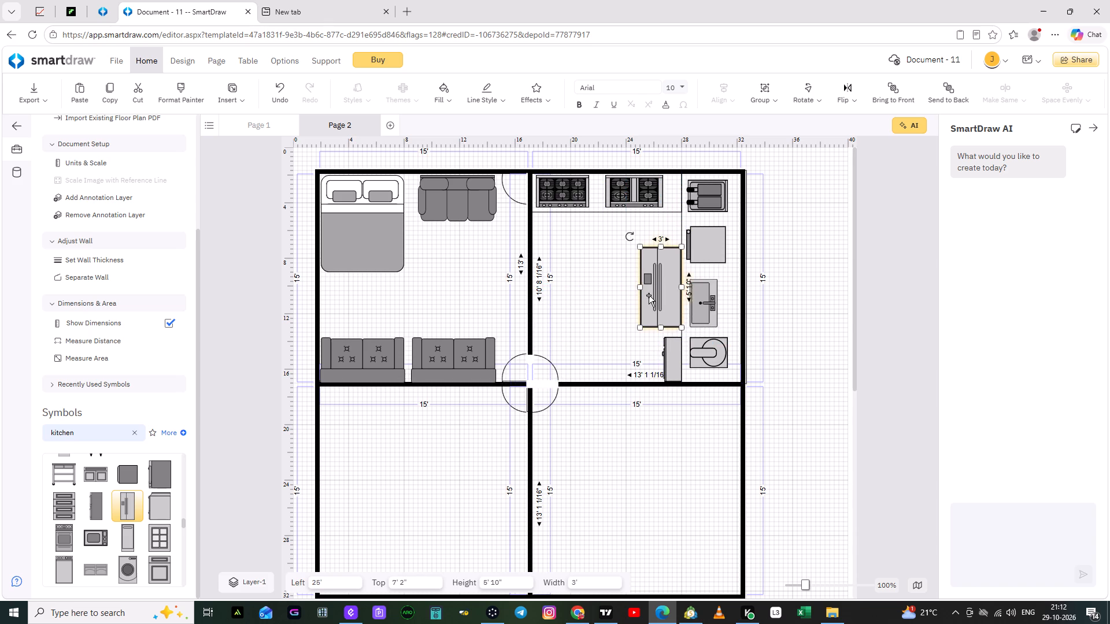
{"action": "left_click_drag", "start_coordinate": [653, 294], "coordinate": [601, 341]}
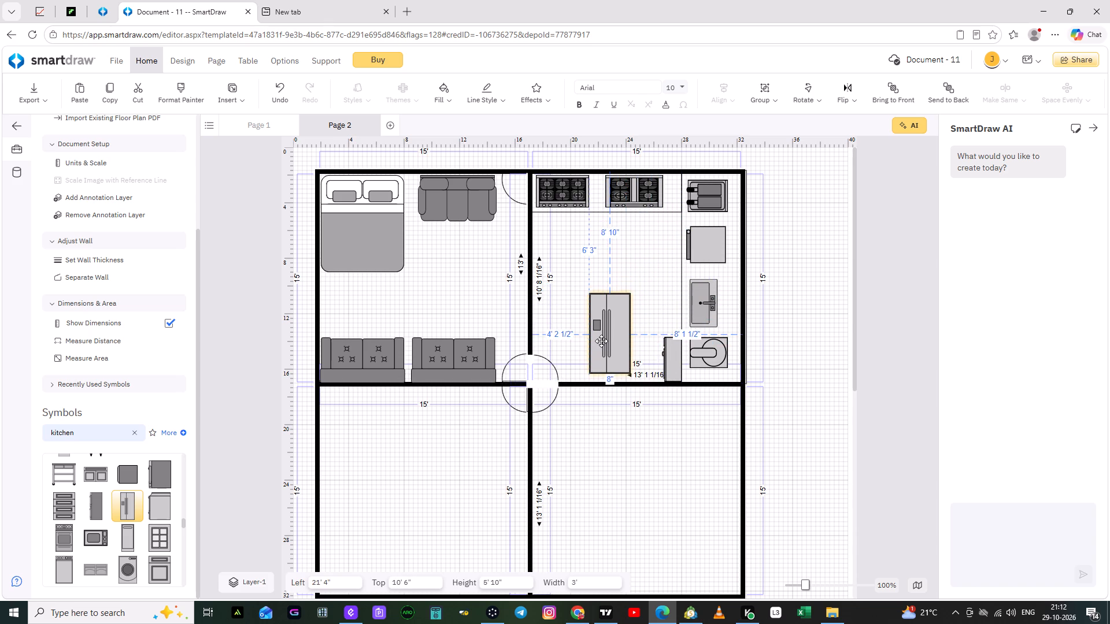
{"action": "left_click_drag", "start_coordinate": [601, 341], "coordinate": [599, 346]}
{"action": "left_click", "coordinate": [598, 347]}
{"action": "left_click_drag", "start_coordinate": [574, 291], "coordinate": [647, 315]}
Move the refrigerator against the kitchen's bottom wall, just left of the microwave symbol.
{"action": "left_click_drag", "start_coordinate": [606, 356], "coordinate": [617, 370]}
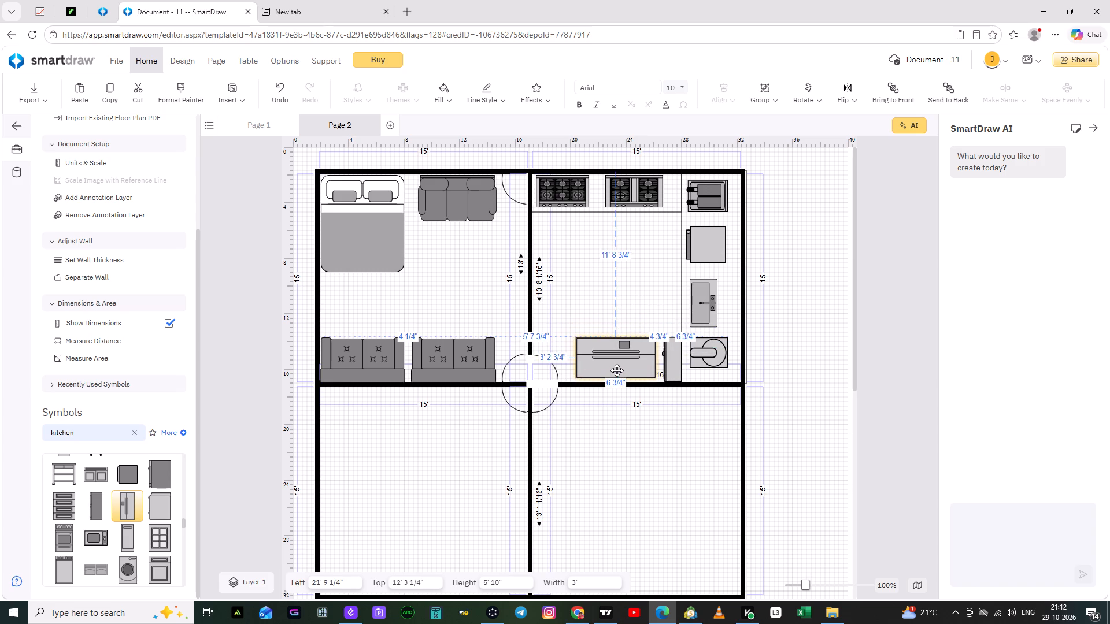
{"action": "left_click_drag", "start_coordinate": [617, 370], "coordinate": [610, 376]}
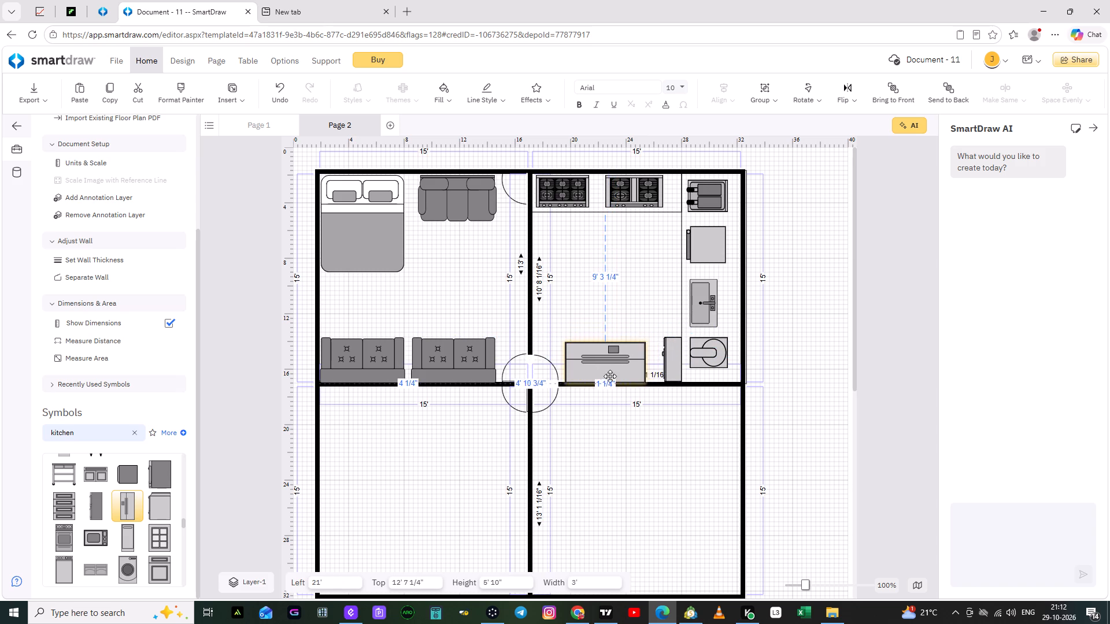
{"action": "left_click_drag", "start_coordinate": [610, 376], "coordinate": [617, 376]}
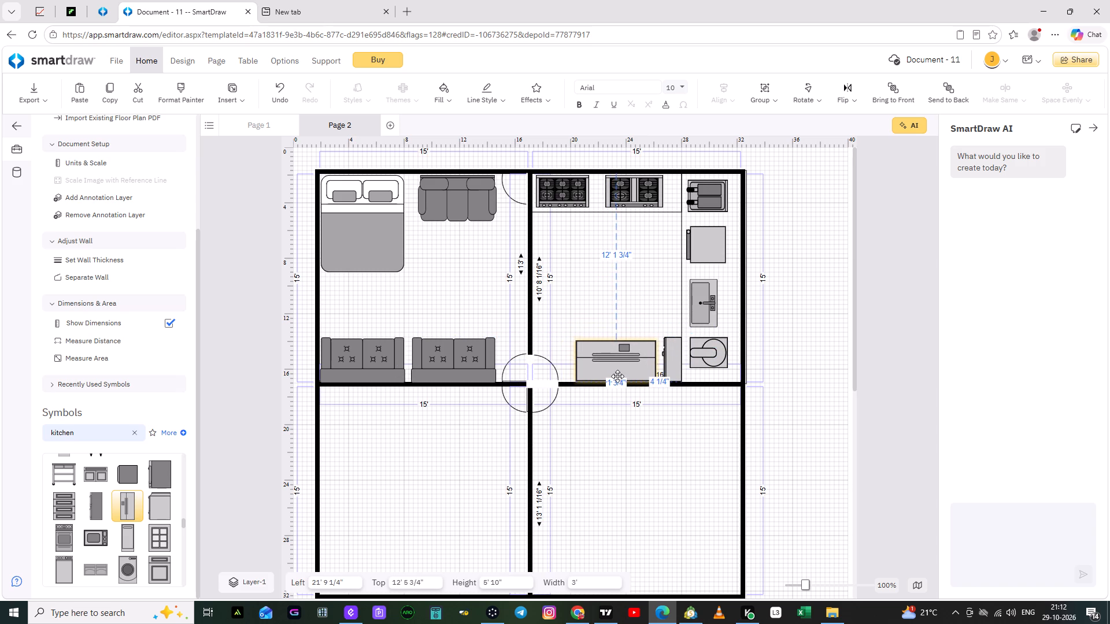
{"action": "left_click_drag", "start_coordinate": [617, 376], "coordinate": [619, 377]}
{"action": "left_click", "coordinate": [634, 455]}
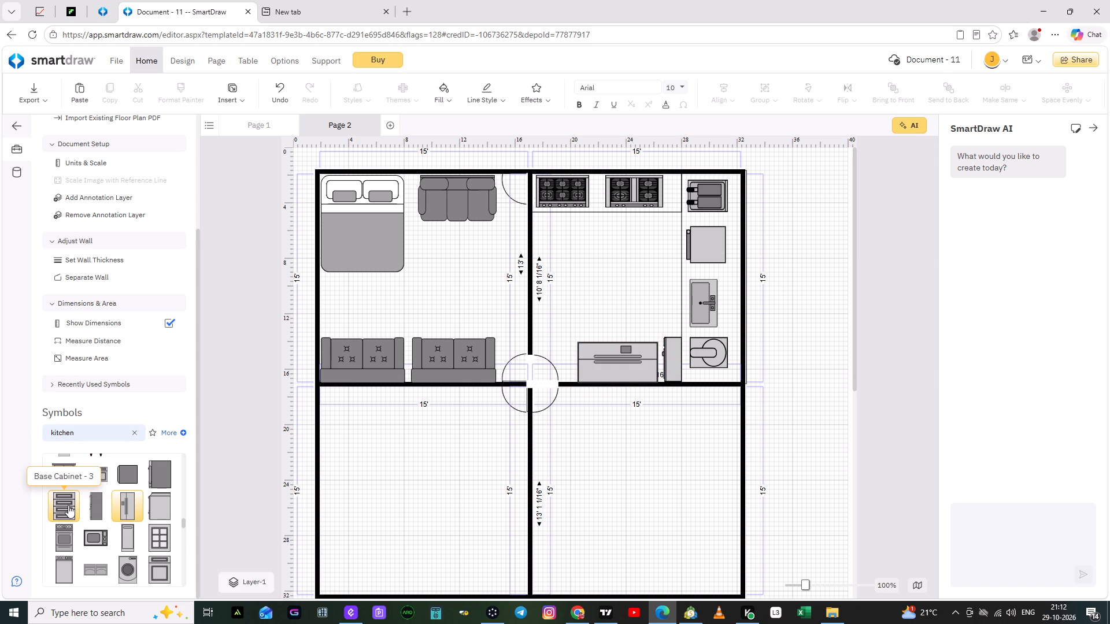
Browse the kitchen symbol results, from appliances and sinks to commercial kitchen and storage furniture, for further items to place.
{"action": "scroll", "coordinate": [121, 524], "scroll_direction": "down", "scroll_amount": 2}
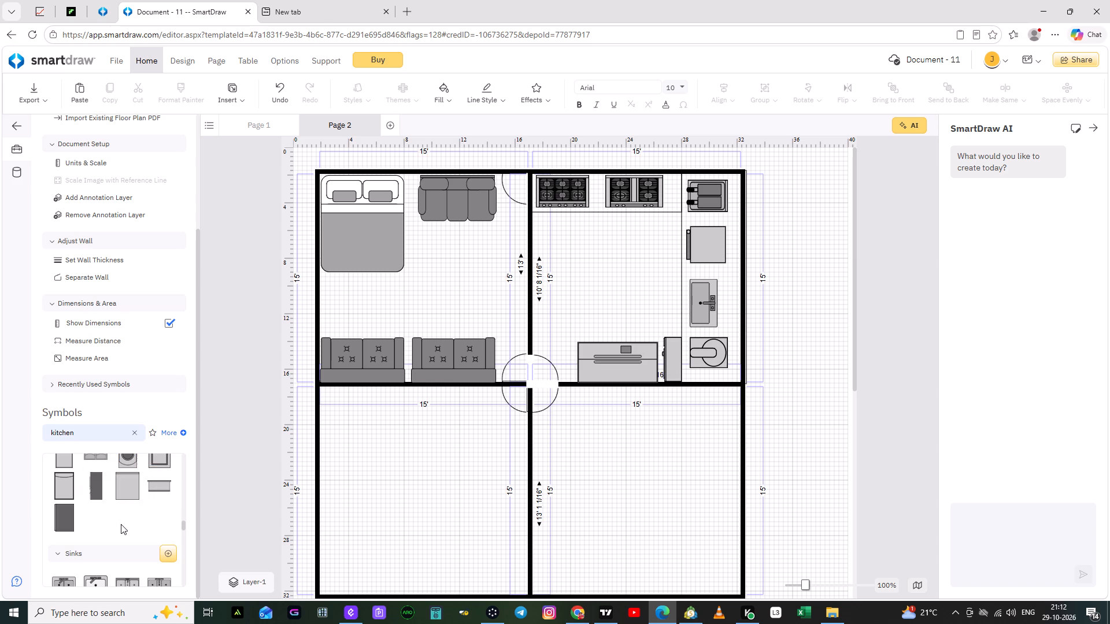
{"action": "scroll", "coordinate": [121, 524], "scroll_direction": "down", "scroll_amount": 1}
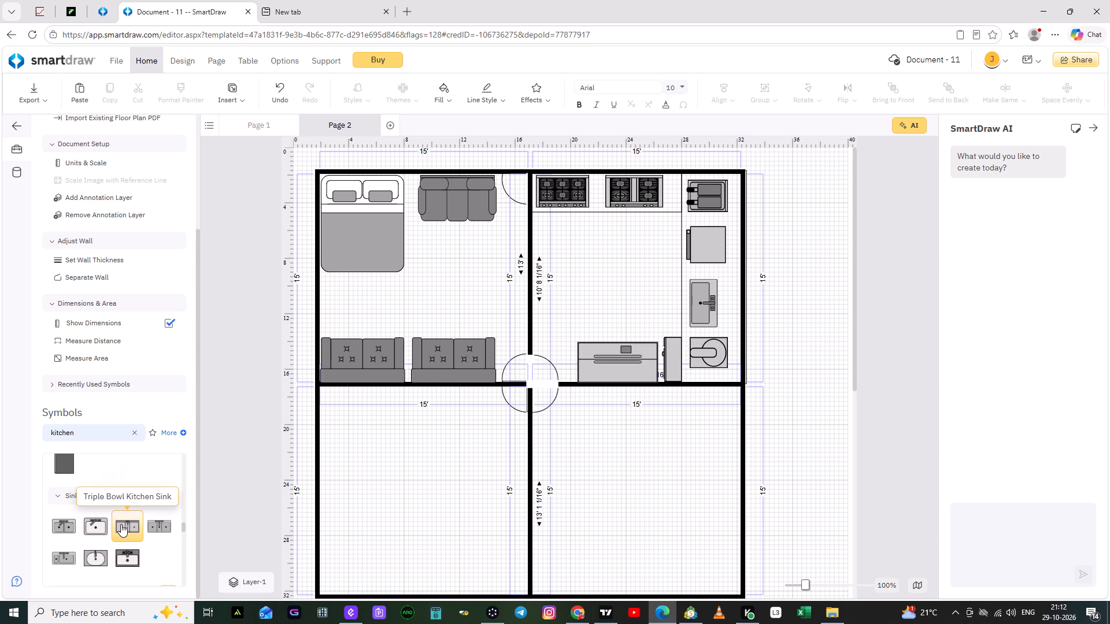
{"action": "scroll", "coordinate": [121, 524], "scroll_direction": "down", "scroll_amount": 1}
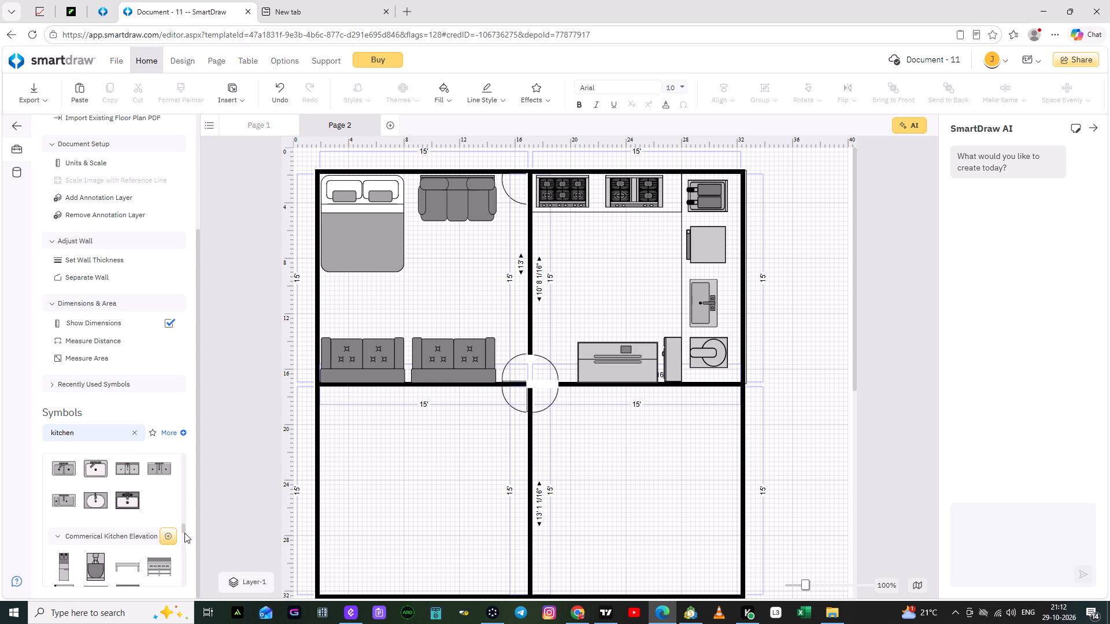
{"action": "left_click_drag", "start_coordinate": [184, 529], "coordinate": [186, 536]}
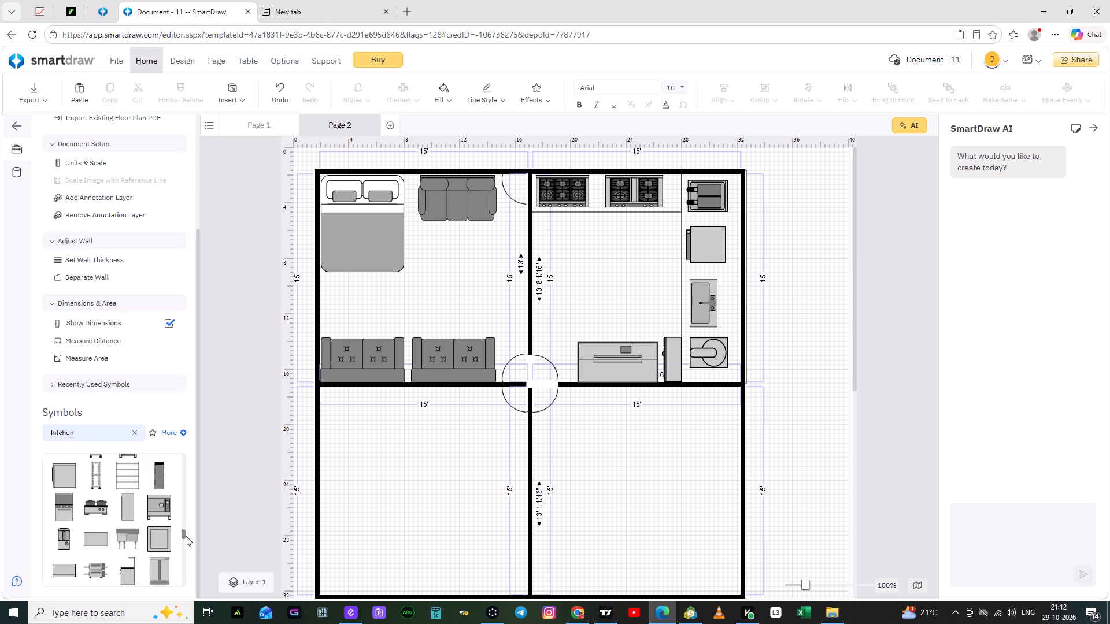
{"action": "left_click_drag", "start_coordinate": [186, 536], "coordinate": [186, 542]}
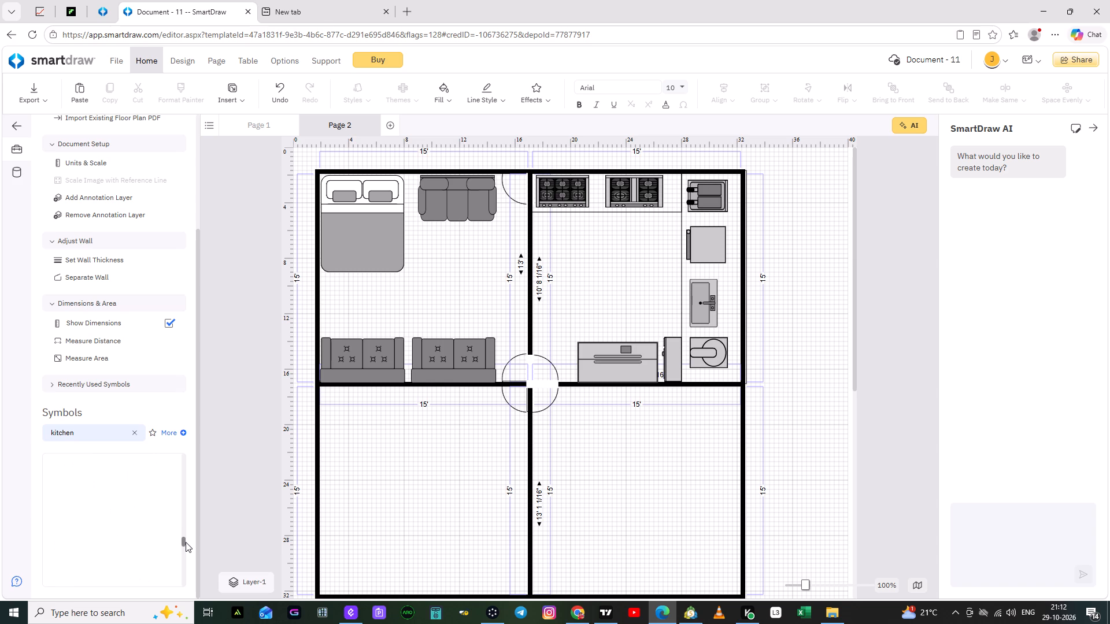
{"action": "left_click_drag", "start_coordinate": [186, 542], "coordinate": [186, 540]}
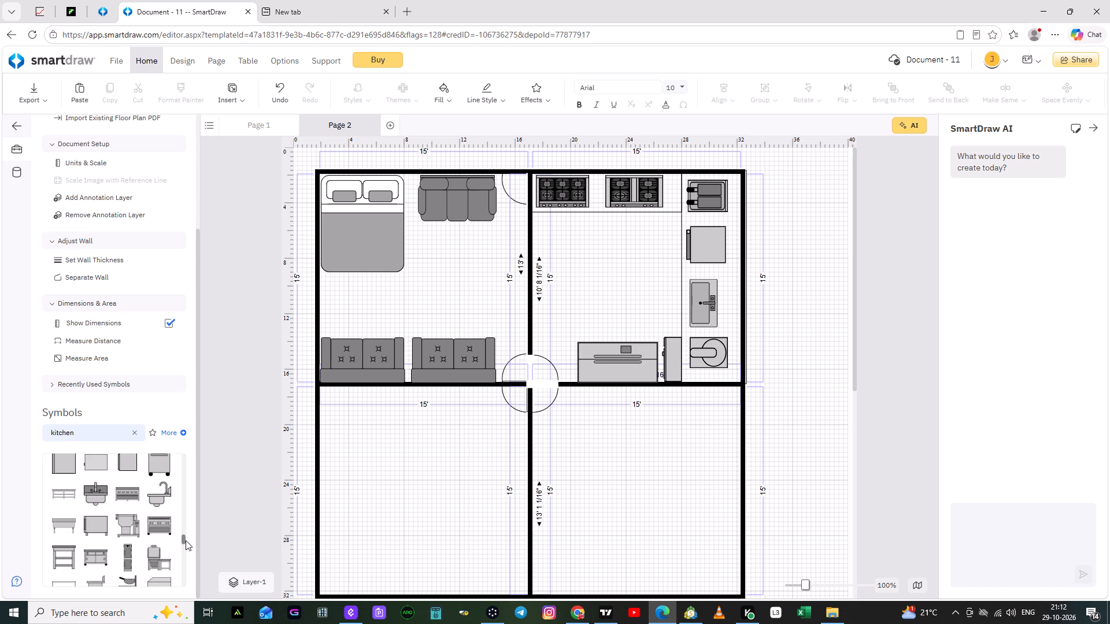
{"action": "left_click_drag", "start_coordinate": [186, 540], "coordinate": [184, 538]}
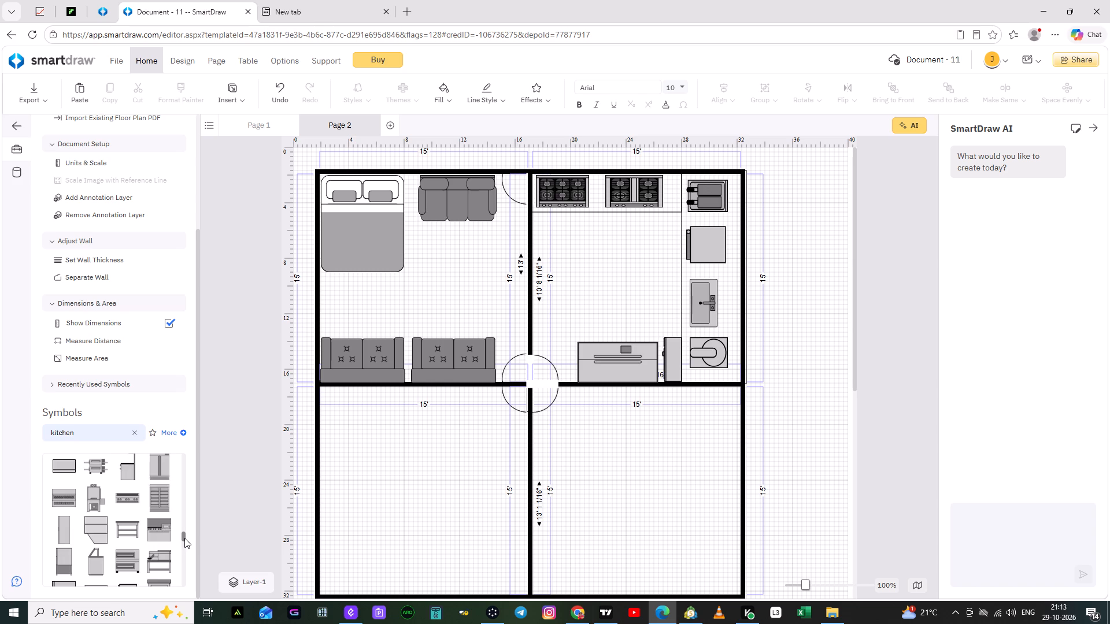
{"action": "left_click_drag", "start_coordinate": [184, 538], "coordinate": [189, 551]}
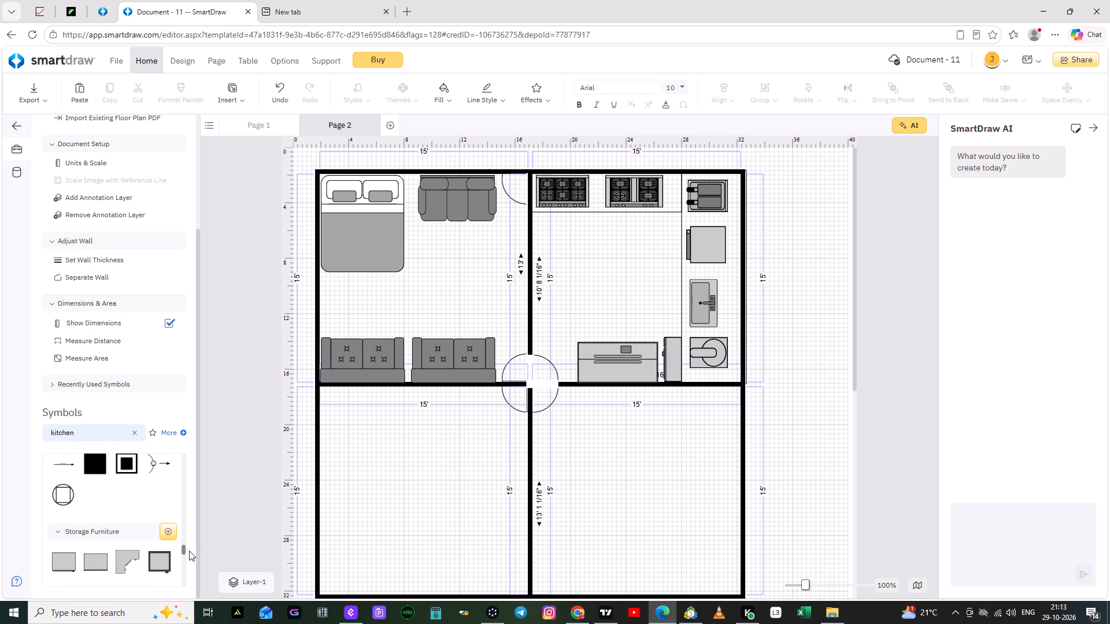
{"action": "left_click_drag", "start_coordinate": [189, 551], "coordinate": [199, 446]}
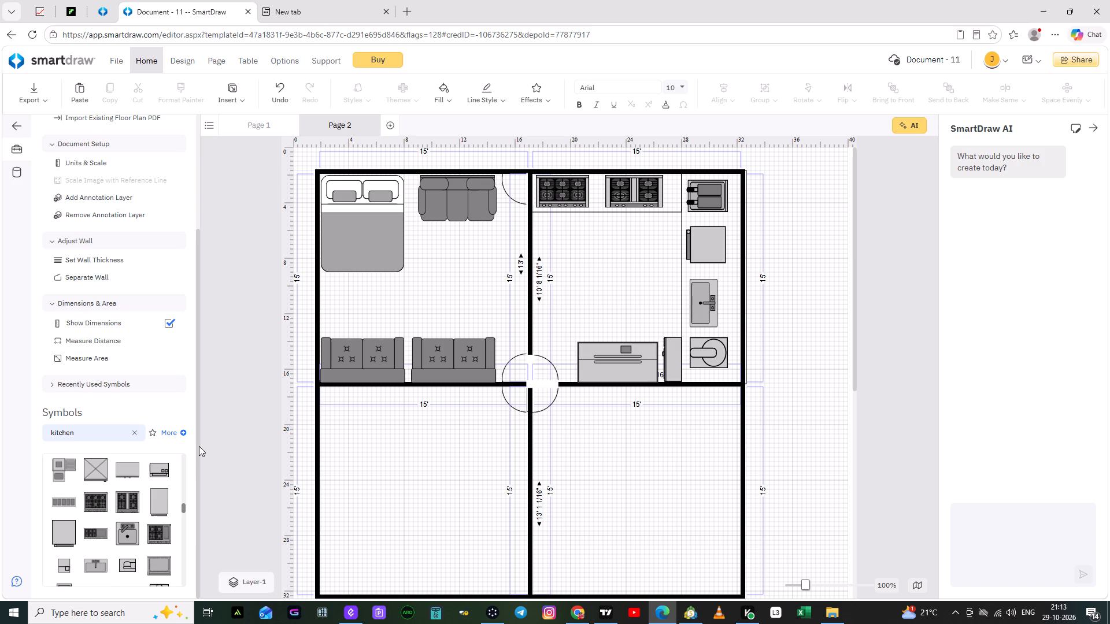
{"action": "left_click_drag", "start_coordinate": [199, 446], "coordinate": [201, 413]}
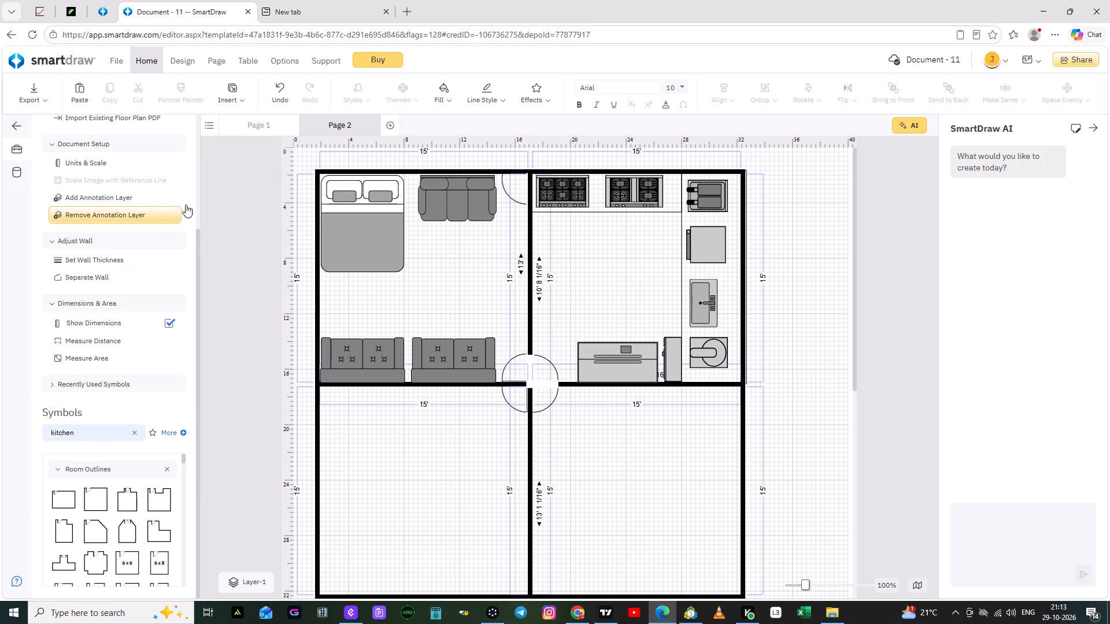
Place a 6' by 3' rectangle in the top-left corner of the lower-left room, against its walls.
{"action": "left_click", "coordinate": [195, 207]}
{"action": "double_click", "coordinate": [197, 203]}
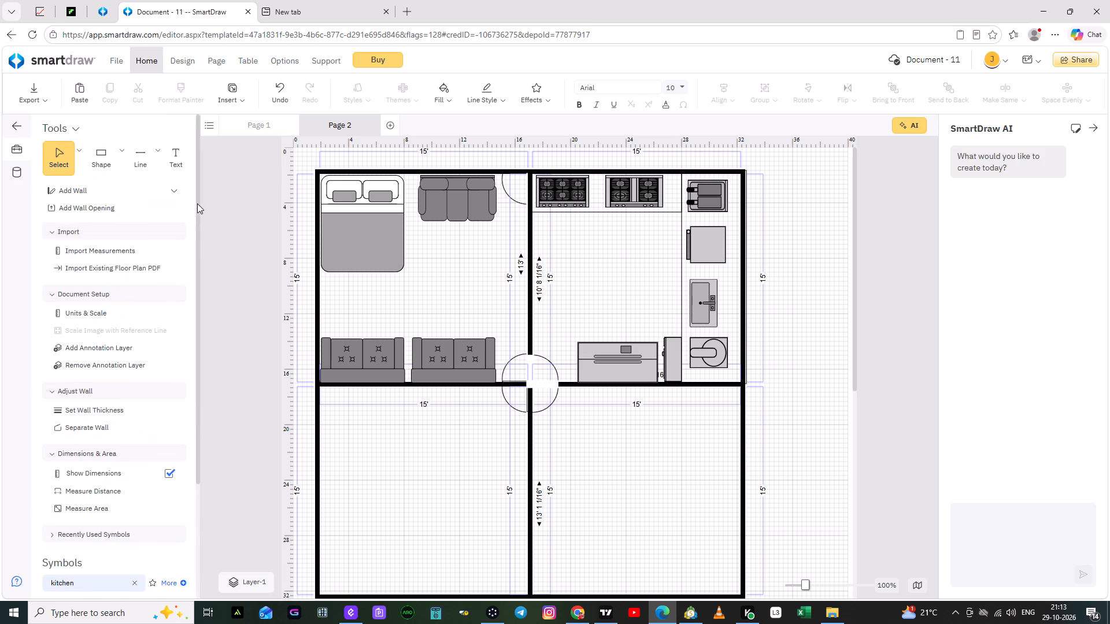
{"action": "left_click", "coordinate": [123, 151]}
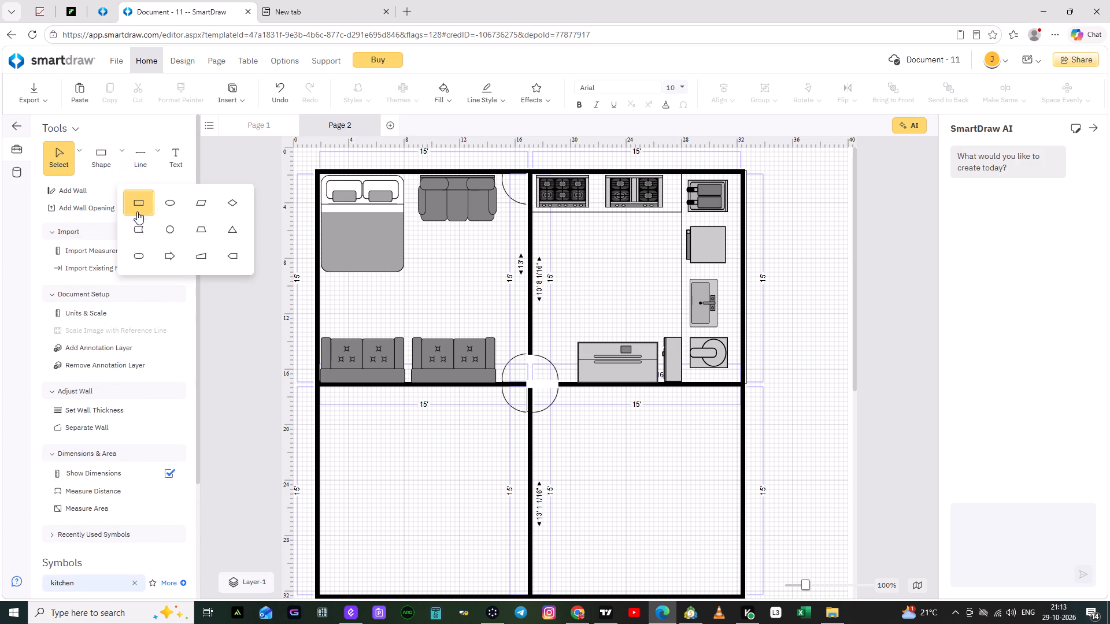
{"action": "left_click_drag", "start_coordinate": [139, 205], "coordinate": [364, 418]}
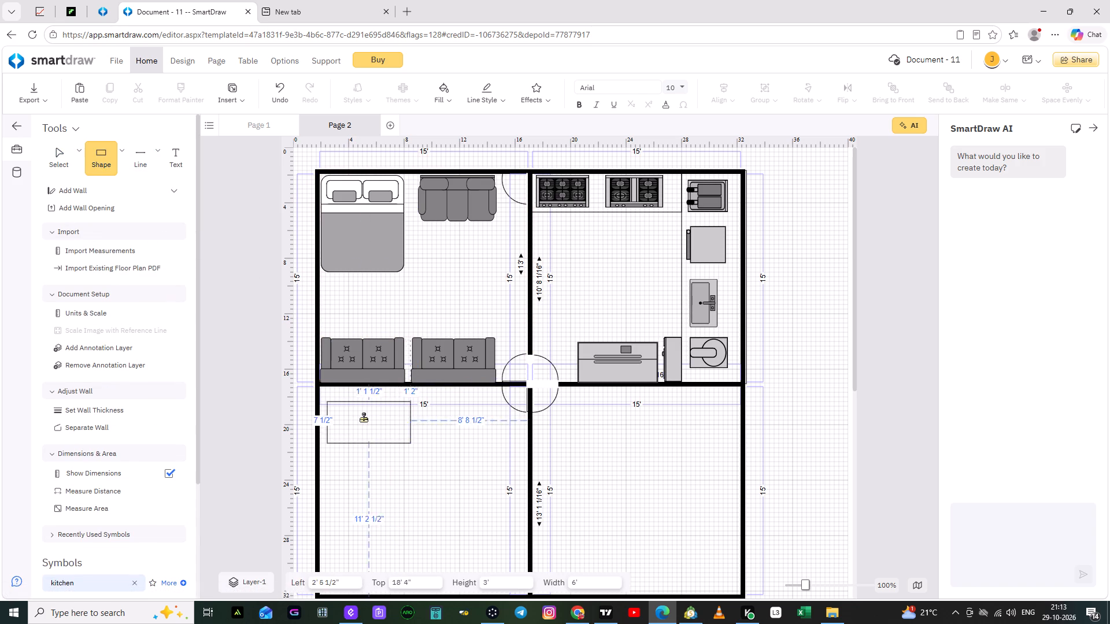
{"action": "left_click_drag", "start_coordinate": [364, 418], "coordinate": [357, 408]}
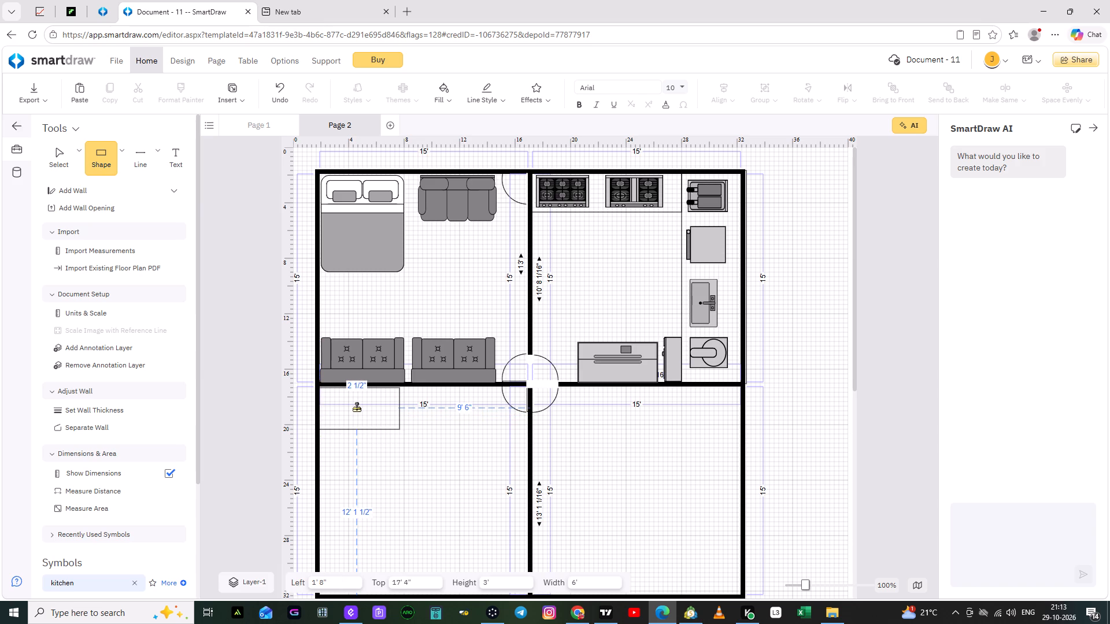
{"action": "left_click_drag", "start_coordinate": [357, 408], "coordinate": [357, 406]}
{"action": "left_click", "coordinate": [358, 406]}
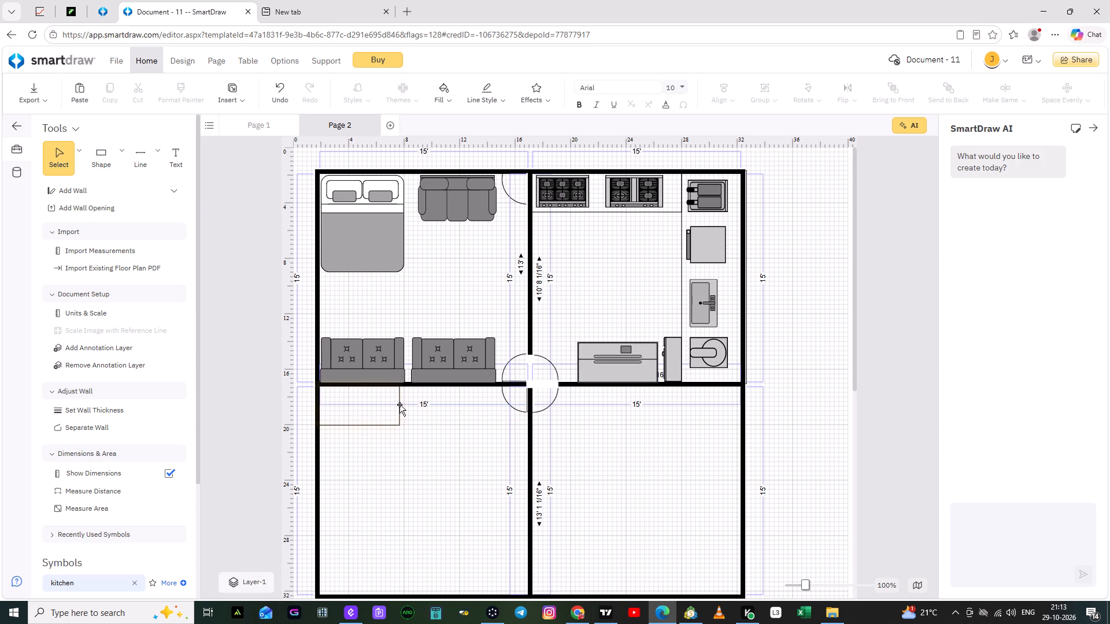
Stretch the lower-left room's rectangle along the upper wall to 12' wide and deepen it to about 3' 3 1/2".
{"action": "left_click", "coordinate": [399, 404]}
{"action": "left_click_drag", "start_coordinate": [399, 404], "coordinate": [479, 404]}
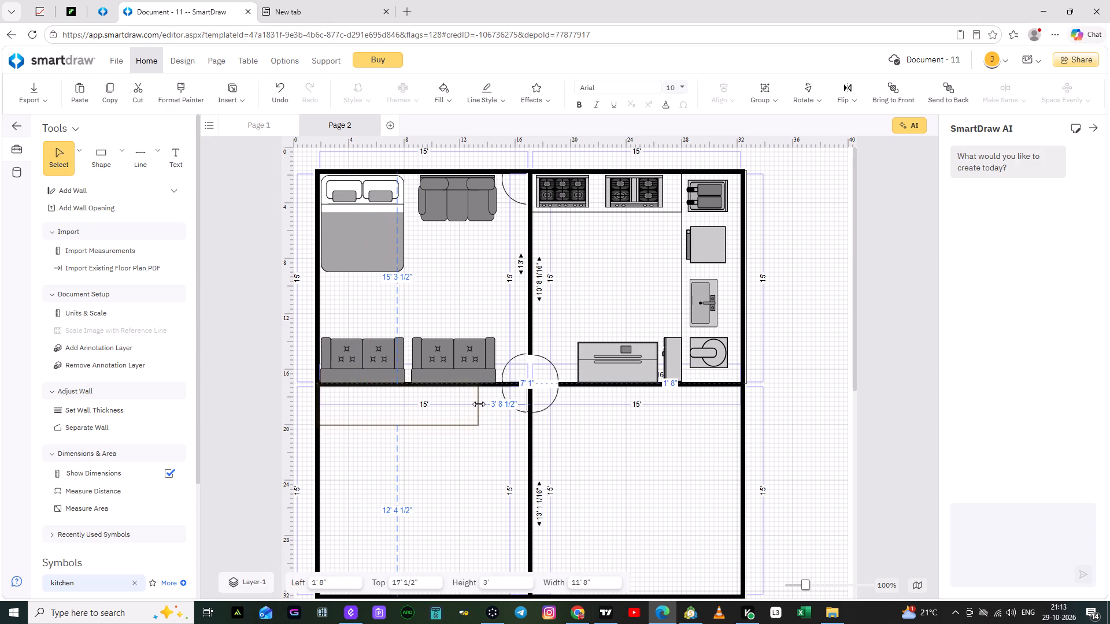
{"action": "left_click_drag", "start_coordinate": [479, 404], "coordinate": [482, 404]}
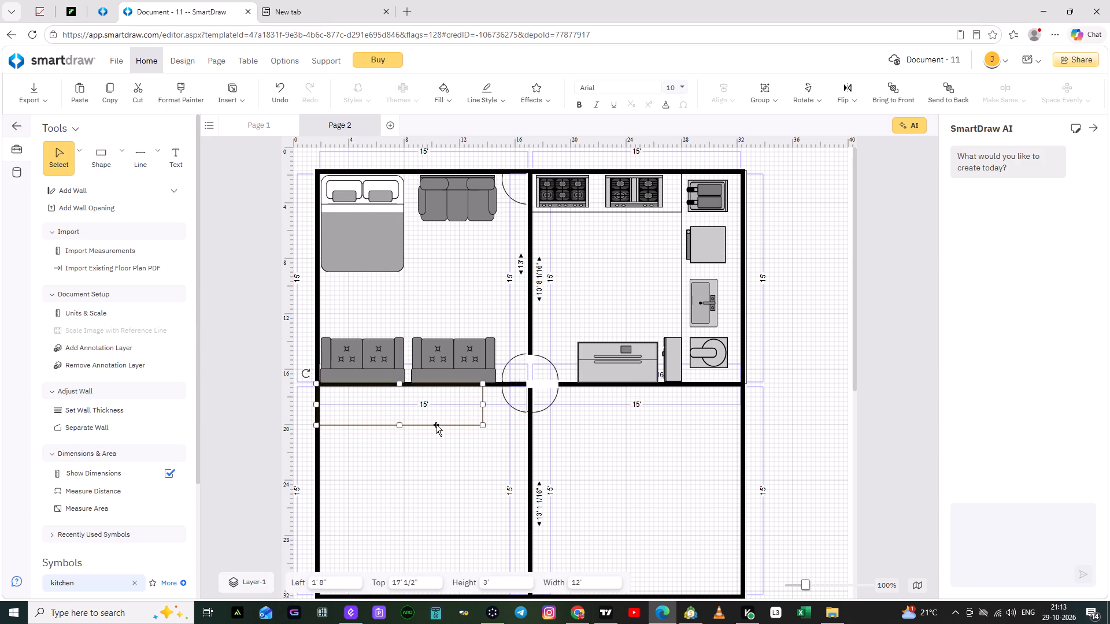
{"action": "left_click", "coordinate": [405, 425]}
{"action": "left_click", "coordinate": [401, 426]}
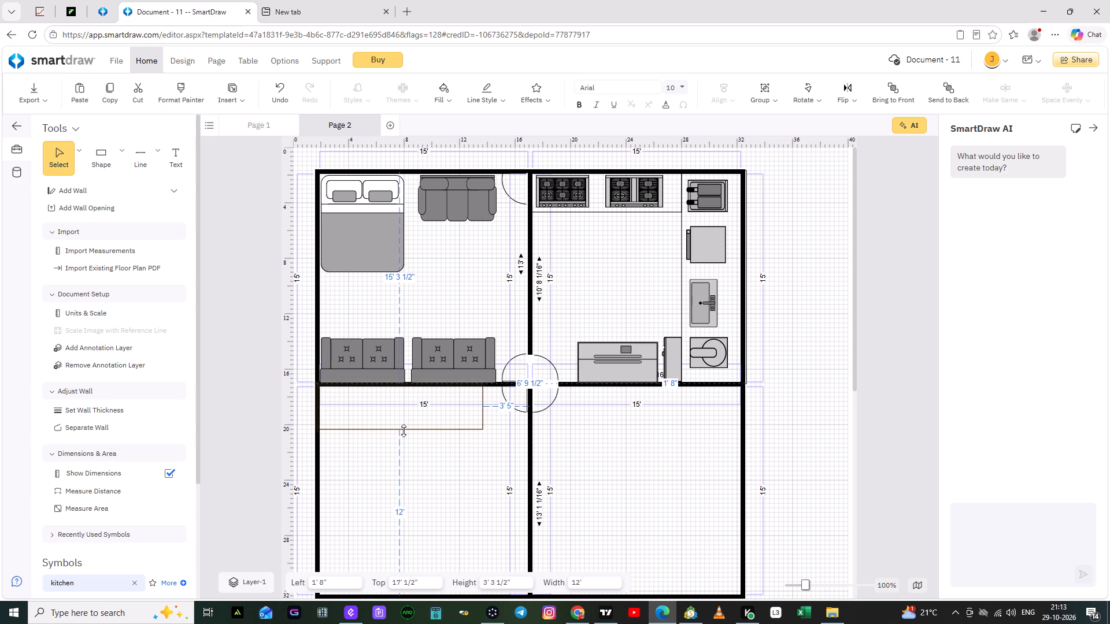
{"action": "left_click", "coordinate": [412, 478]}
Replace the kitchen symbol search with a search for "POOJA ROOM".
{"action": "scroll", "coordinate": [412, 455], "scroll_direction": "down", "scroll_amount": 1}
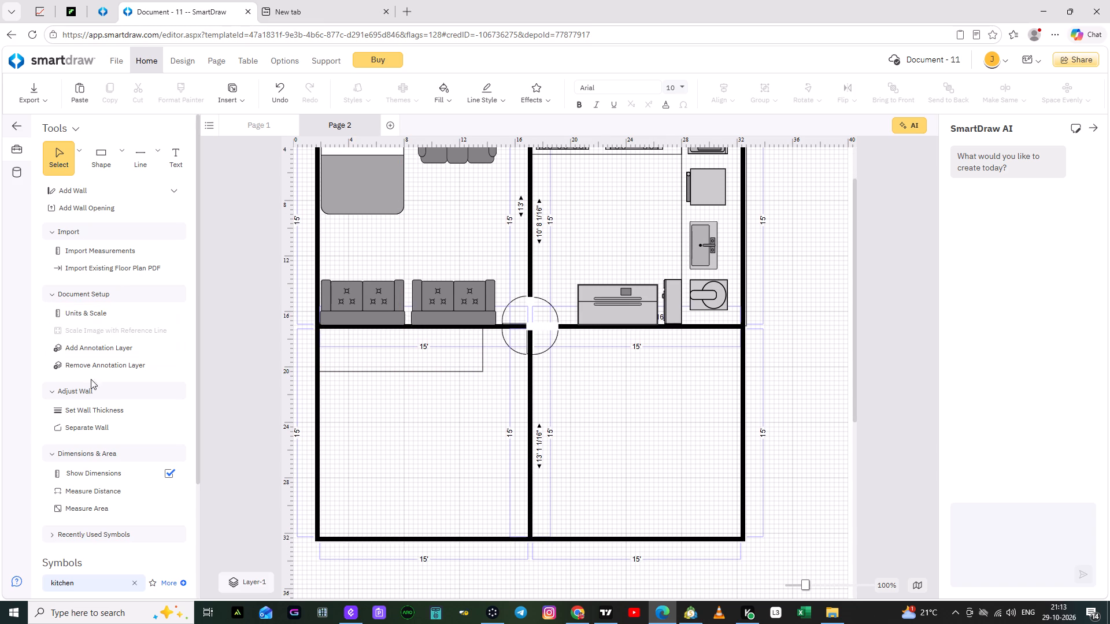
{"action": "scroll", "coordinate": [112, 436], "scroll_direction": "up", "scroll_amount": 4}
{"action": "scroll", "coordinate": [113, 436], "scroll_direction": "down", "scroll_amount": 4}
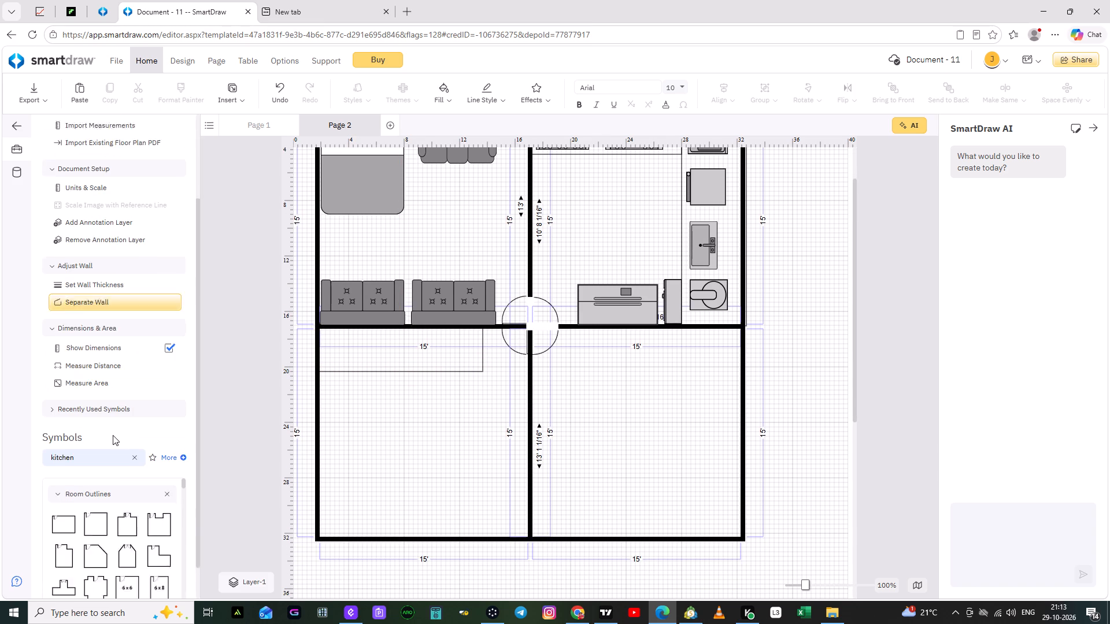
{"action": "scroll", "coordinate": [123, 424], "scroll_direction": "down", "scroll_amount": 3}
{"action": "left_click", "coordinate": [129, 434]}
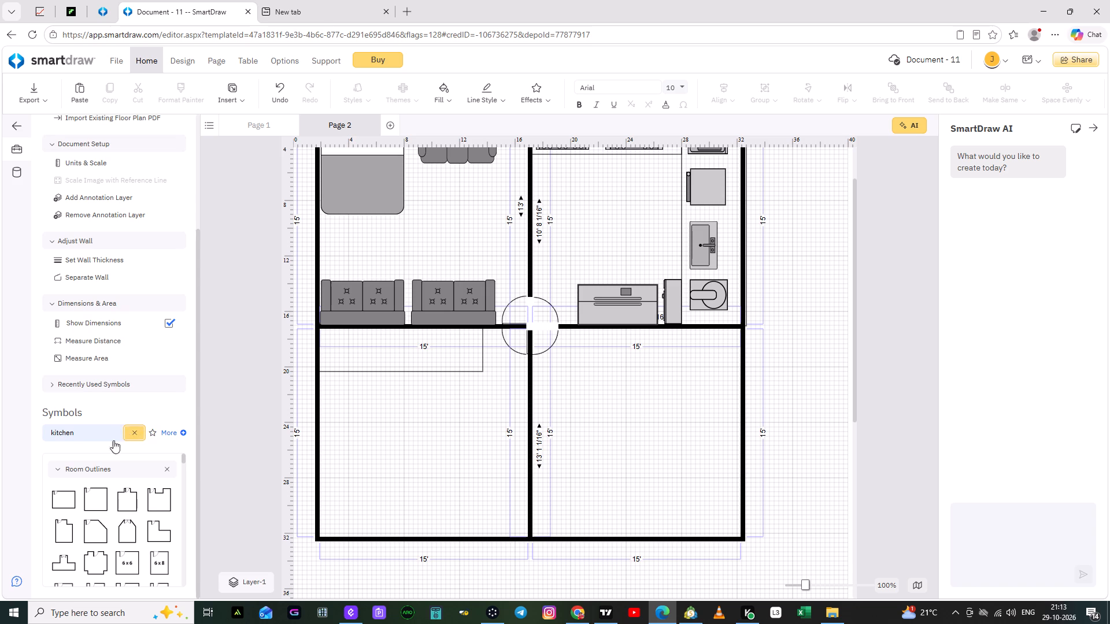
{"action": "left_click", "coordinate": [90, 435]}
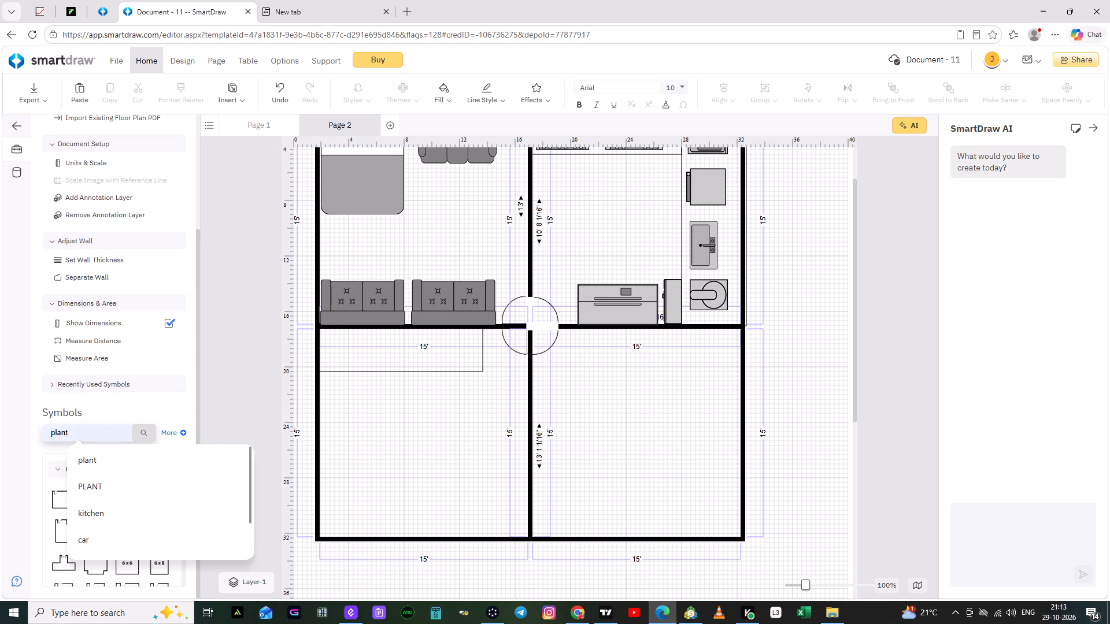
{"action": "left_click", "coordinate": [87, 432]}
{"action": "type", "text": "PO"}
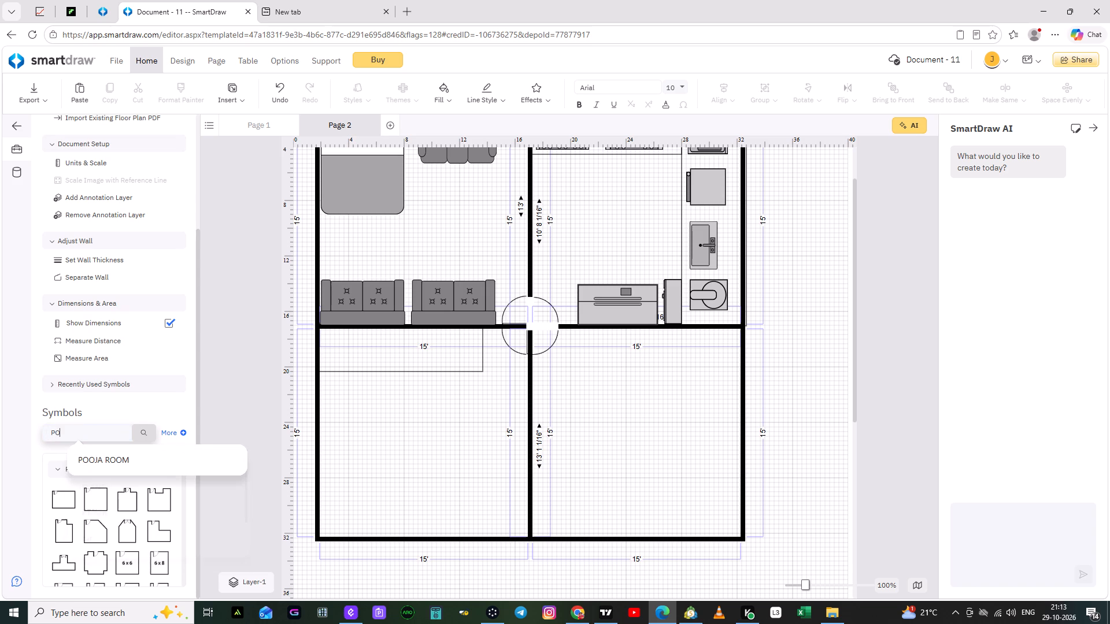
{"action": "type", "text": "JJS"}
{"action": "key", "text": "BackSpace"}
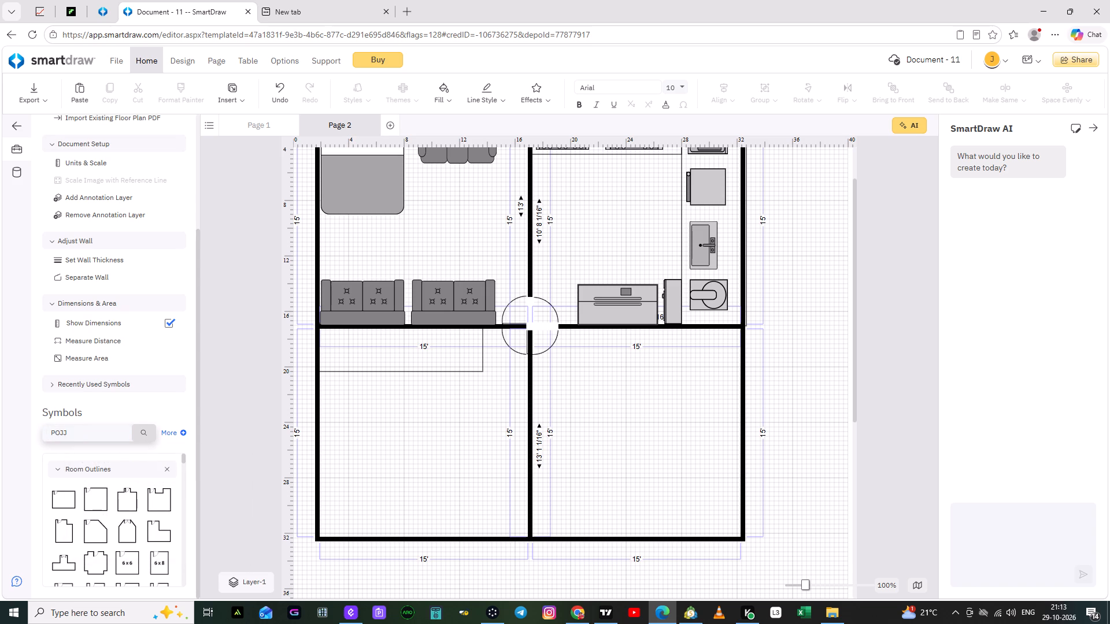
{"action": "key", "text": "BackSpace"}
{"action": "key", "text": "BackSpace"}
{"action": "type", "text": "OJS"}
{"action": "key", "text": "space"}
{"action": "key", "text": "BackSpace"}
{"action": "key", "text": "BackSpace"}
{"action": "key", "text": "j"}
{"action": "key", "text": "space"}
{"action": "key", "text": "r"}
{"action": "key", "text": "BackSpace"}
{"action": "key", "text": "BackSpace"}
{"action": "key", "text": "BackSpace"}
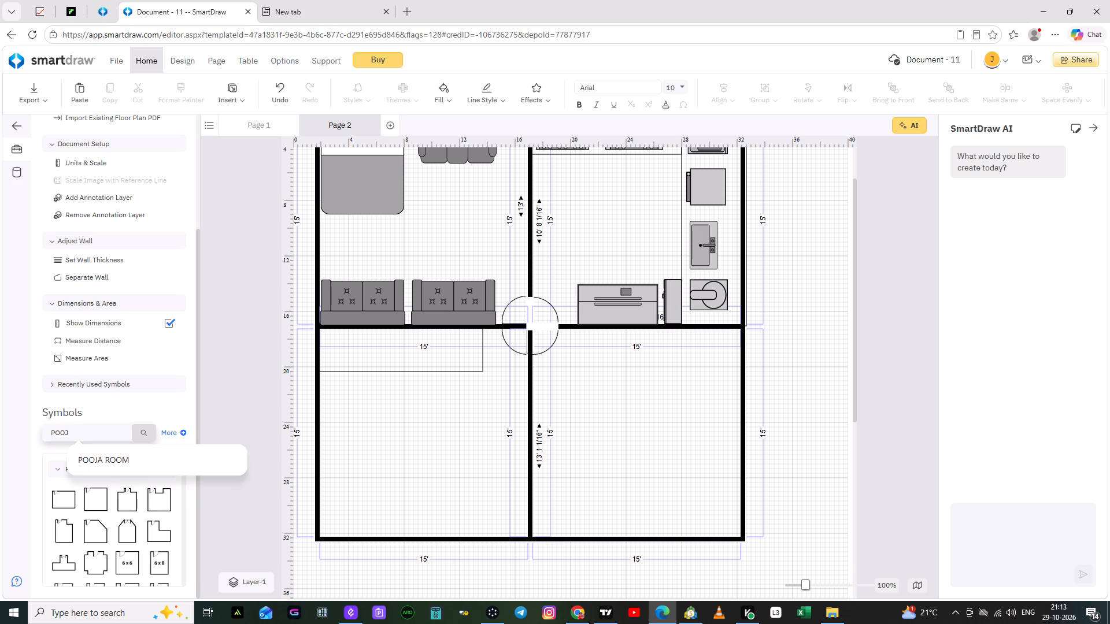
{"action": "left_click", "coordinate": [108, 455]}
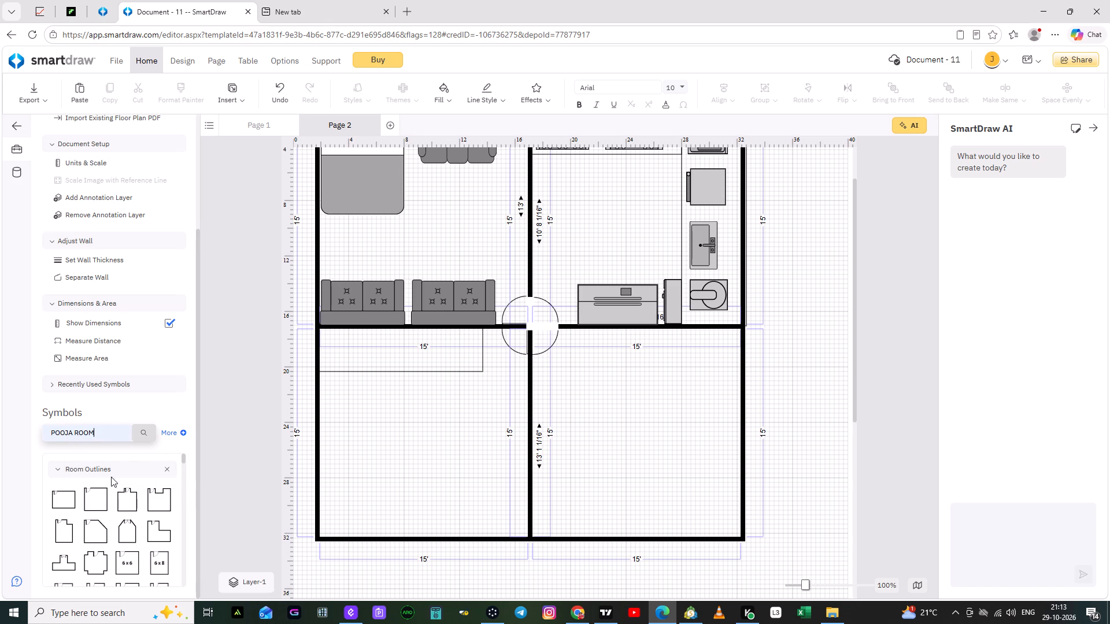
{"action": "left_click", "coordinate": [143, 436]}
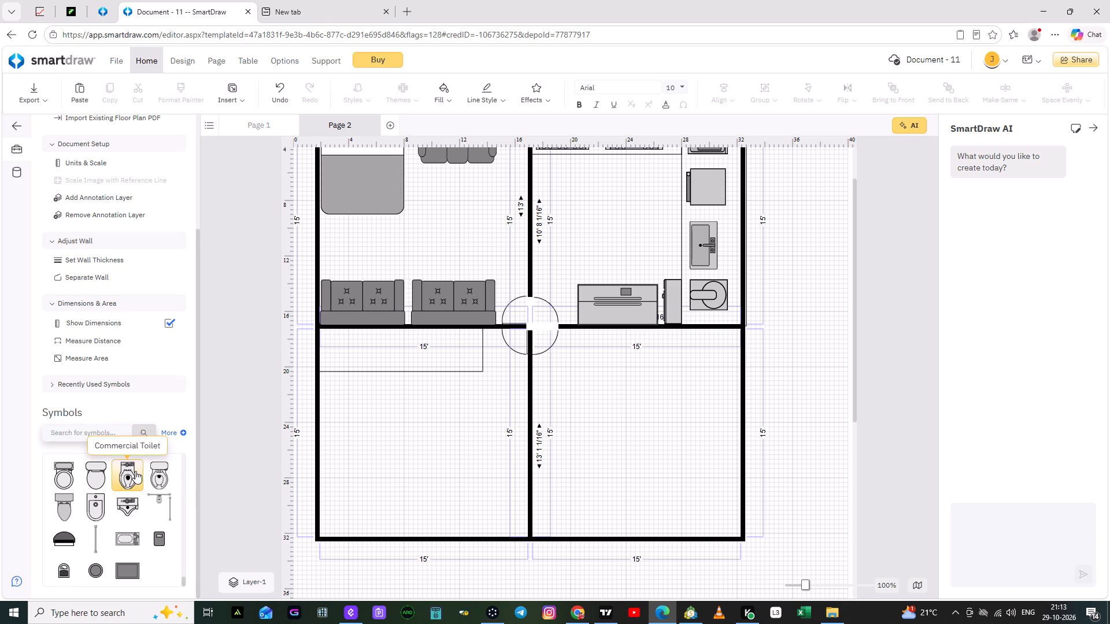
Search the symbol library for "POOJA" and look through the results.
{"action": "left_click", "coordinate": [87, 430]}
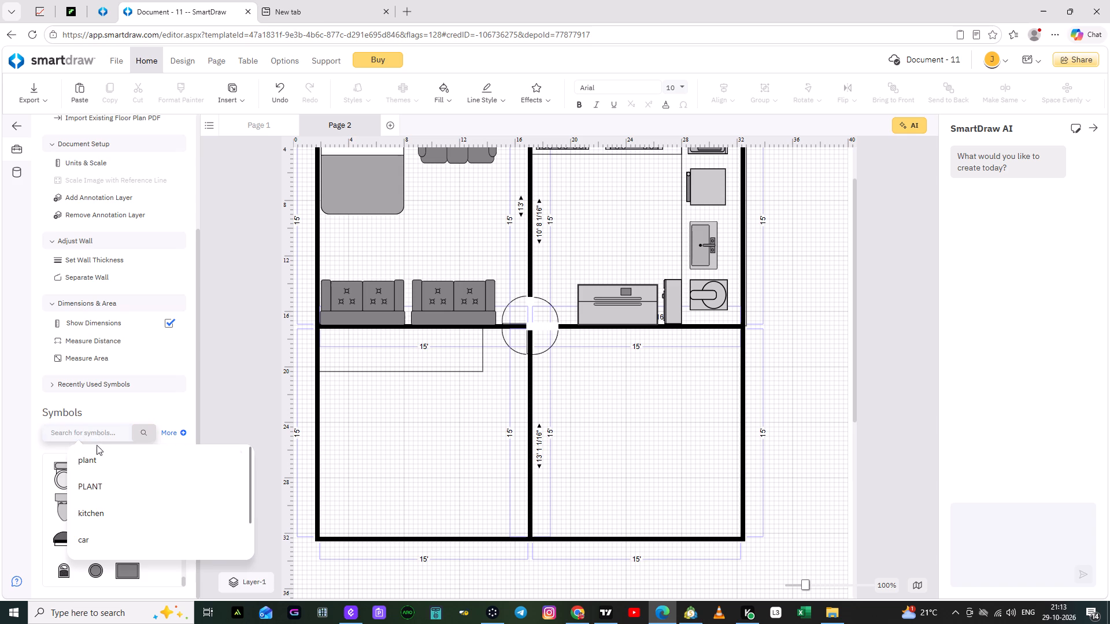
{"action": "left_click", "coordinate": [87, 428]}
{"action": "type", "text": "POOJS"}
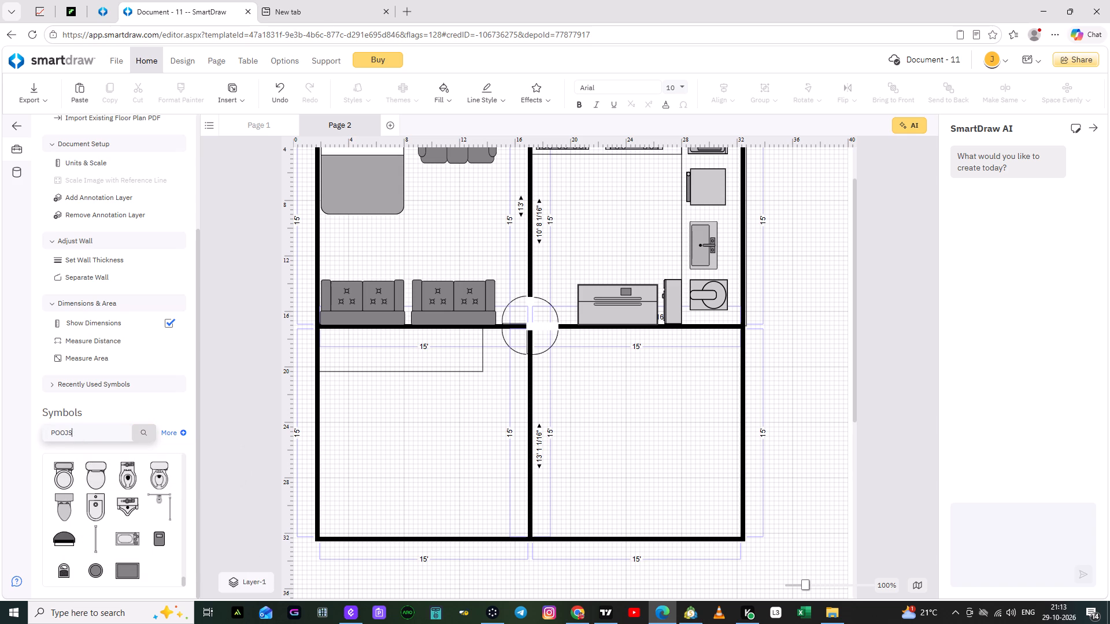
{"action": "key", "text": "BackSpace"}
{"action": "key", "text": "a"}
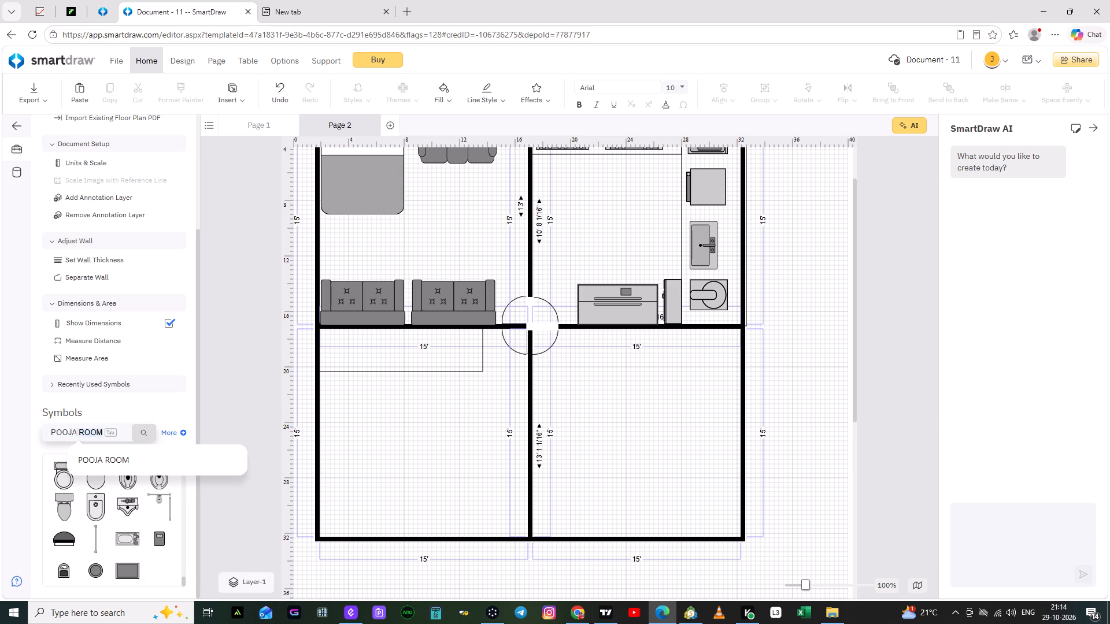
{"action": "left_click", "coordinate": [147, 433]}
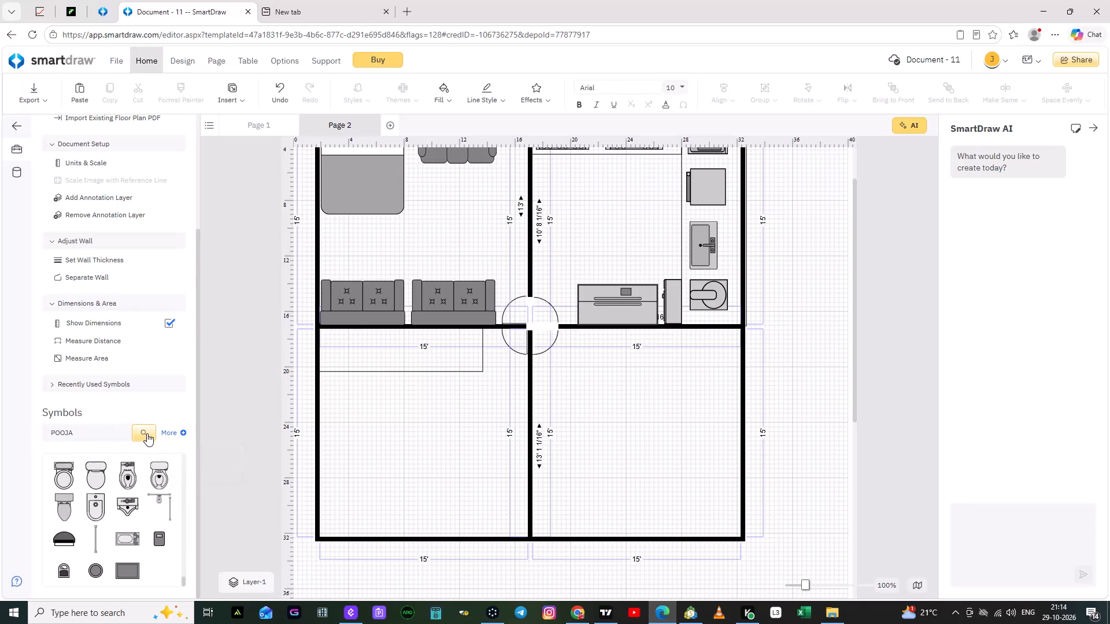
{"action": "scroll", "coordinate": [134, 468], "scroll_direction": "down", "scroll_amount": 2}
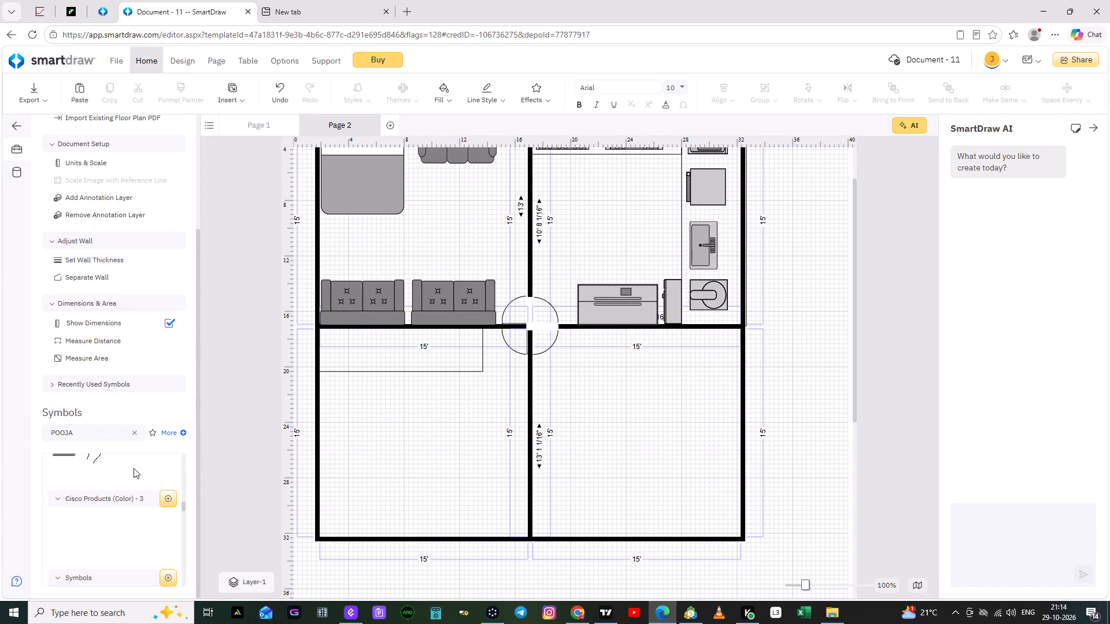
Look through the remaining "POOJA" symbol results and search the symbol library for "POOJA ROOM".
{"action": "scroll", "coordinate": [133, 480], "scroll_direction": "down", "scroll_amount": 5}
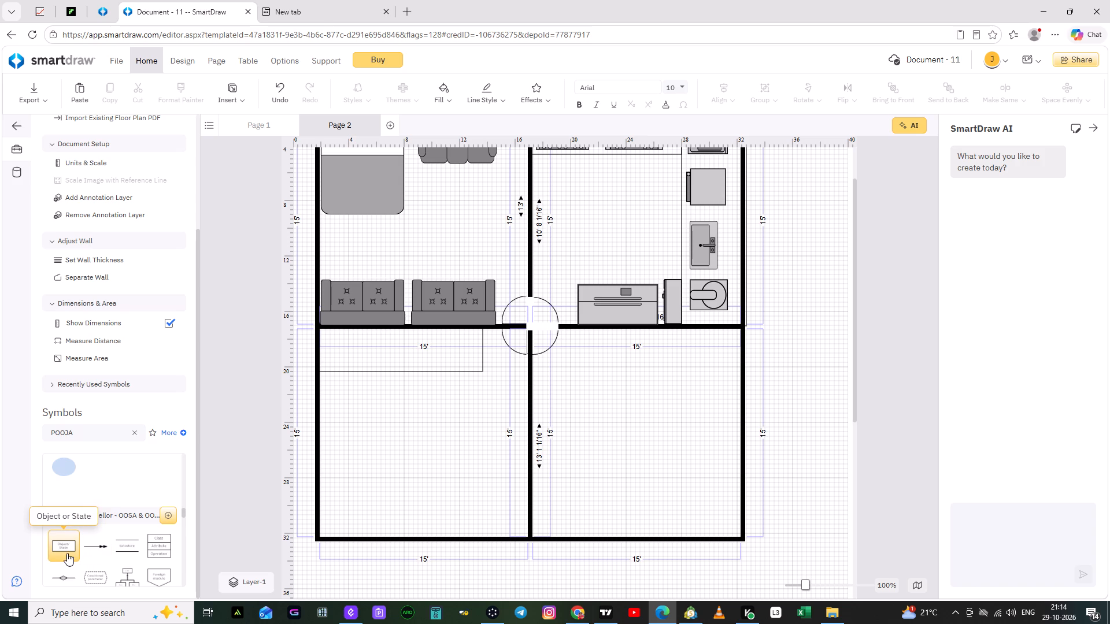
{"action": "scroll", "coordinate": [67, 553], "scroll_direction": "down", "scroll_amount": 1}
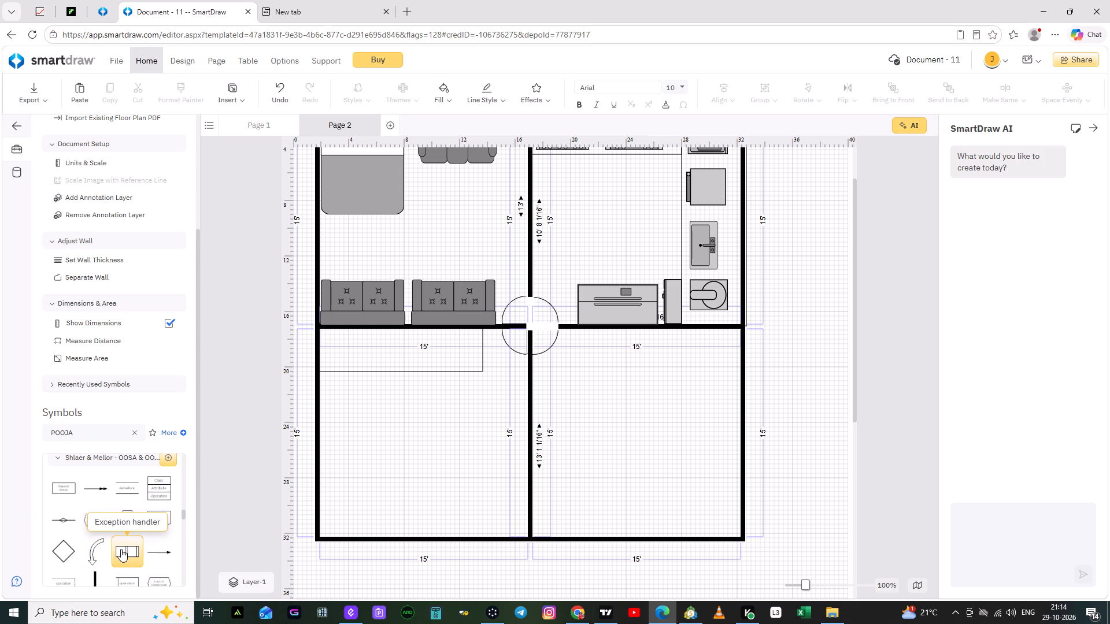
{"action": "scroll", "coordinate": [121, 549], "scroll_direction": "down", "scroll_amount": 2}
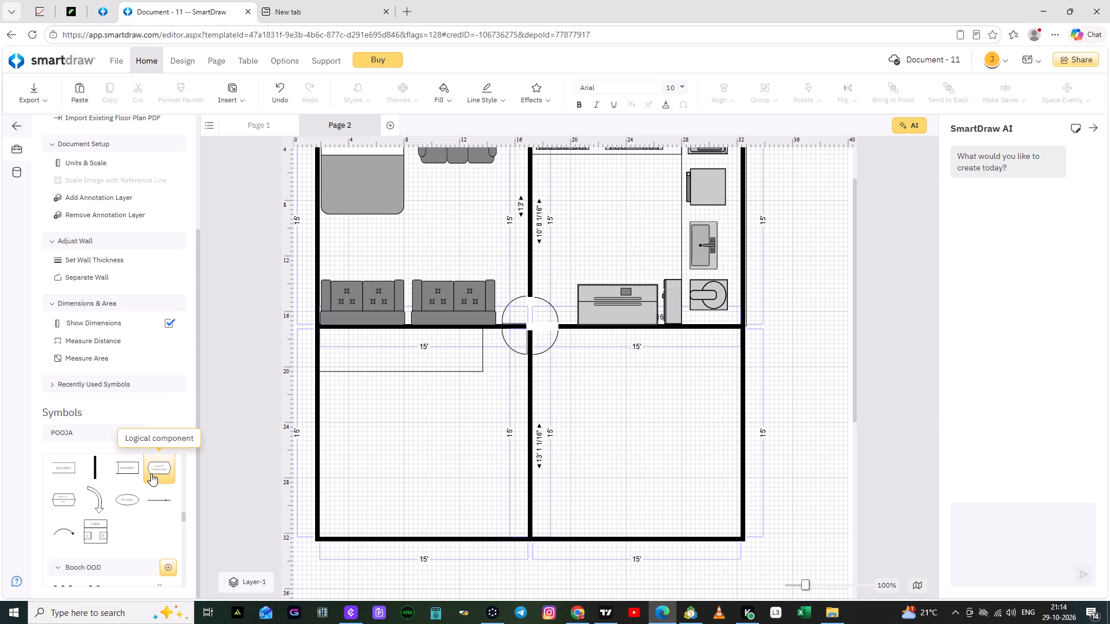
{"action": "left_click", "coordinate": [89, 434]}
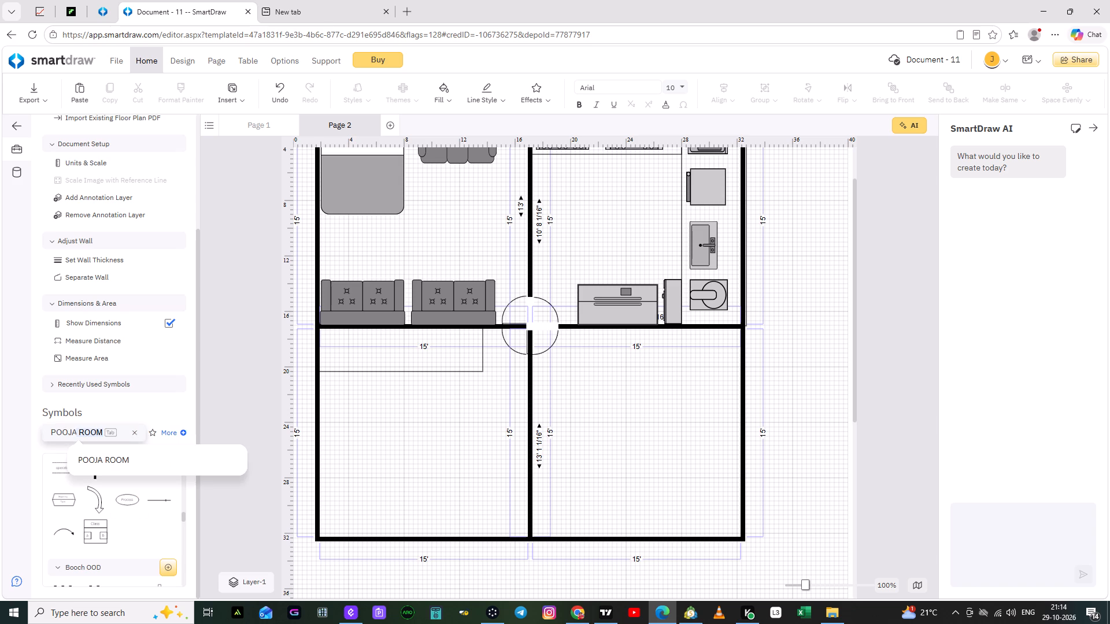
{"action": "left_click", "coordinate": [112, 458]}
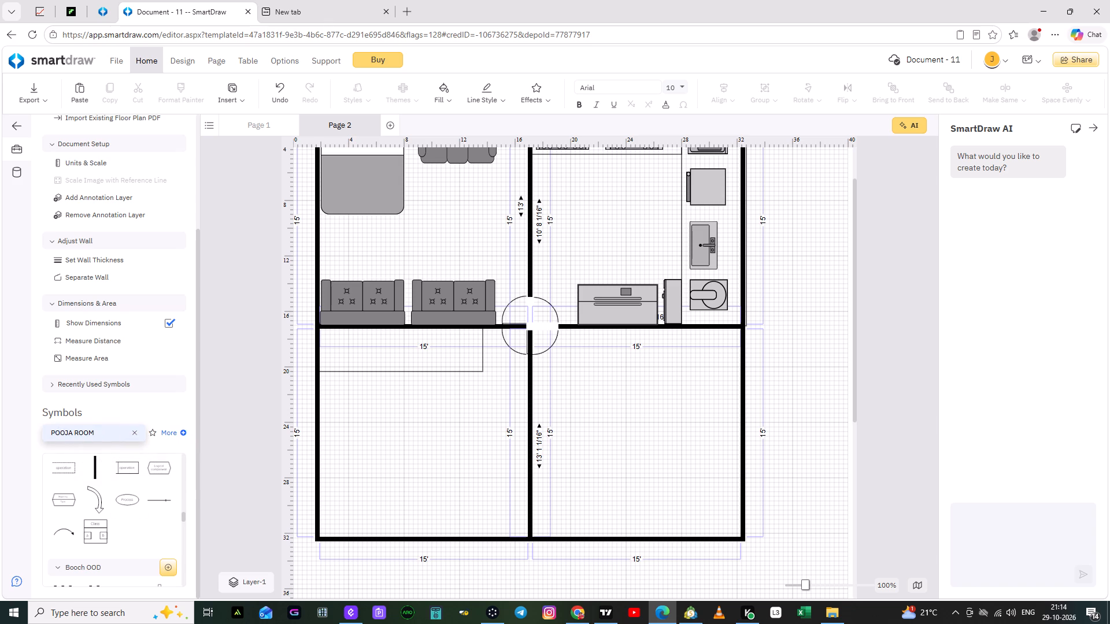
{"action": "left_click", "coordinate": [115, 433]}
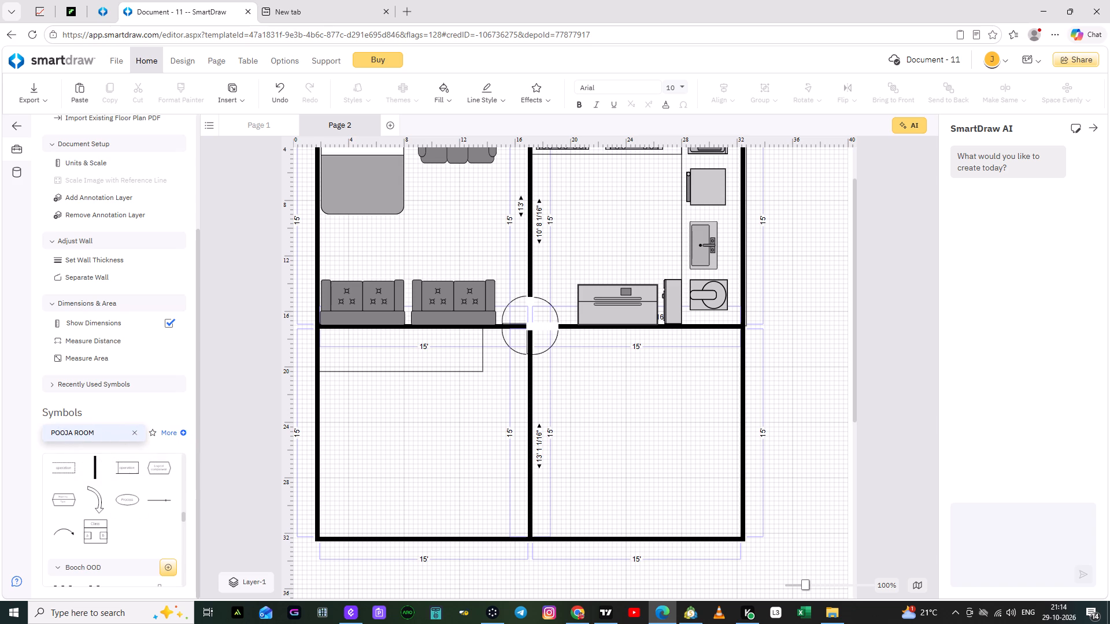
{"action": "double_click", "coordinate": [86, 433]}
{"action": "left_click", "coordinate": [113, 434]}
{"action": "left_click", "coordinate": [137, 409]}
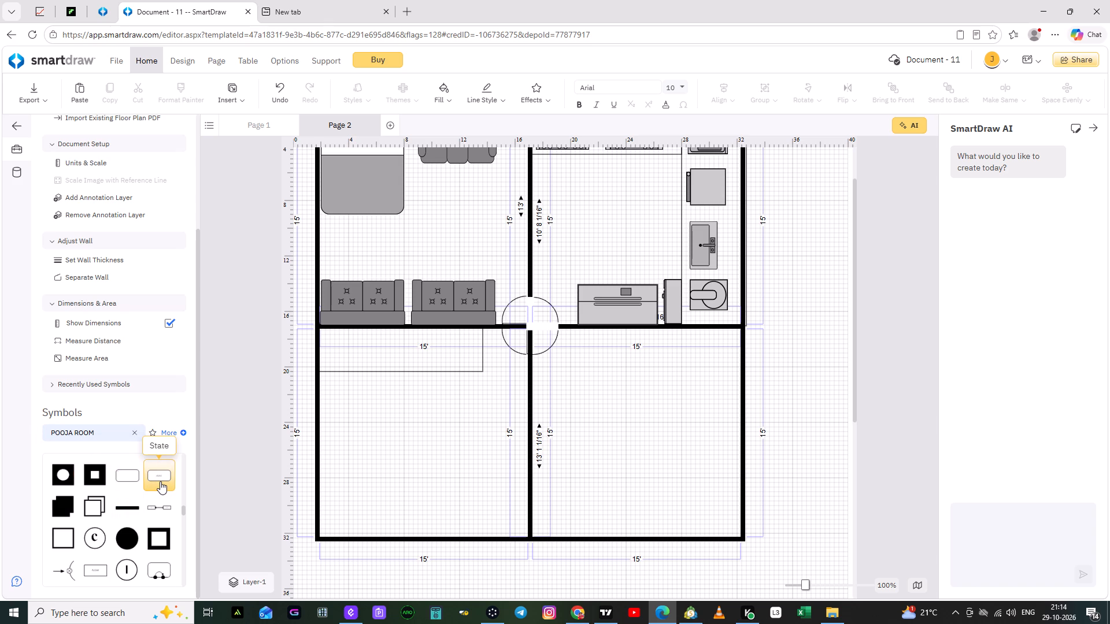
Place a State symbol inside the rectangle along the lower-left room's upper wall, against the room's left wall.
{"action": "left_click_drag", "start_coordinate": [160, 481], "coordinate": [314, 427]}
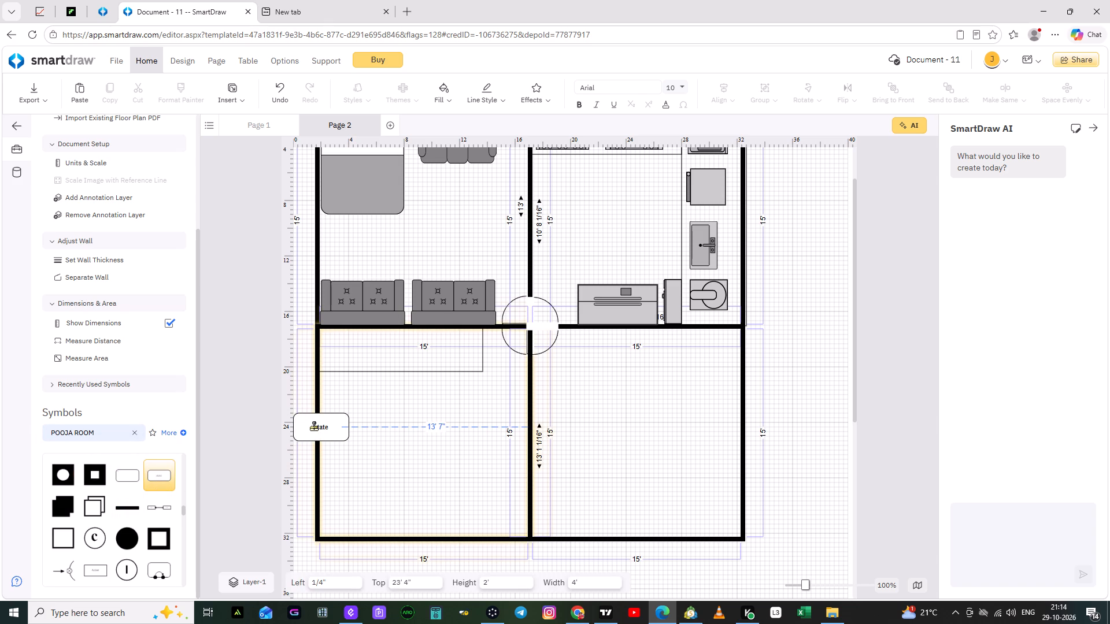
{"action": "left_click_drag", "start_coordinate": [314, 427], "coordinate": [347, 348]}
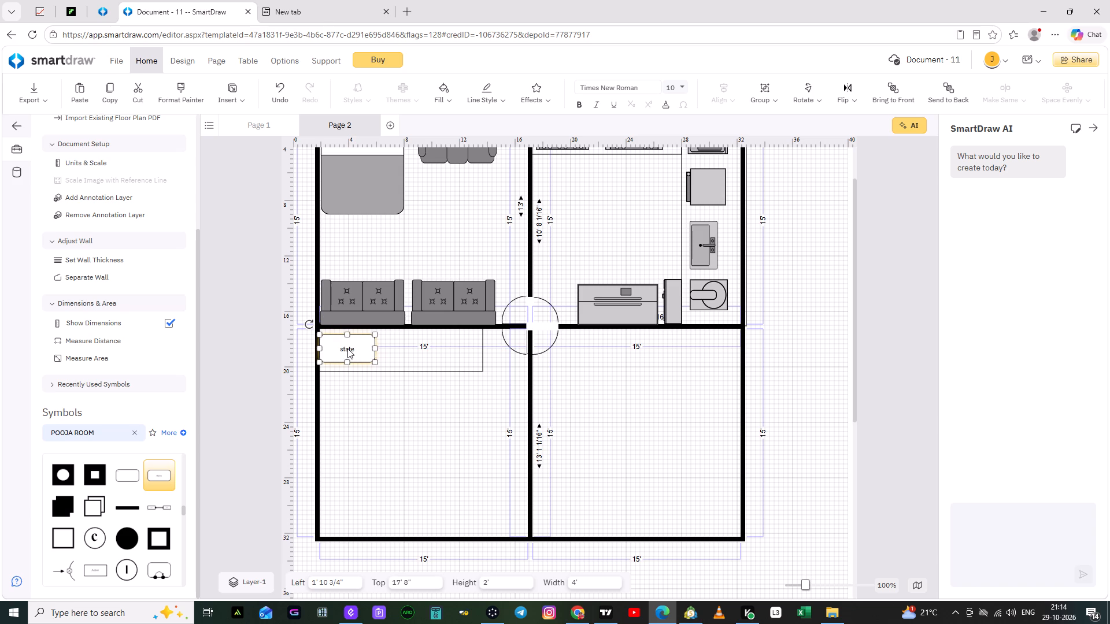
Stretch the State symbol to fill the rectangle beneath it, 11' 9 1/4" wide and 3' high.
{"action": "left_click", "coordinate": [363, 345]}
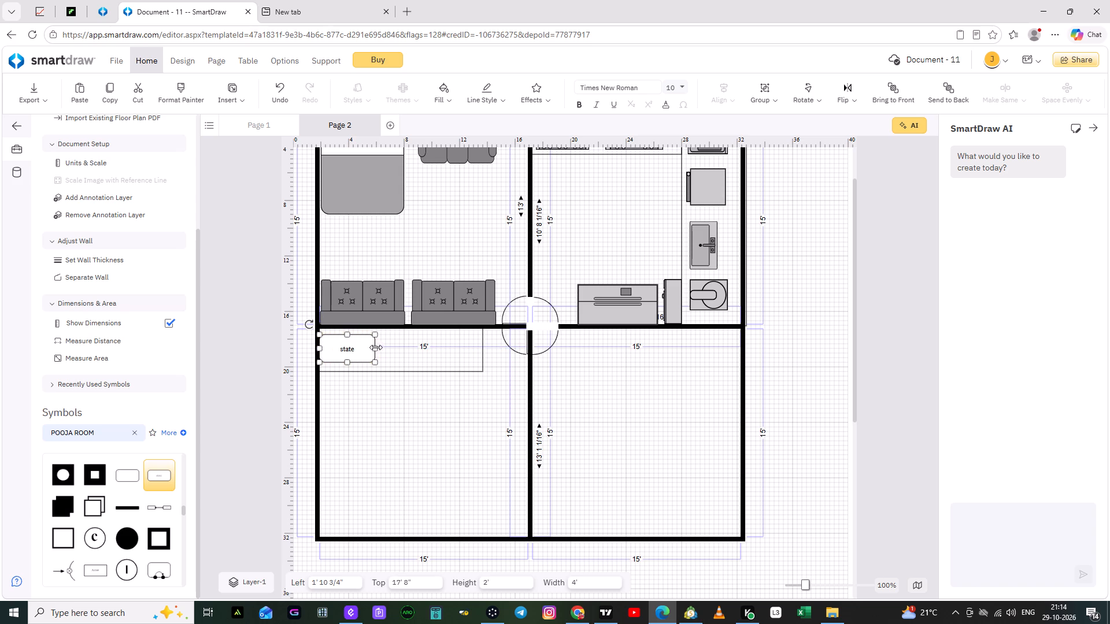
{"action": "left_click", "coordinate": [378, 348]}
{"action": "left_click", "coordinate": [375, 348]}
{"action": "left_click_drag", "start_coordinate": [375, 348], "coordinate": [455, 345]}
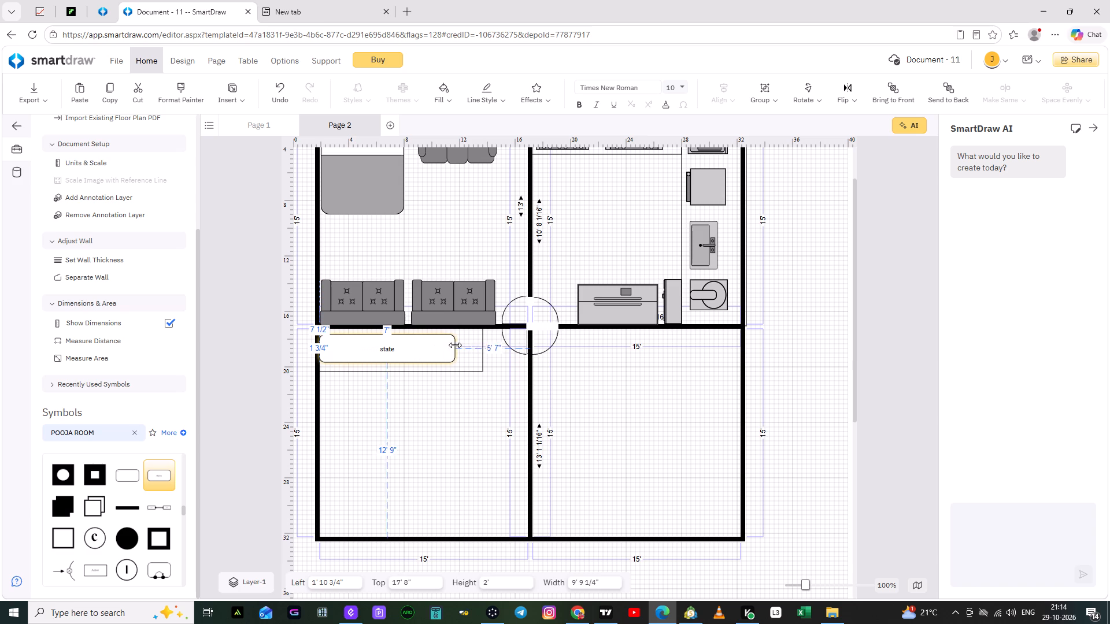
{"action": "left_click_drag", "start_coordinate": [455, 345], "coordinate": [482, 344]}
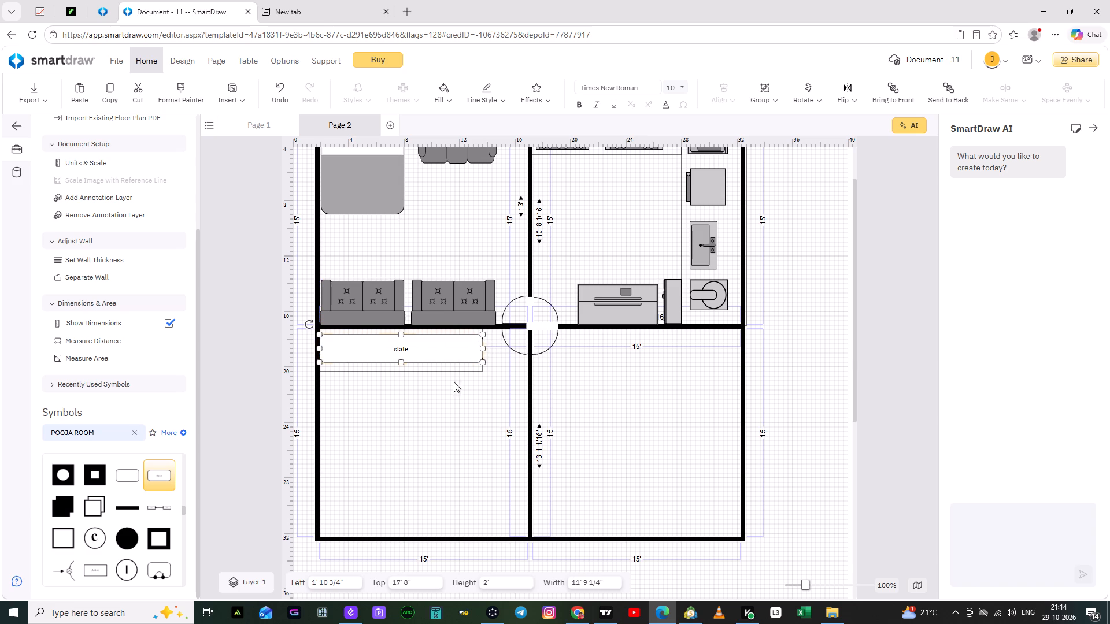
{"action": "left_click", "coordinate": [446, 393]}
{"action": "left_click", "coordinate": [400, 334]}
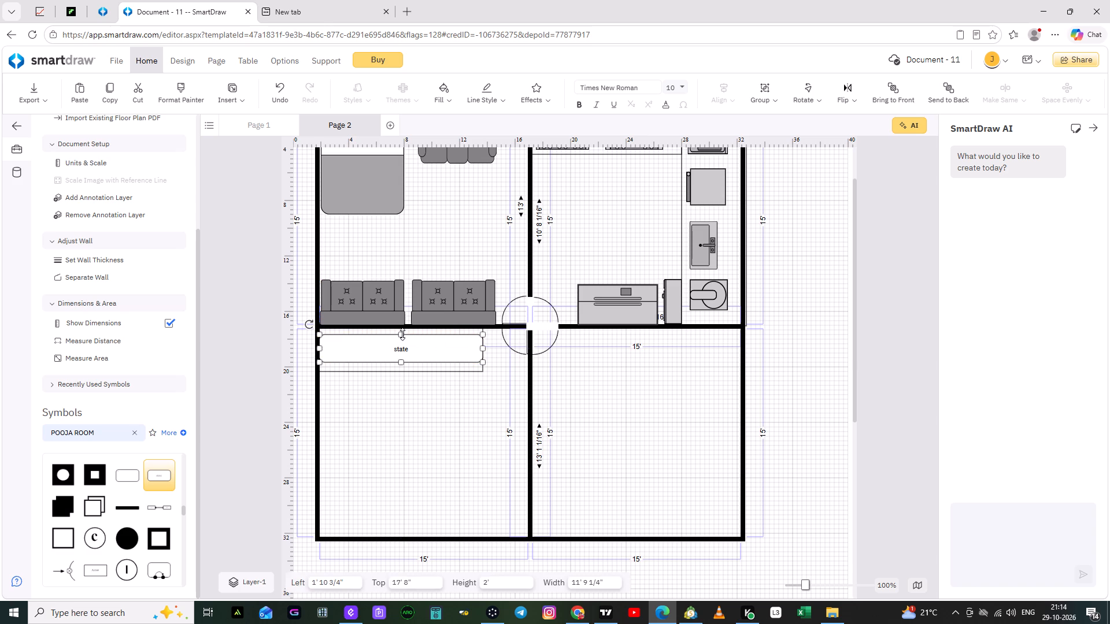
{"action": "left_click", "coordinate": [402, 334]}
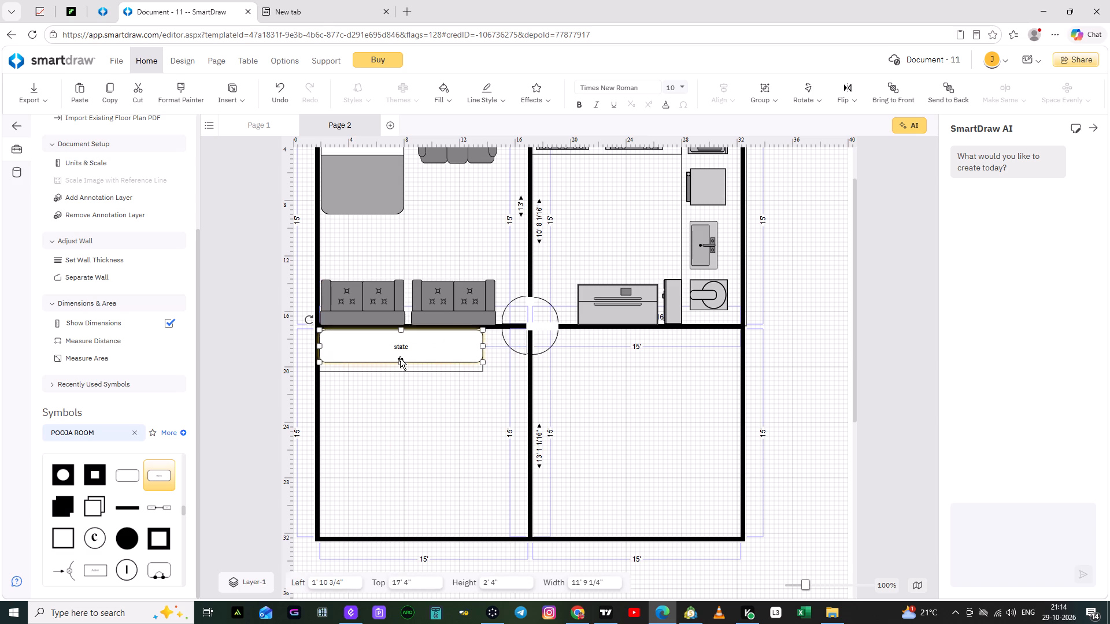
{"action": "left_click_drag", "start_coordinate": [401, 362], "coordinate": [404, 371]}
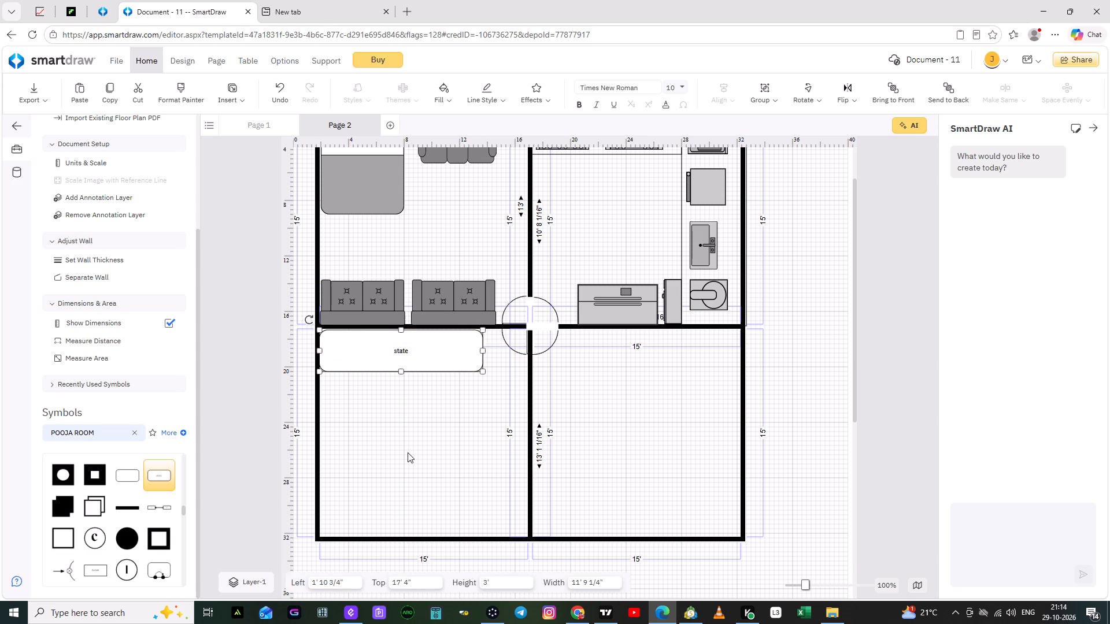
{"action": "left_click", "coordinate": [408, 452]}
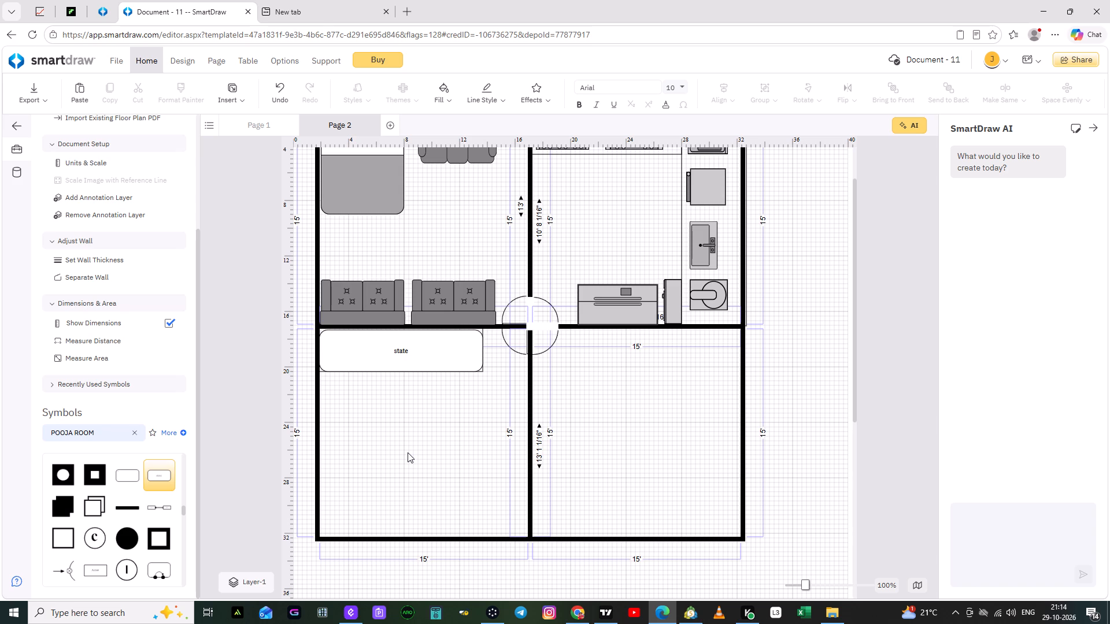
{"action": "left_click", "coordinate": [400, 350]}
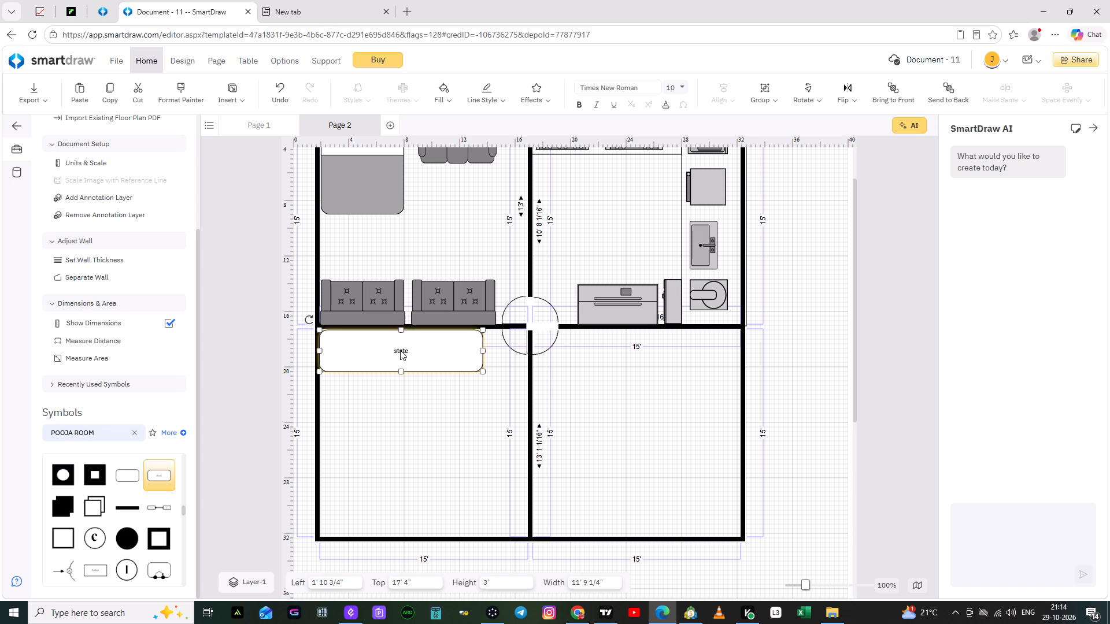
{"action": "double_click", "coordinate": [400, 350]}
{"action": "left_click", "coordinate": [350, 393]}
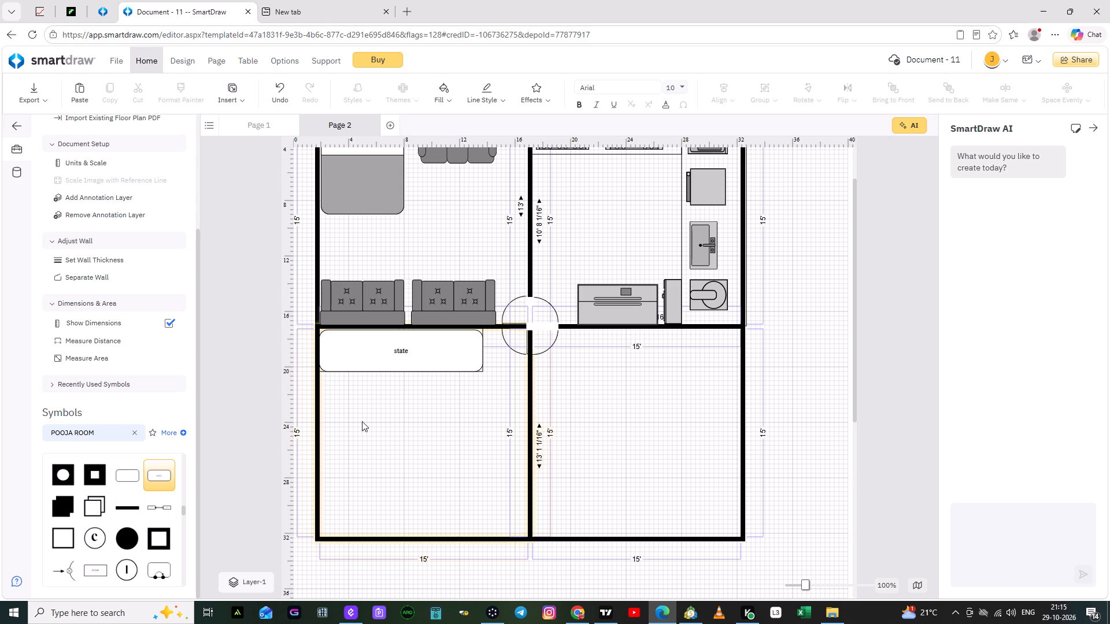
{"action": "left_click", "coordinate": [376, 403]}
Add the text label "POOJA ROOM" in the lower-left room, below the State symbol.
{"action": "scroll", "coordinate": [179, 257], "scroll_direction": "up", "scroll_amount": 10}
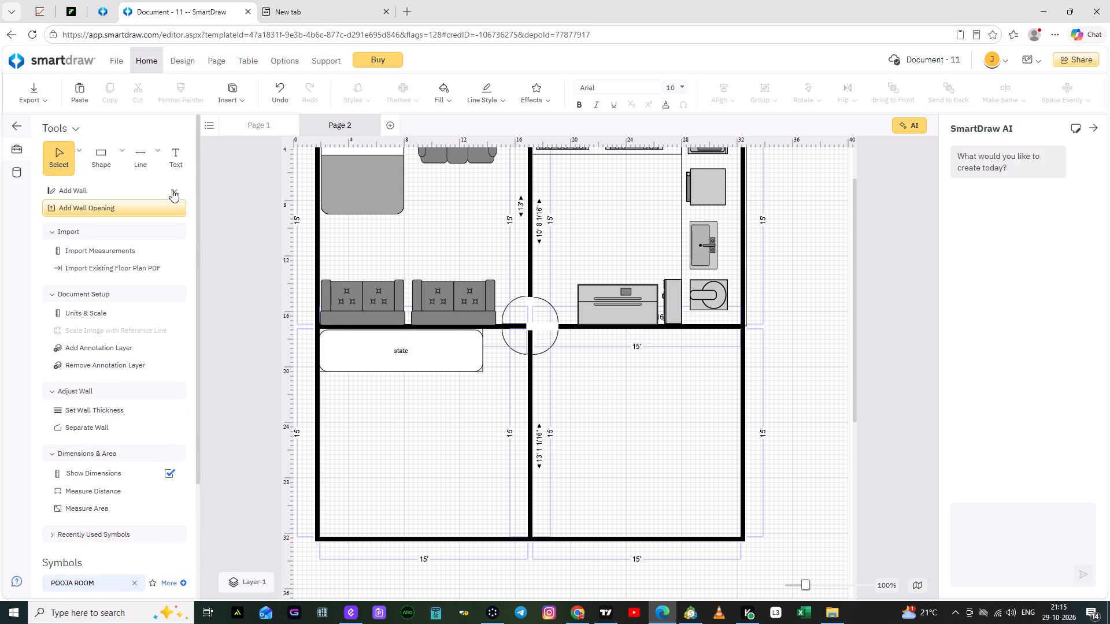
{"action": "left_click", "coordinate": [176, 160]}
{"action": "left_click", "coordinate": [383, 404]}
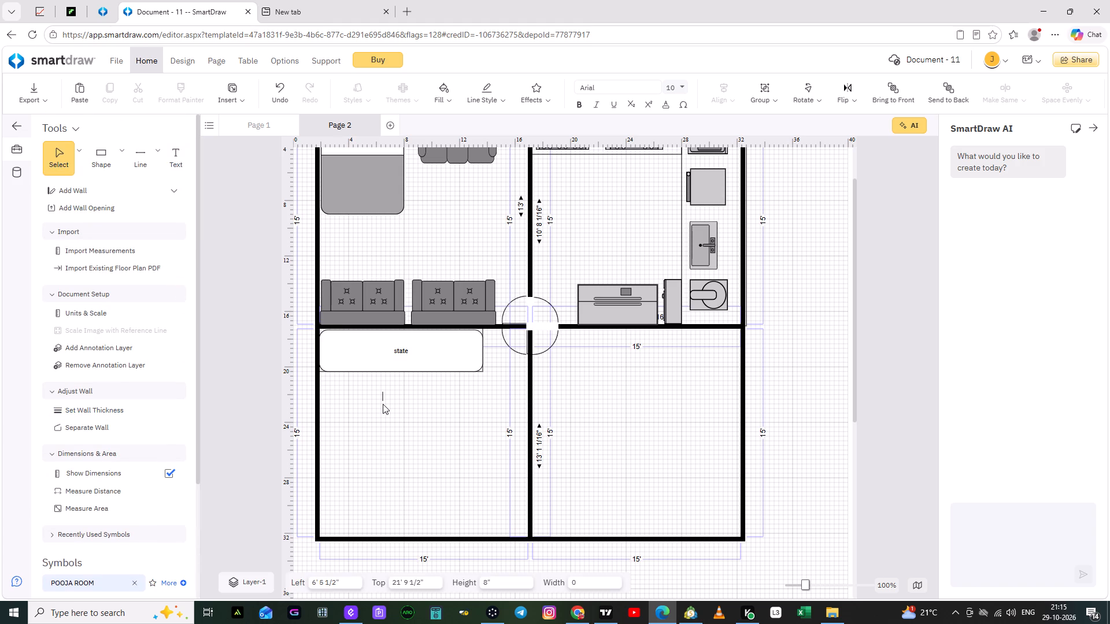
{"action": "type", "text": "POOJ"}
{"action": "type", "text": "A"}
{"action": "key", "text": "space"}
{"action": "type", "text": "ROOM"}
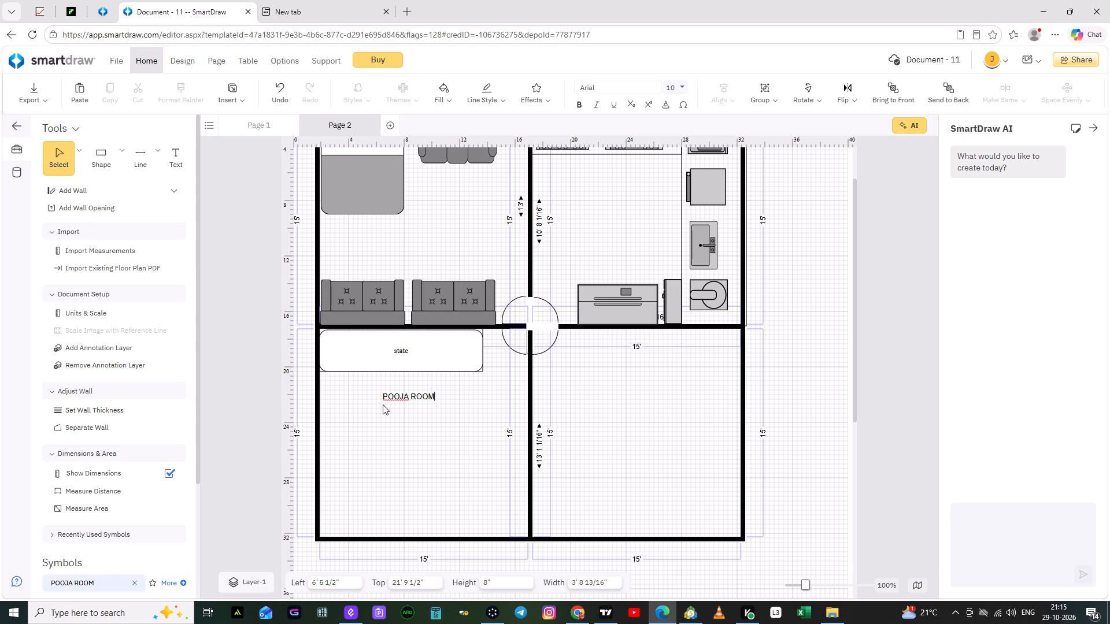
{"action": "left_click", "coordinate": [431, 443]}
Move the "POOJA ROOM" label into the State symbol, centred just above its "state" text.
{"action": "left_click_drag", "start_coordinate": [420, 395], "coordinate": [412, 384]}
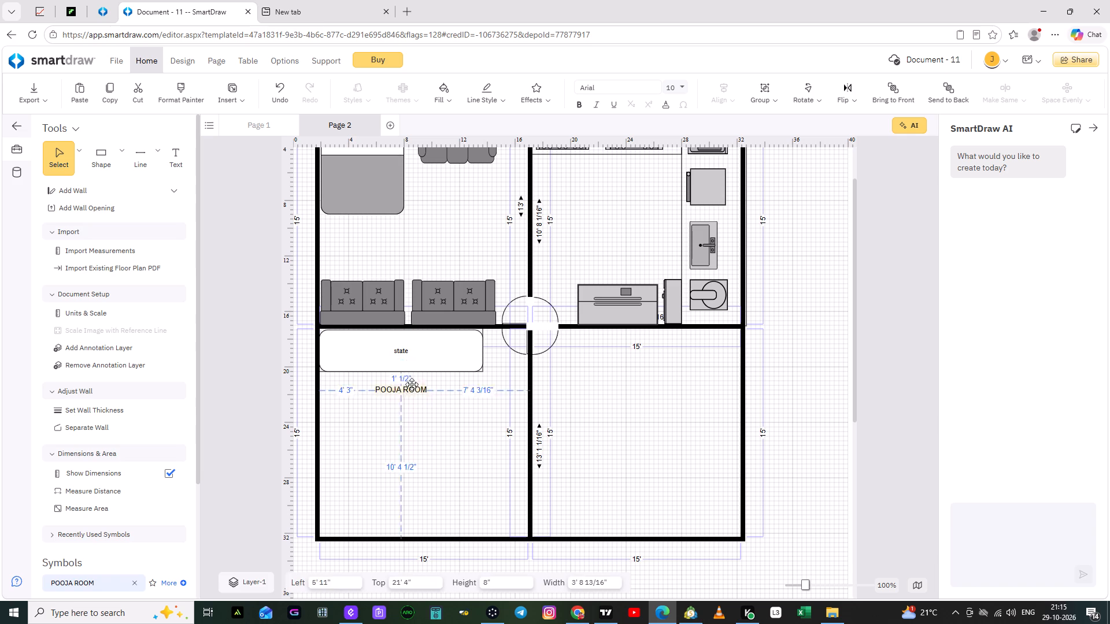
{"action": "left_click_drag", "start_coordinate": [412, 384], "coordinate": [412, 350]}
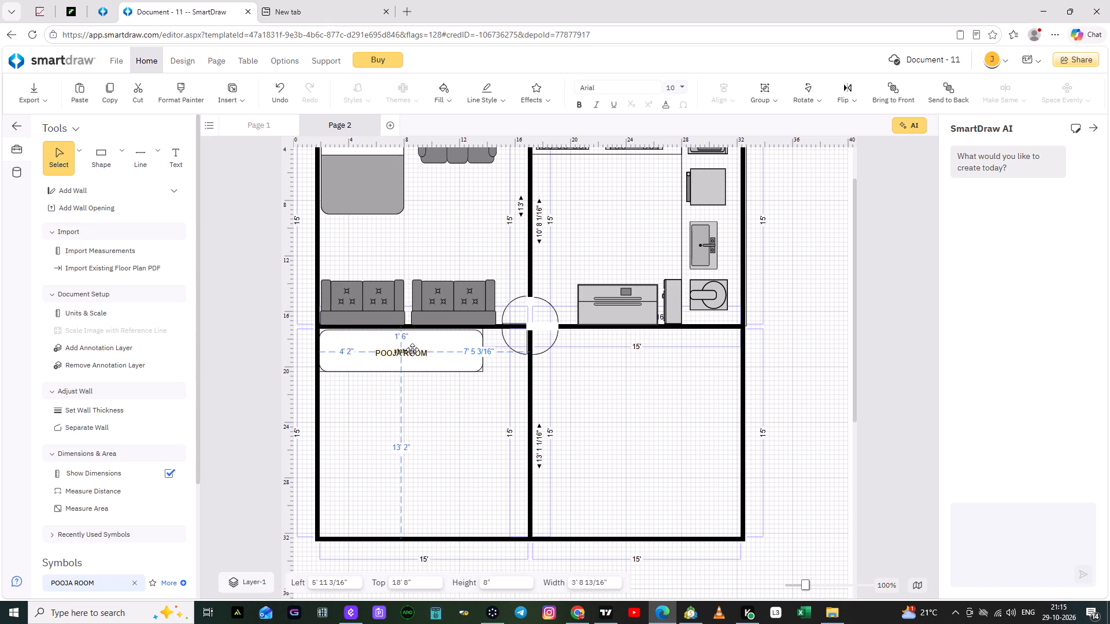
{"action": "left_click_drag", "start_coordinate": [412, 350], "coordinate": [412, 342]}
{"action": "left_click", "coordinate": [415, 463]}
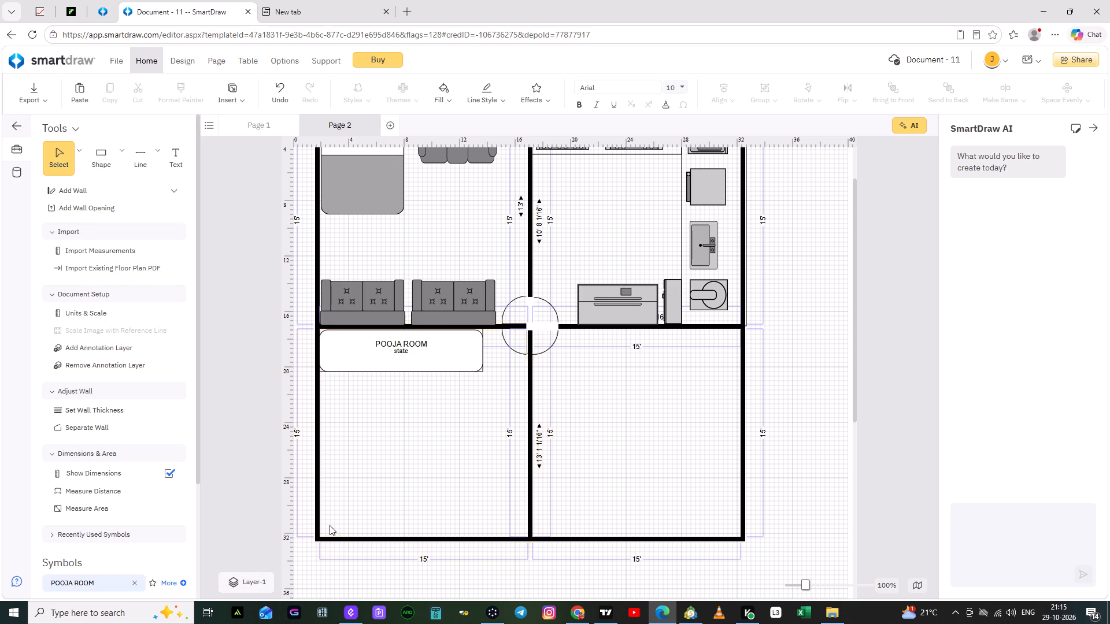
Clear the symbol search and place a 28" door at the right end of the lower-left room's bottom wall.
{"action": "scroll", "coordinate": [83, 375], "scroll_direction": "down", "scroll_amount": 4}
{"action": "left_click", "coordinate": [135, 436]}
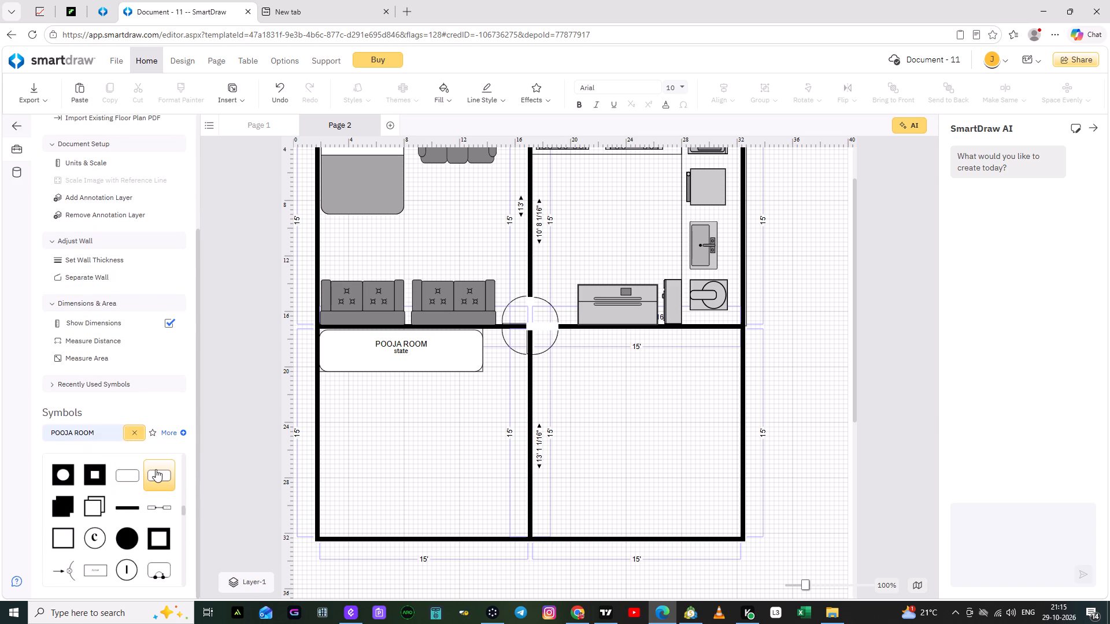
{"action": "scroll", "coordinate": [156, 469], "scroll_direction": "down", "scroll_amount": 3}
{"action": "scroll", "coordinate": [156, 469], "scroll_direction": "up", "scroll_amount": 2}
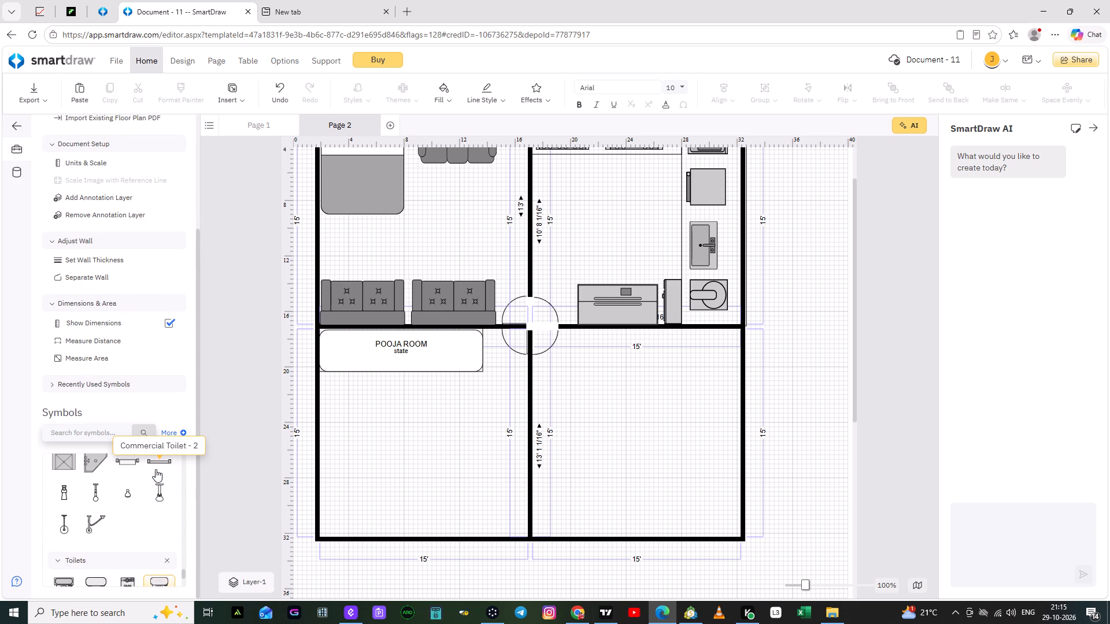
{"action": "scroll", "coordinate": [156, 469], "scroll_direction": "up", "scroll_amount": 10}
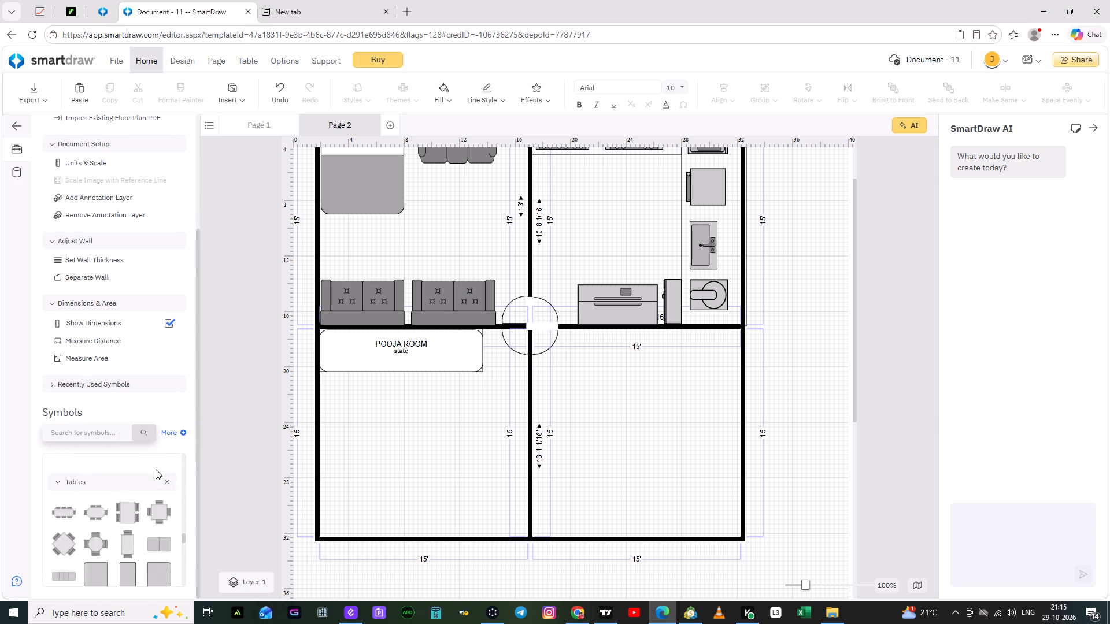
{"action": "scroll", "coordinate": [156, 469], "scroll_direction": "up", "scroll_amount": 10}
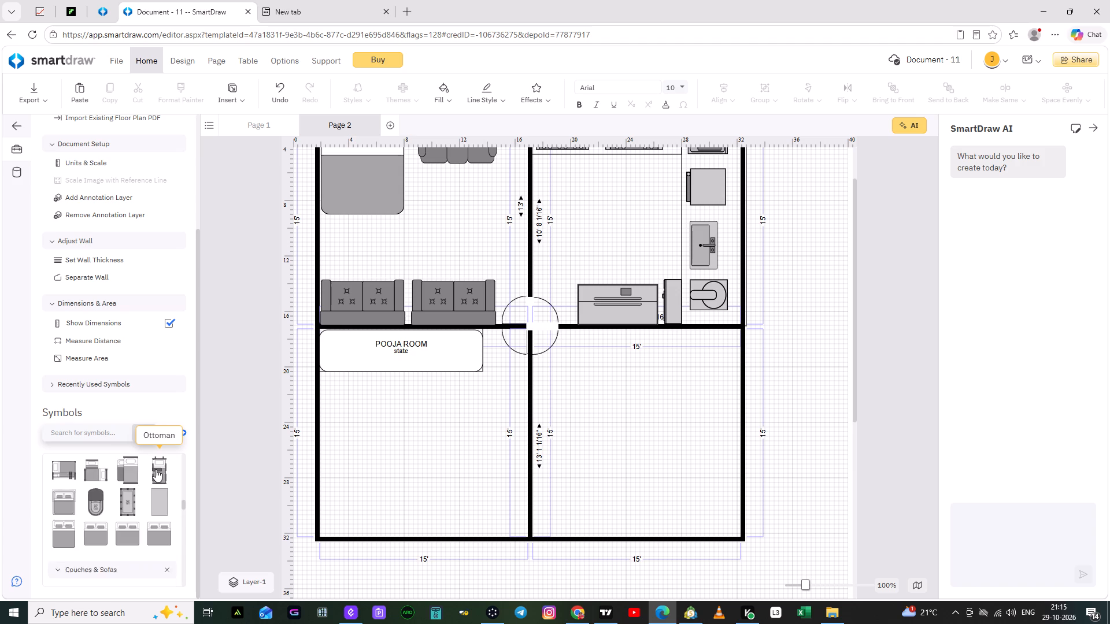
{"action": "scroll", "coordinate": [156, 469], "scroll_direction": "up", "scroll_amount": 8}
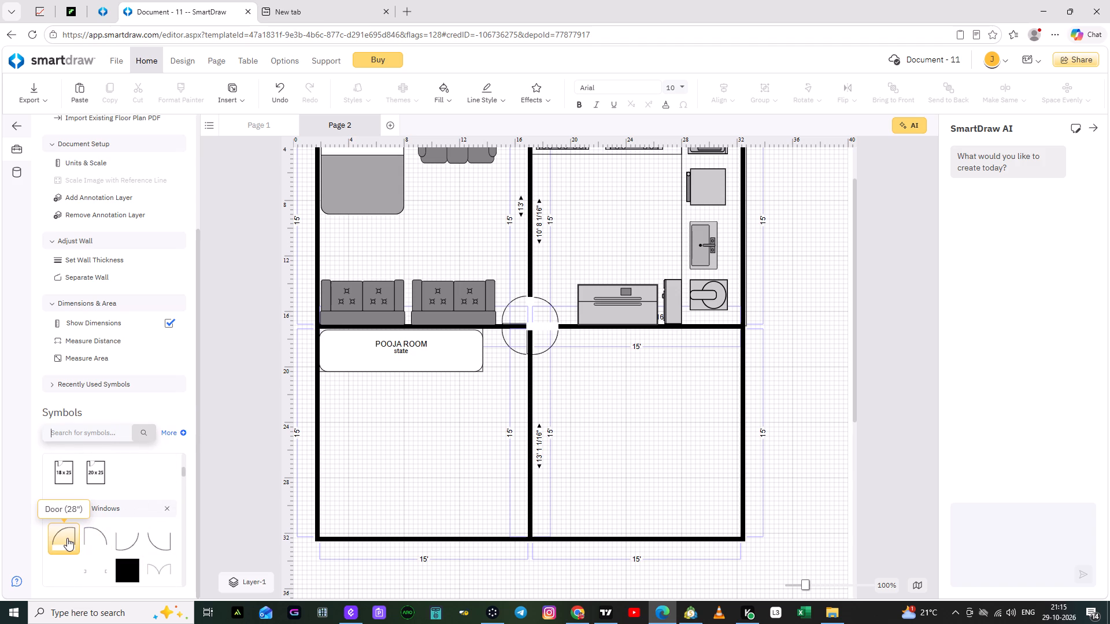
{"action": "left_click_drag", "start_coordinate": [67, 538], "coordinate": [481, 488]}
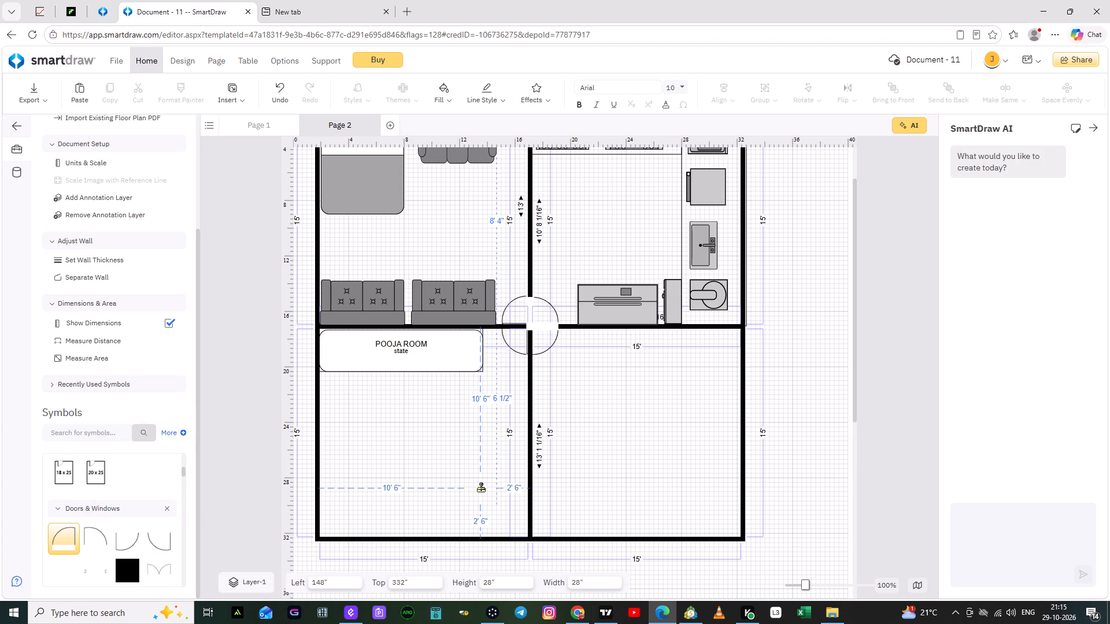
{"action": "left_click_drag", "start_coordinate": [481, 488], "coordinate": [512, 521]}
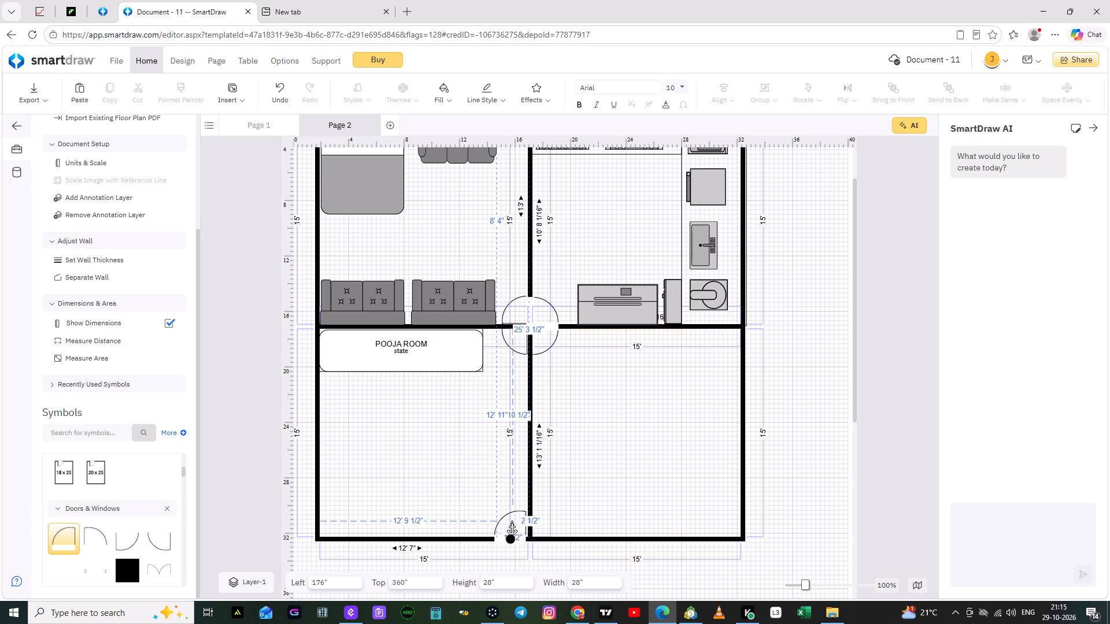
{"action": "left_click_drag", "start_coordinate": [512, 521], "coordinate": [515, 522]}
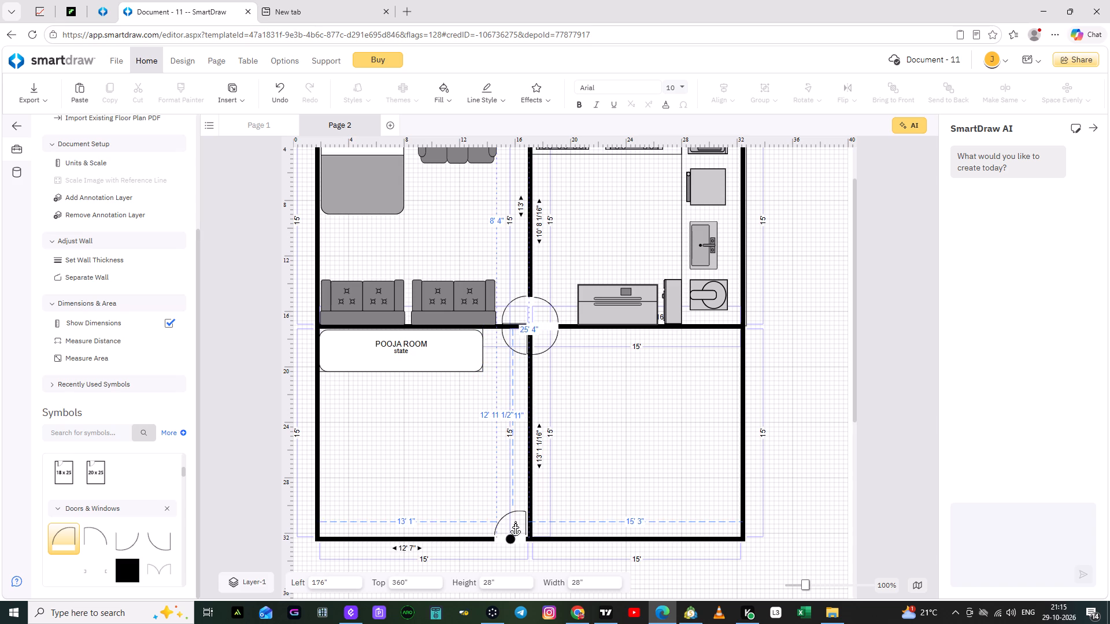
{"action": "left_click_drag", "start_coordinate": [515, 522], "coordinate": [516, 523]}
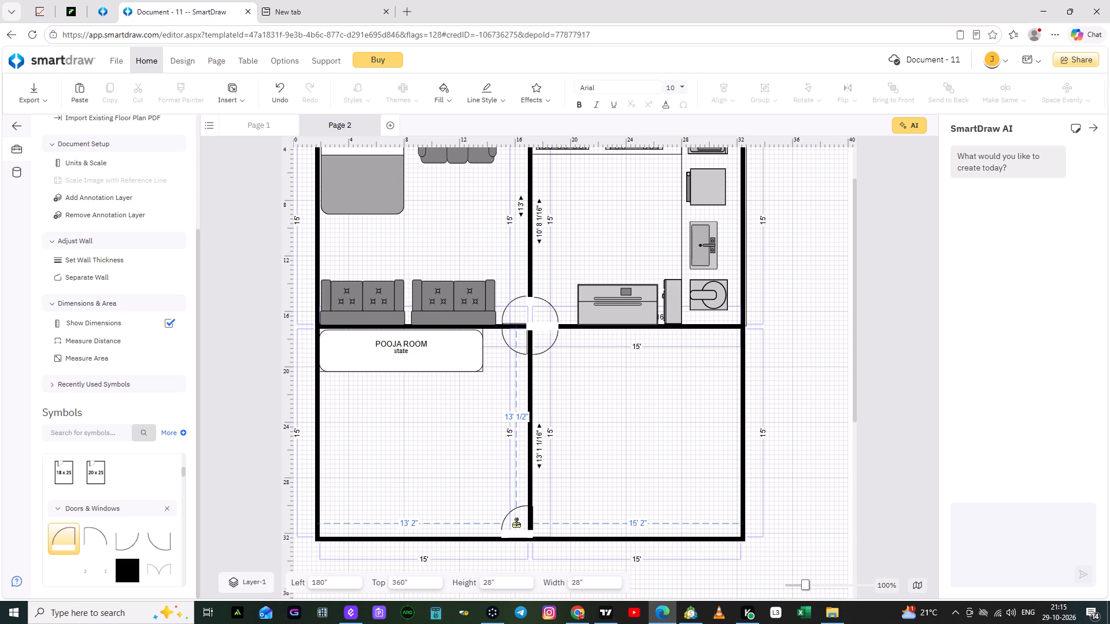
{"action": "left_click_drag", "start_coordinate": [516, 523], "coordinate": [517, 523]}
{"action": "left_click", "coordinate": [483, 478]}
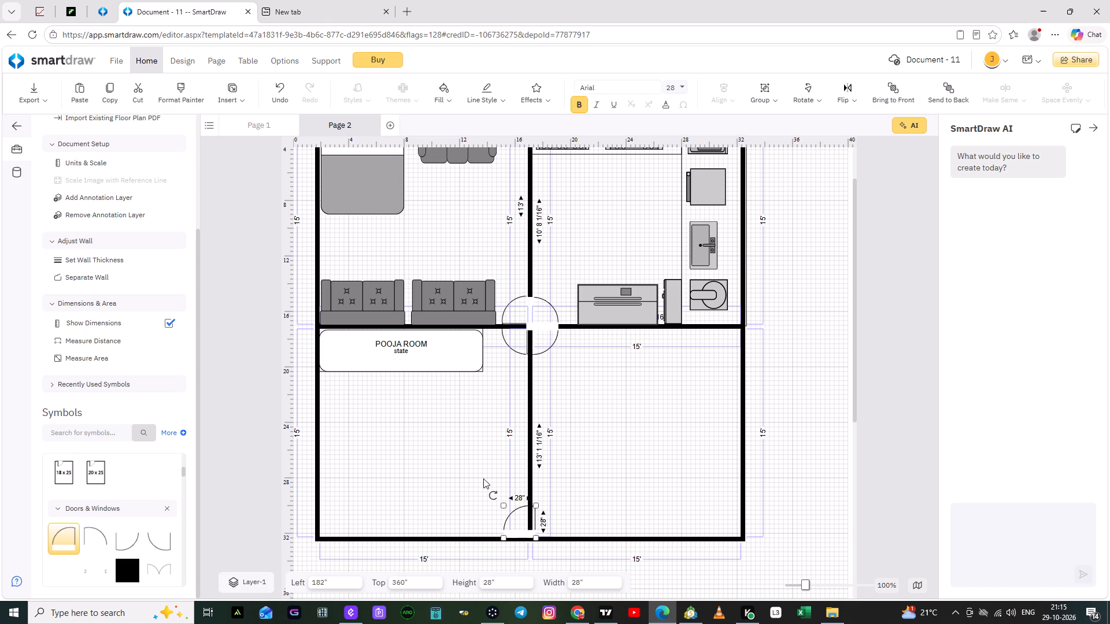
{"action": "left_click", "coordinate": [450, 409]}
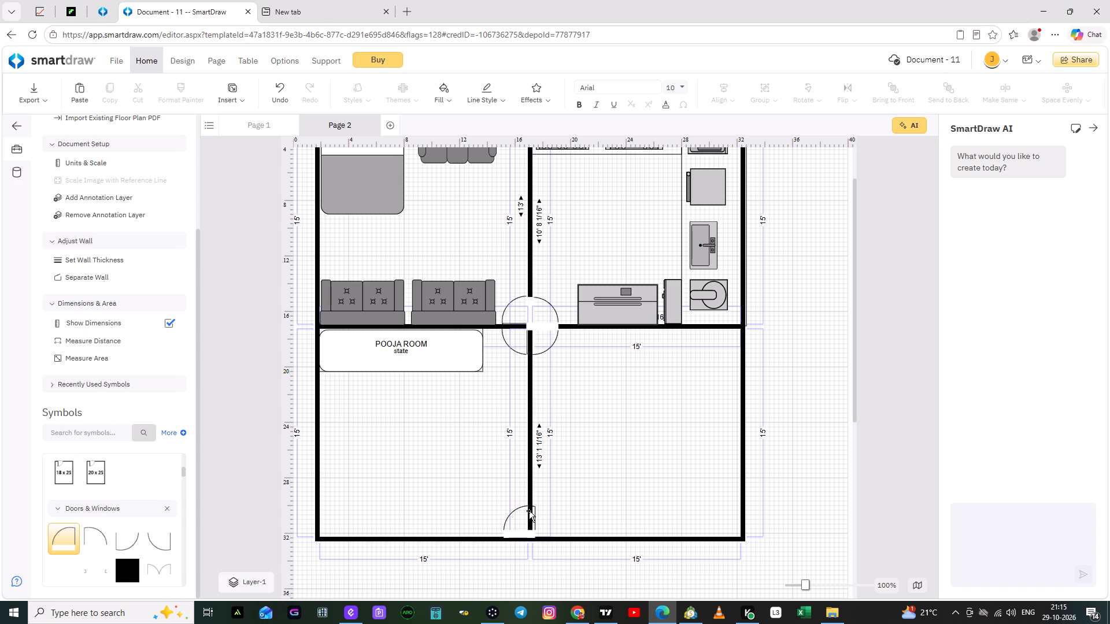
{"action": "left_click_drag", "start_coordinate": [527, 513], "coordinate": [520, 515]}
{"action": "left_click", "coordinate": [490, 466]}
Place an 18 x 25 Room over the lower-left room, with its left wall on the existing left wall.
{"action": "scroll", "coordinate": [688, 441], "scroll_direction": "down", "scroll_amount": 1}
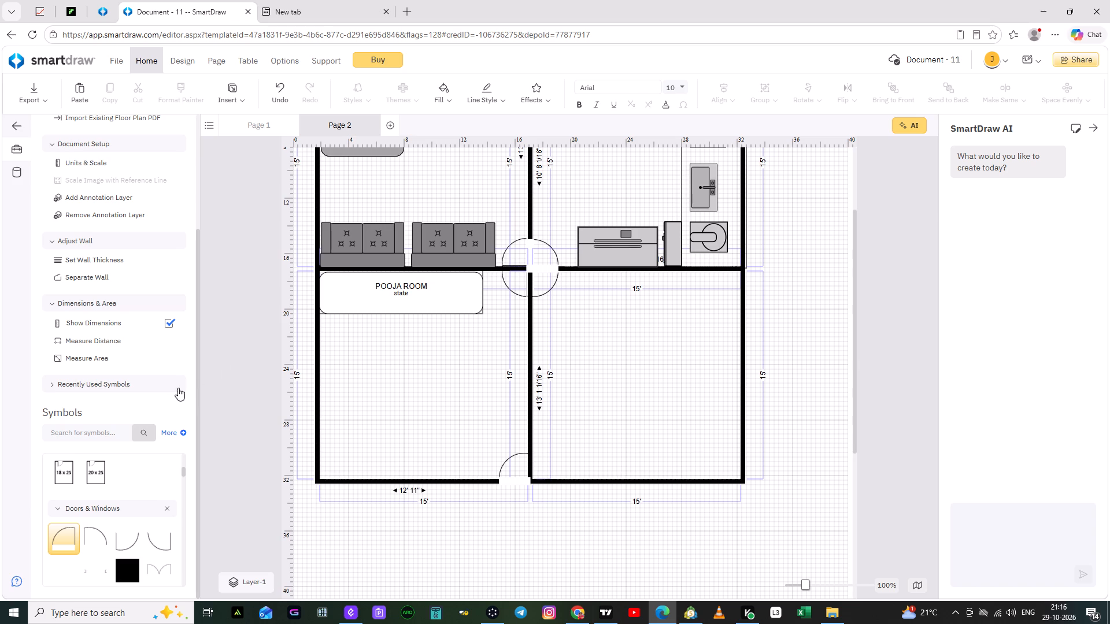
{"action": "scroll", "coordinate": [251, 403], "scroll_direction": "up", "scroll_amount": 1}
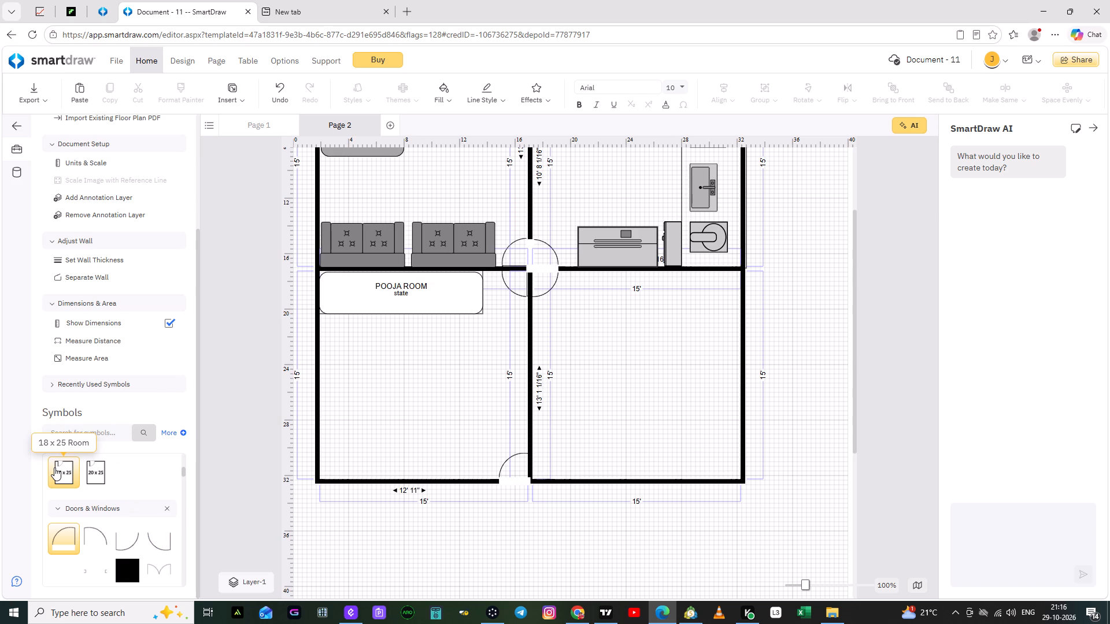
{"action": "left_click_drag", "start_coordinate": [54, 467], "coordinate": [396, 366]}
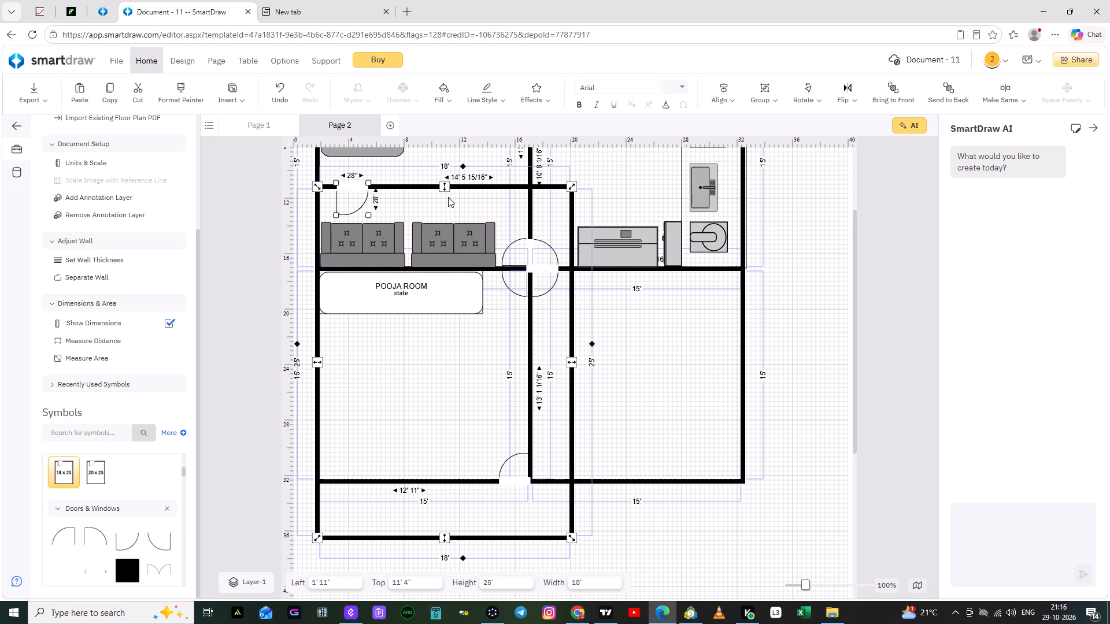
Resize the 18 x 25 room to 15' 1/2" wide and 11' 5 1/2" high, filling the space below the POOJA ROOM symbol.
{"action": "left_click_drag", "start_coordinate": [447, 186], "coordinate": [453, 327]}
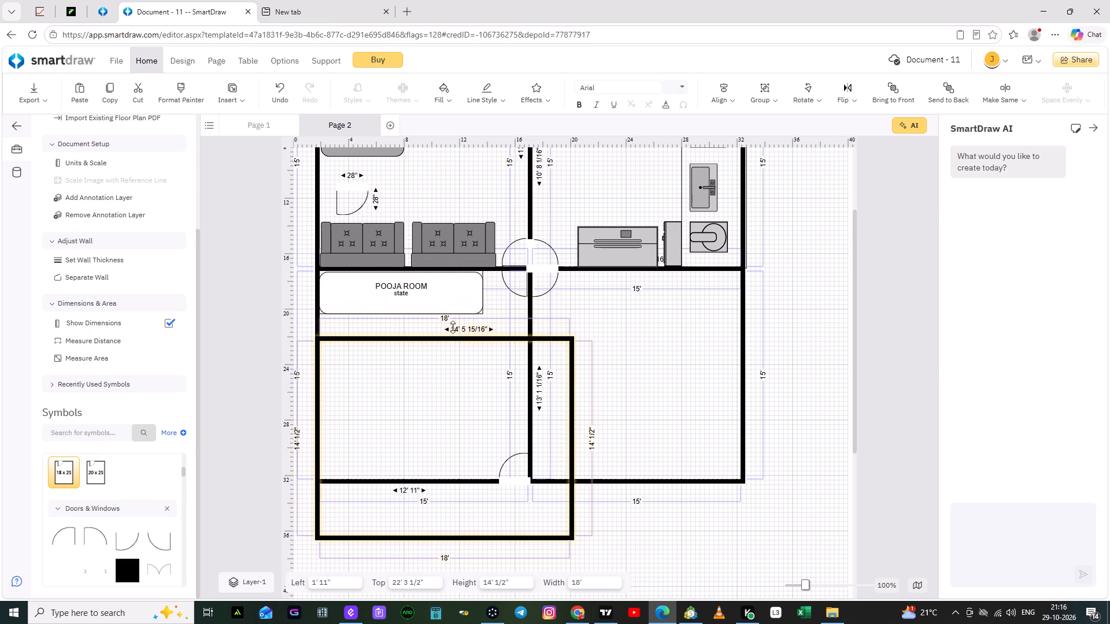
{"action": "left_click_drag", "start_coordinate": [453, 327], "coordinate": [453, 314]}
{"action": "left_click_drag", "start_coordinate": [442, 540], "coordinate": [450, 488]}
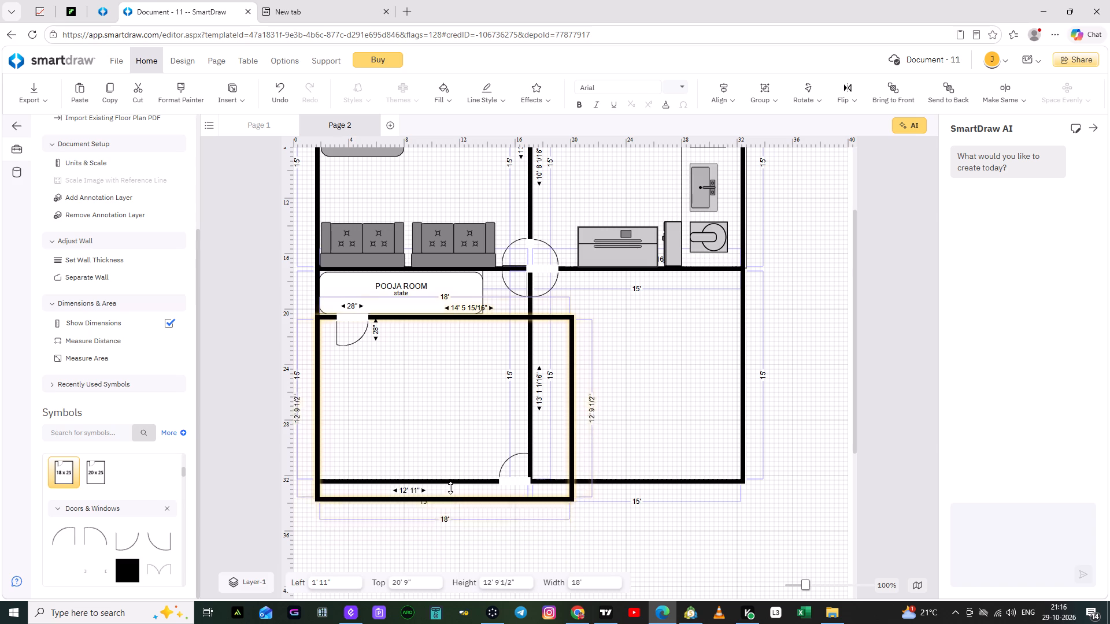
{"action": "left_click_drag", "start_coordinate": [450, 488], "coordinate": [452, 483]}
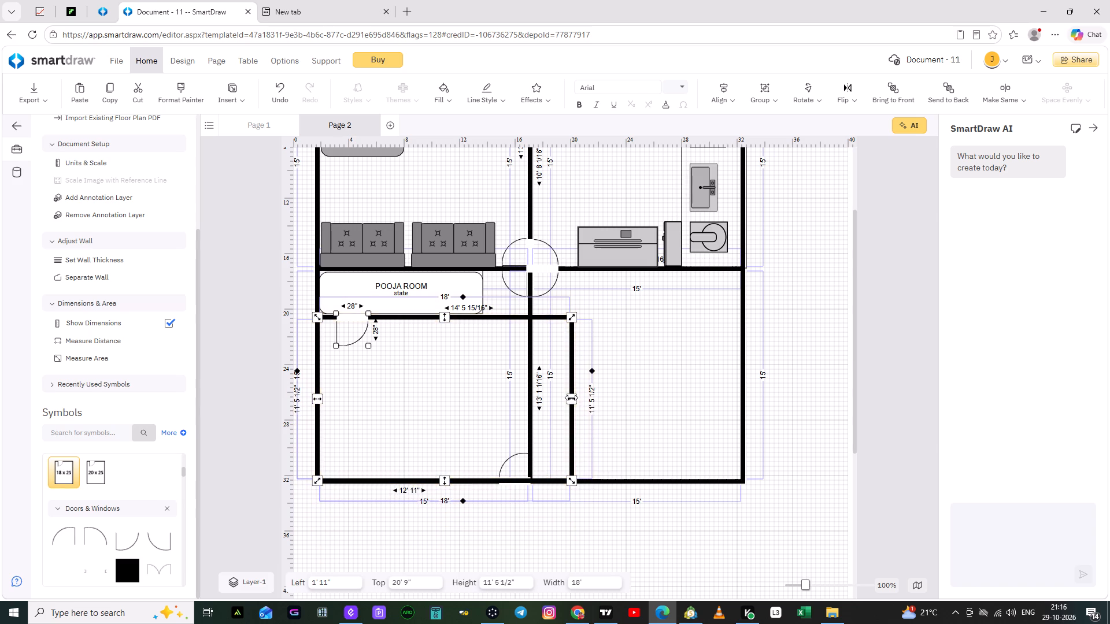
{"action": "left_click_drag", "start_coordinate": [571, 398], "coordinate": [530, 398]}
{"action": "left_click", "coordinate": [438, 387]}
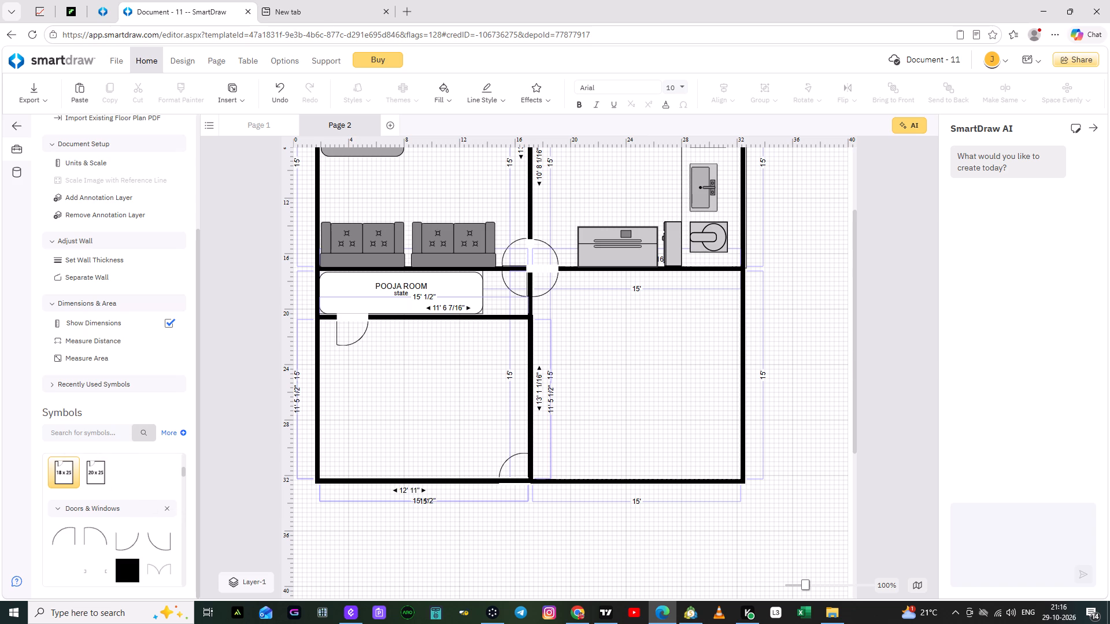
Place a Wyoming King bed near the left wall of the room below the POOJA ROOM symbol, about 1' above its bottom wall.
{"action": "scroll", "coordinate": [131, 478], "scroll_direction": "down", "scroll_amount": 3}
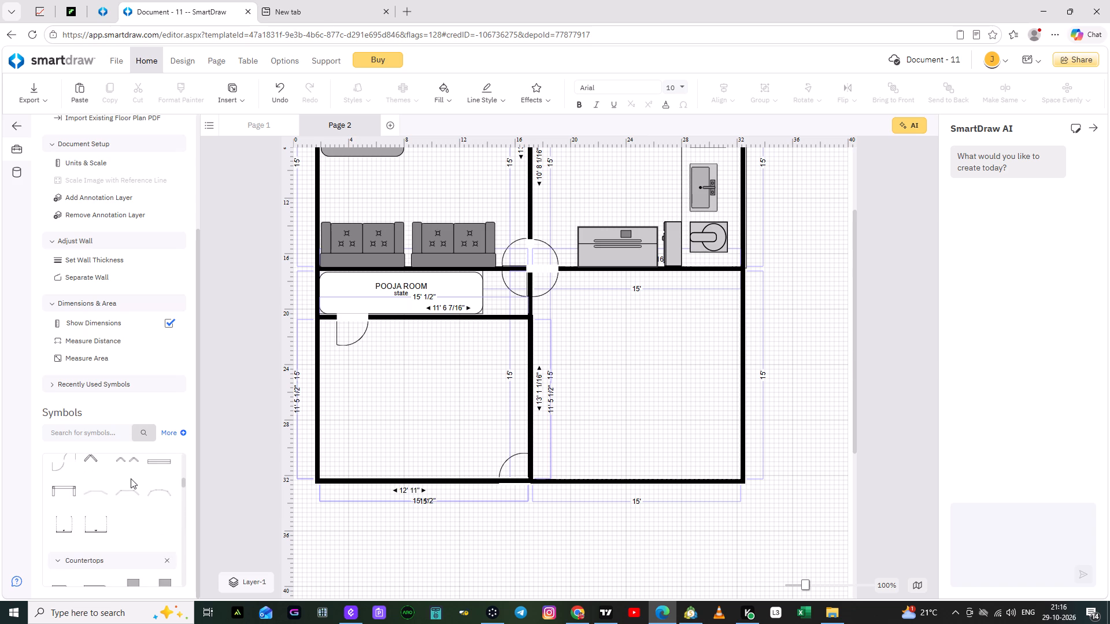
{"action": "scroll", "coordinate": [131, 478], "scroll_direction": "down", "scroll_amount": 4}
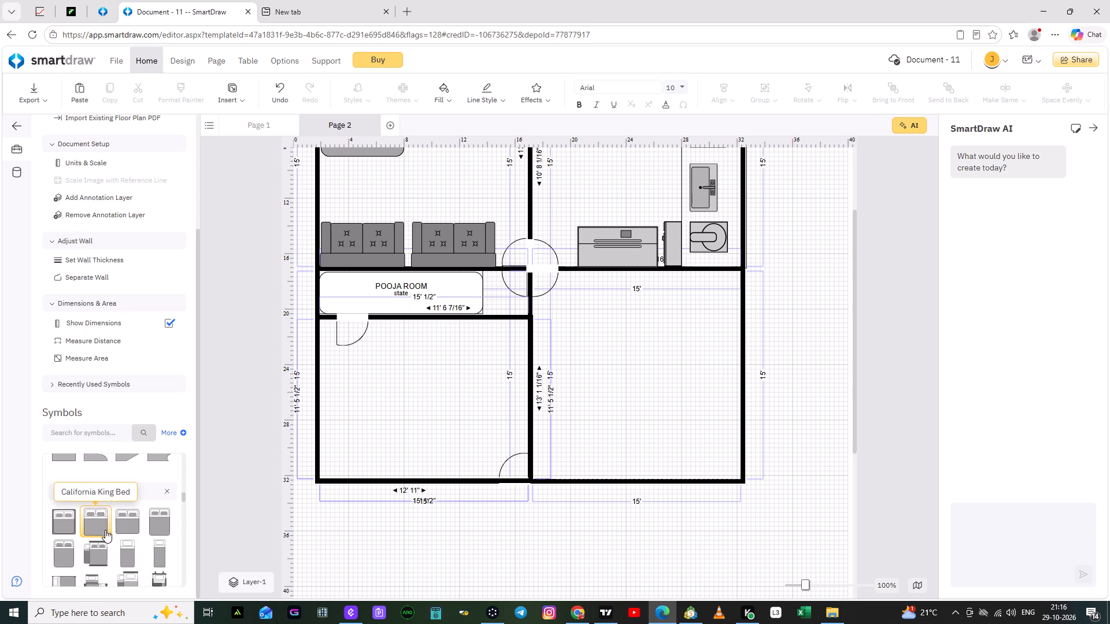
{"action": "scroll", "coordinate": [124, 518], "scroll_direction": "down", "scroll_amount": 2}
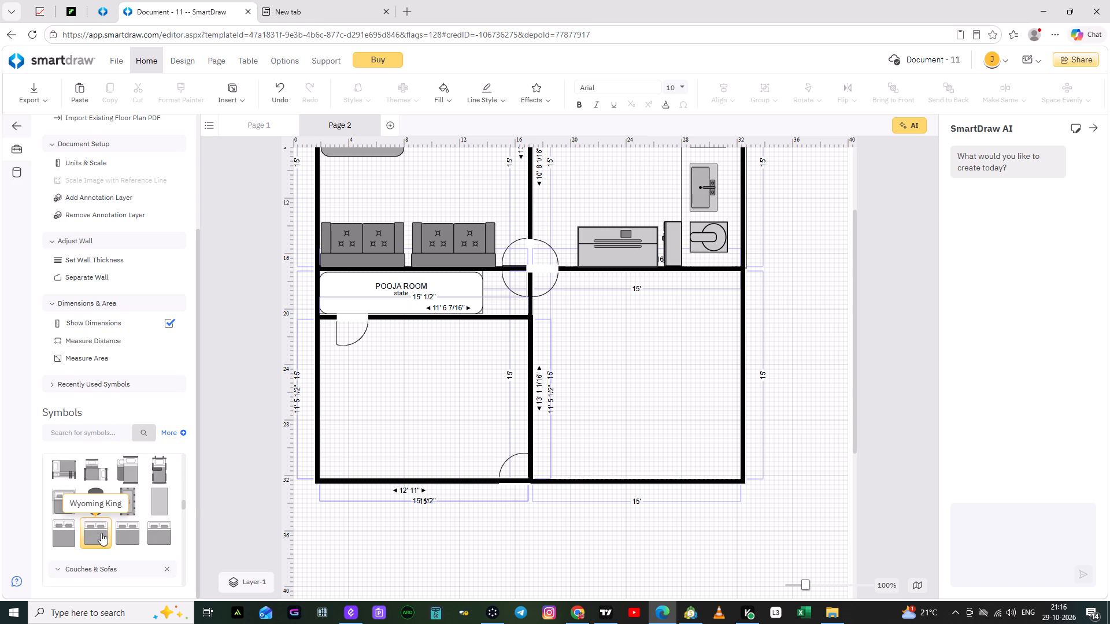
{"action": "left_click_drag", "start_coordinate": [101, 533], "coordinate": [253, 503]}
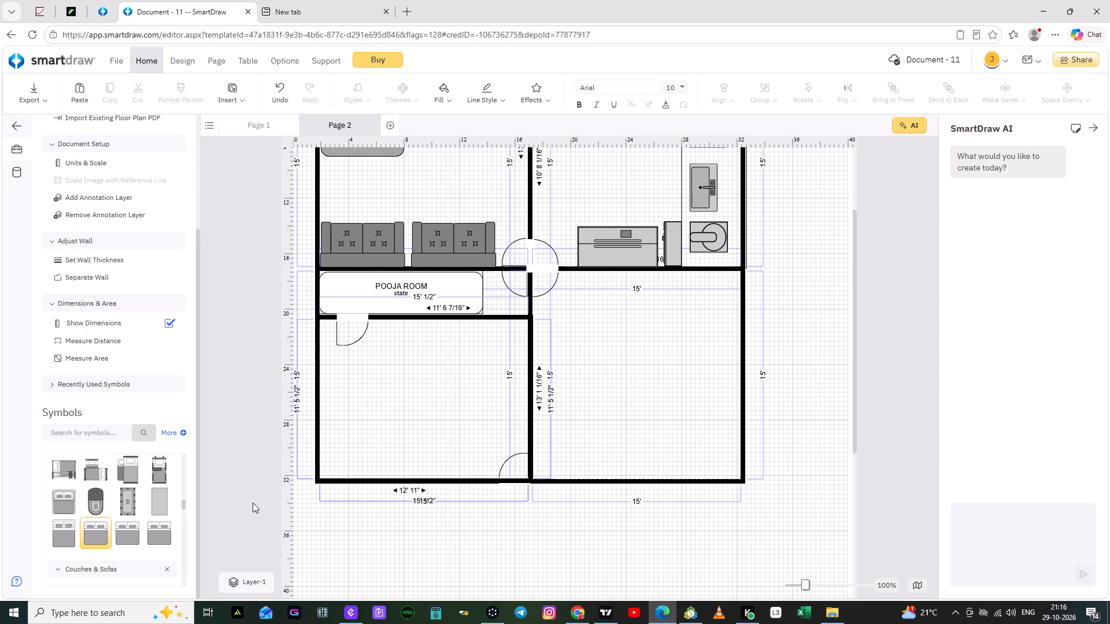
{"action": "left_click_drag", "start_coordinate": [253, 503], "coordinate": [376, 417]}
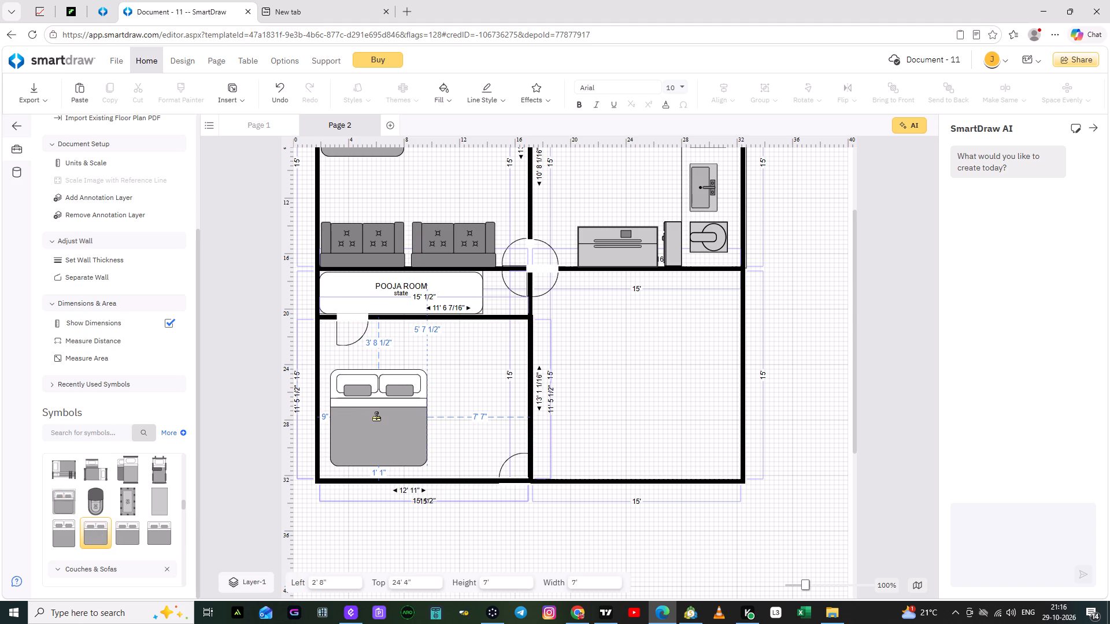
{"action": "left_click_drag", "start_coordinate": [376, 417], "coordinate": [376, 418]}
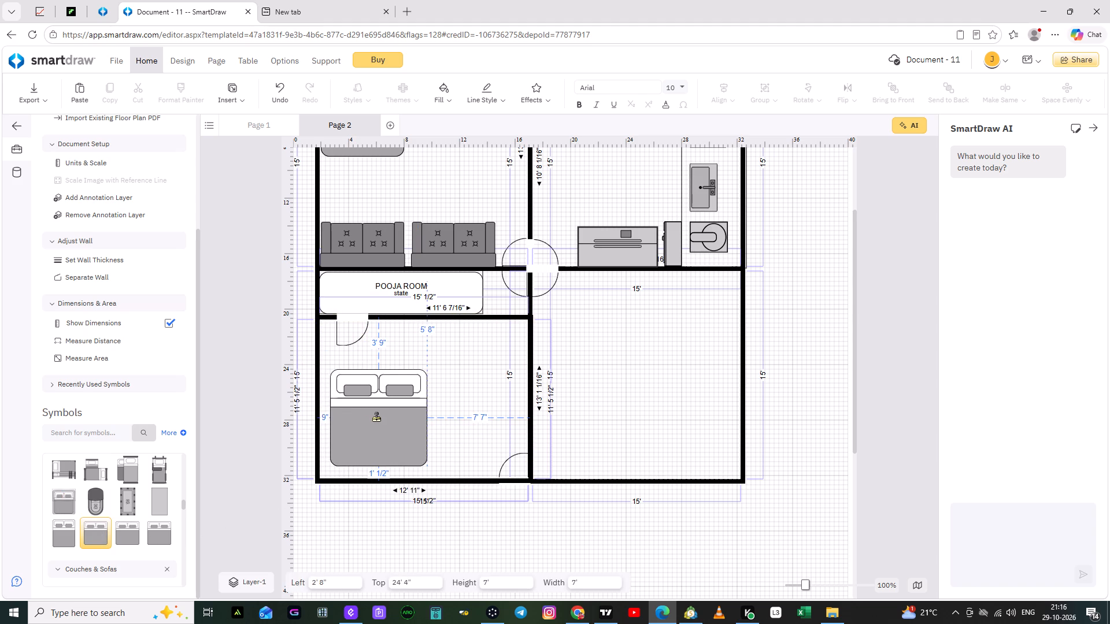
{"action": "left_click_drag", "start_coordinate": [376, 418], "coordinate": [373, 418]}
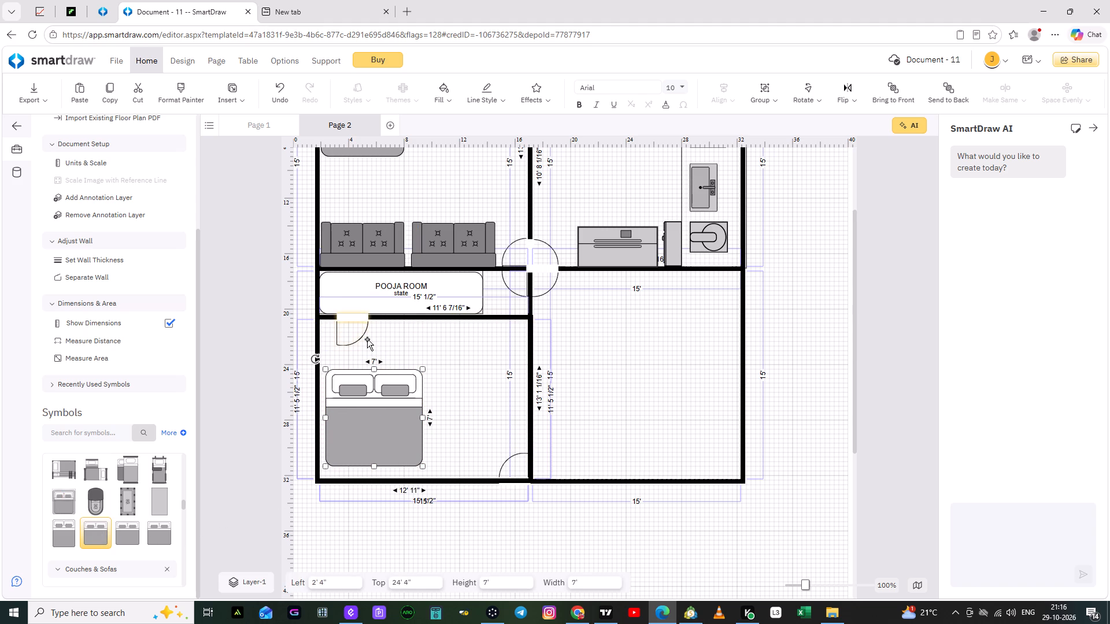
Move the door from the bed room's upper wall to the upper end of its right wall, rotated 90° clockwise.
{"action": "left_click_drag", "start_coordinate": [348, 334], "coordinate": [512, 333]}
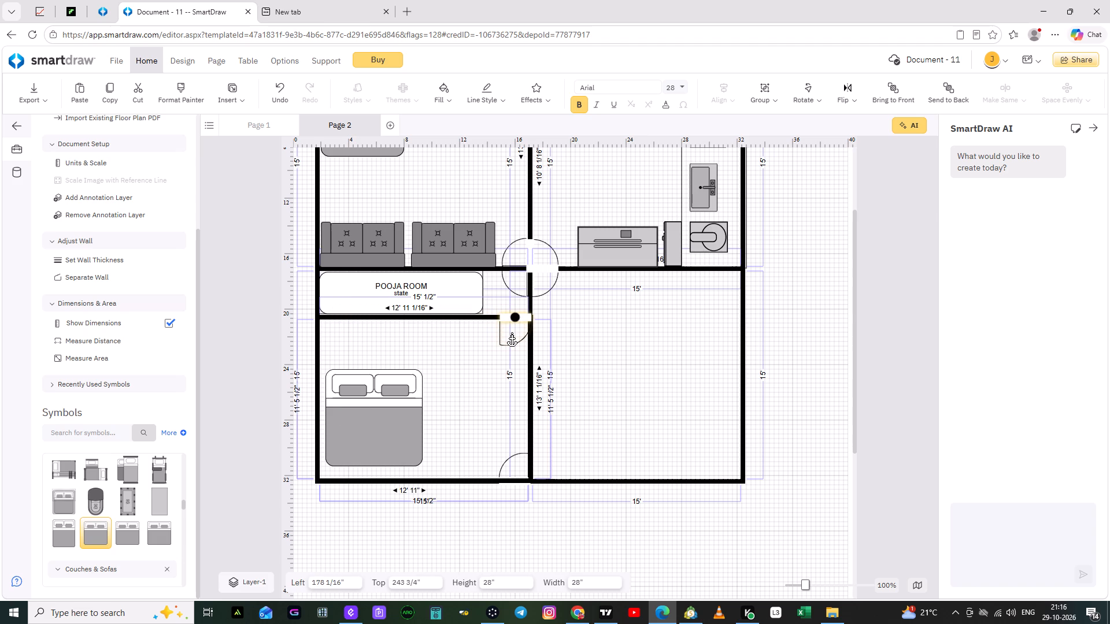
{"action": "left_click_drag", "start_coordinate": [512, 333], "coordinate": [512, 333]}
{"action": "left_click", "coordinate": [513, 333]}
{"action": "left_click_drag", "start_coordinate": [490, 303], "coordinate": [492, 301]}
{"action": "left_click_drag", "start_coordinate": [492, 301], "coordinate": [534, 310]}
{"action": "left_click", "coordinate": [572, 366]}
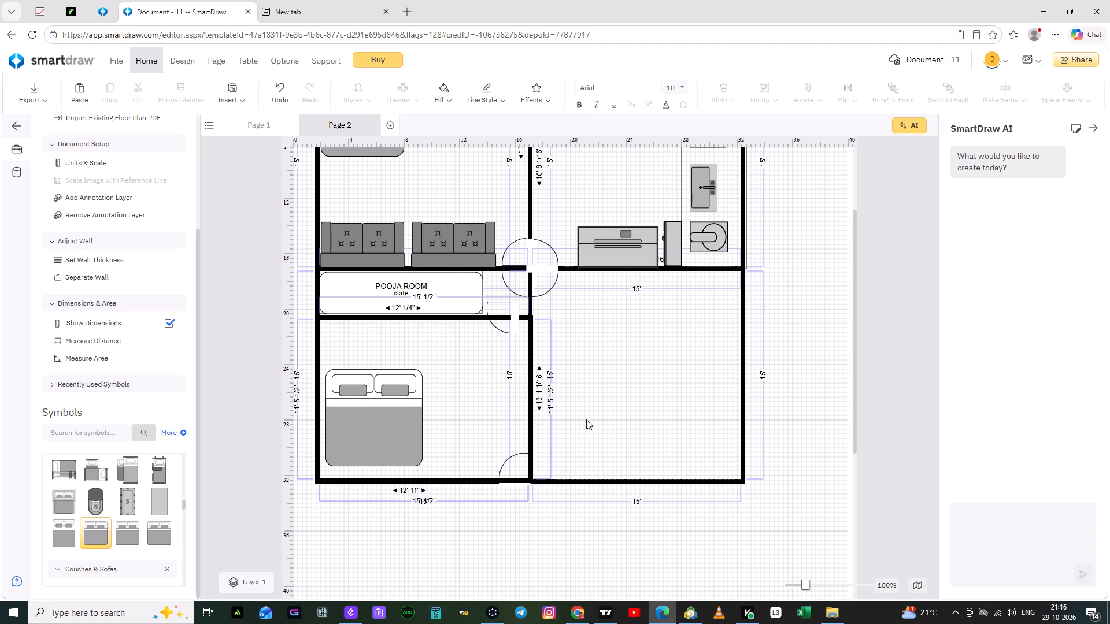
{"action": "left_click_drag", "start_coordinate": [500, 321], "coordinate": [510, 332]}
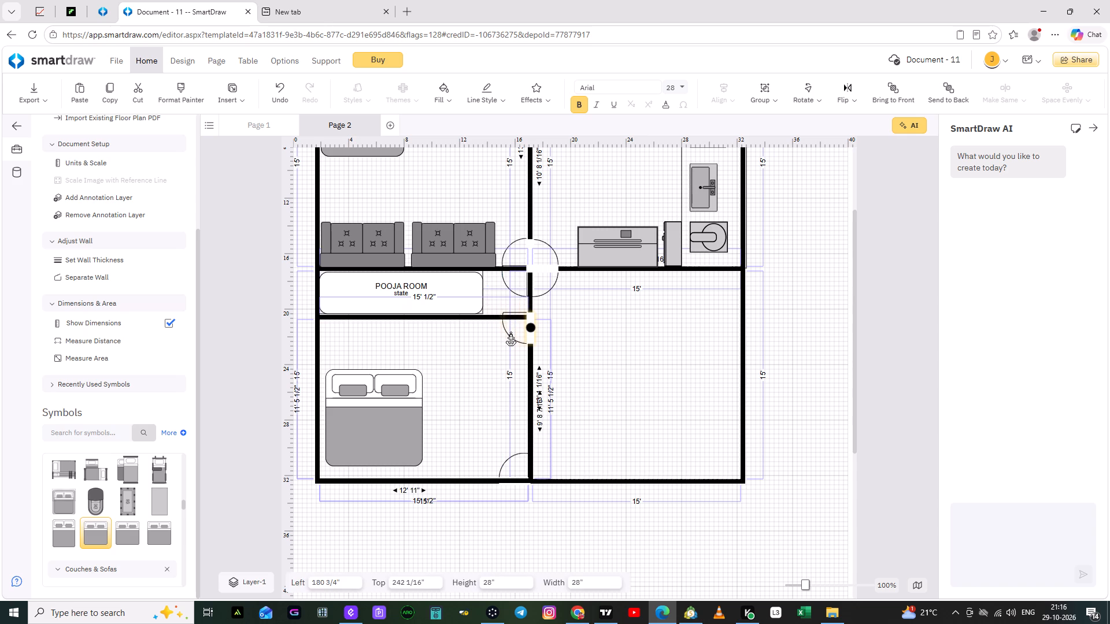
{"action": "left_click_drag", "start_coordinate": [510, 332], "coordinate": [508, 333]}
{"action": "left_click_drag", "start_coordinate": [508, 333], "coordinate": [507, 336]}
{"action": "left_click", "coordinate": [487, 374]}
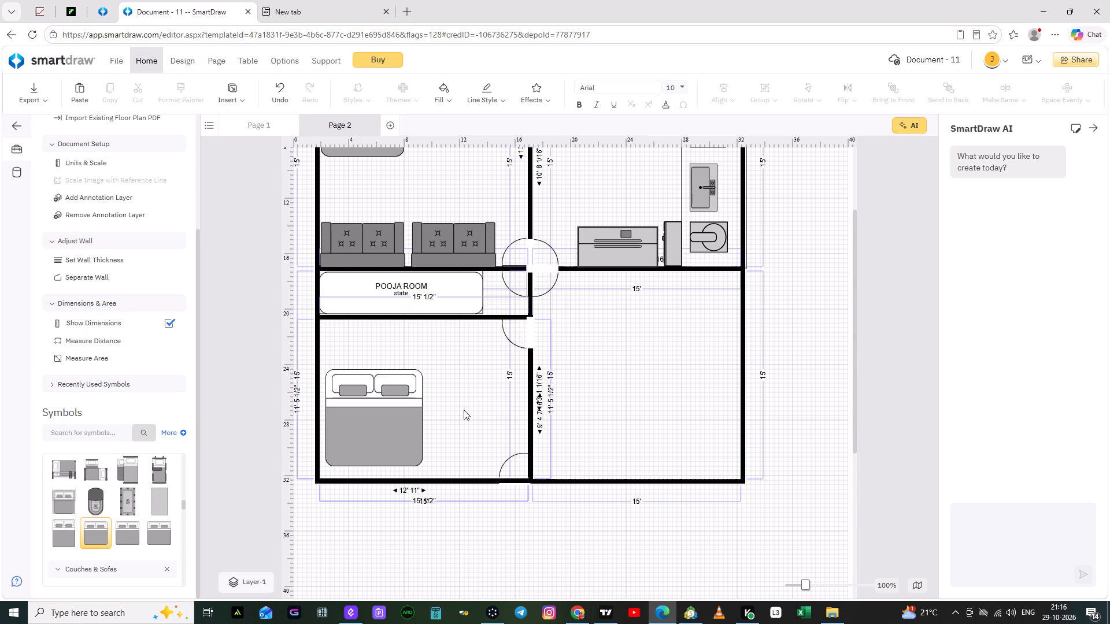
Rotate the Wyoming King bed 90° so its pillows face the room's left wall.
{"action": "left_click", "coordinate": [378, 443]}
{"action": "left_click_drag", "start_coordinate": [314, 359], "coordinate": [346, 452]}
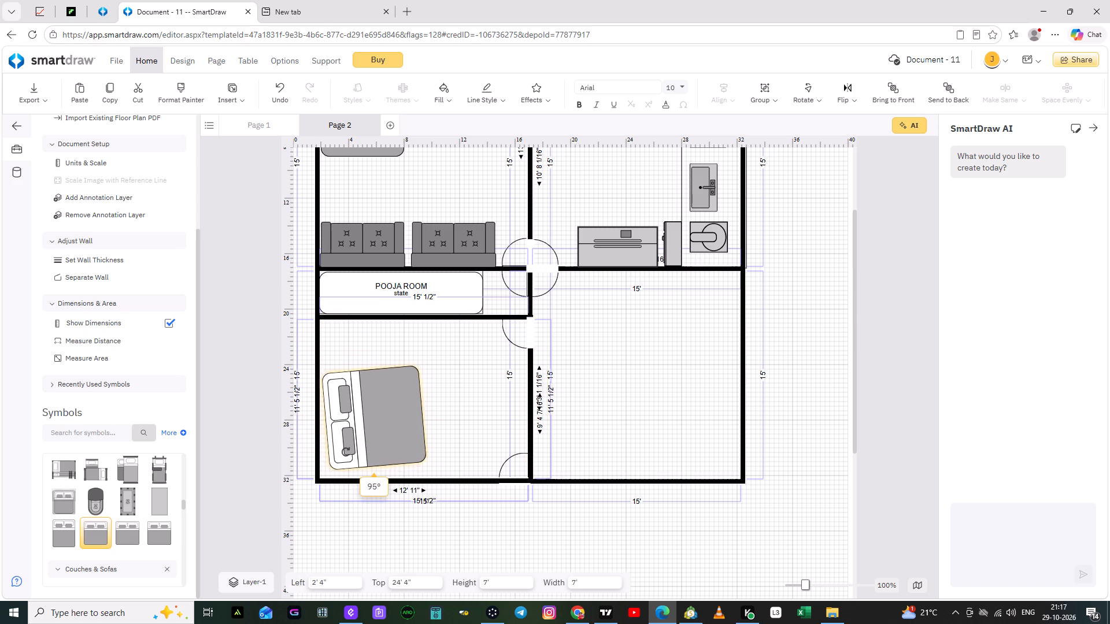
{"action": "left_click_drag", "start_coordinate": [346, 452], "coordinate": [341, 450]}
{"action": "left_click", "coordinate": [343, 440]}
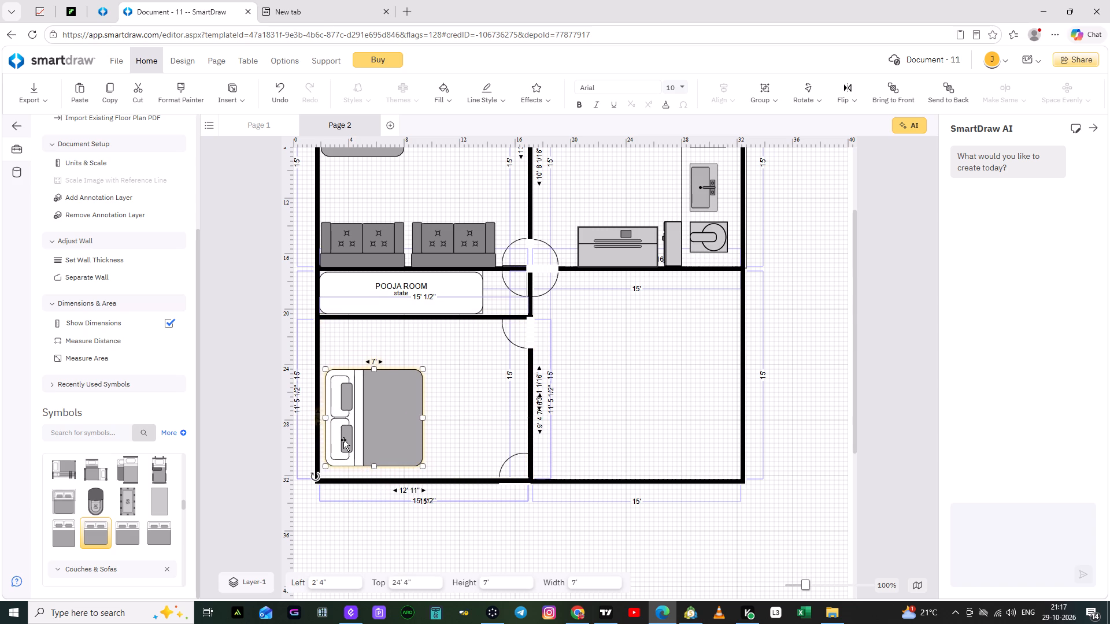
Move the Wyoming King bed into the upper left corner of the room below POOJA ROOM and shorten it from its lower edge.
{"action": "left_click_drag", "start_coordinate": [343, 440], "coordinate": [341, 391]}
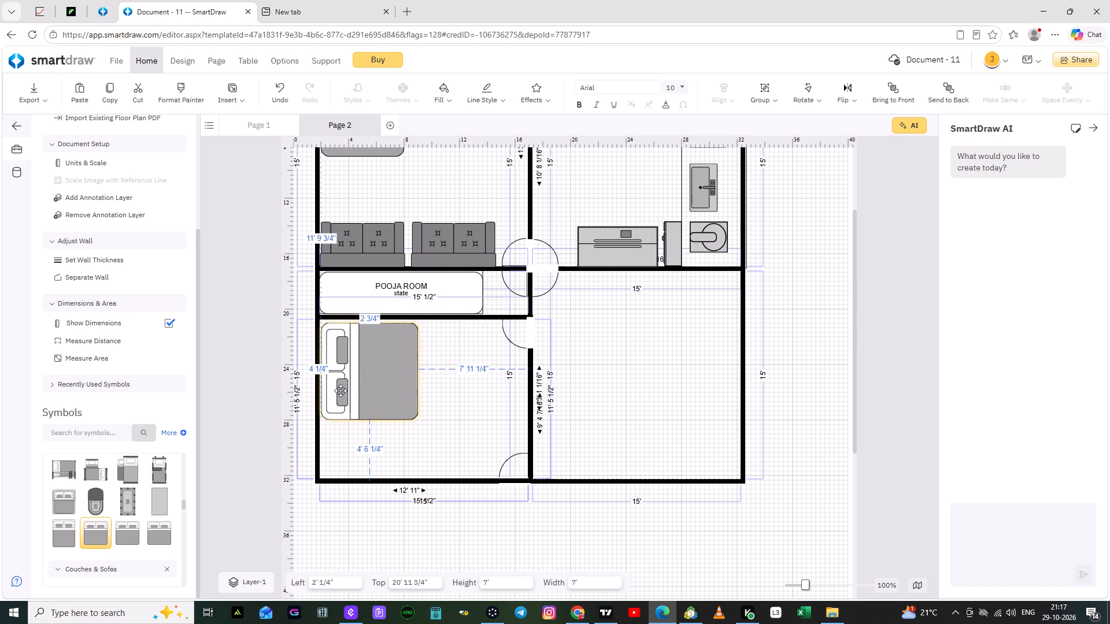
{"action": "left_click_drag", "start_coordinate": [341, 391], "coordinate": [338, 388]}
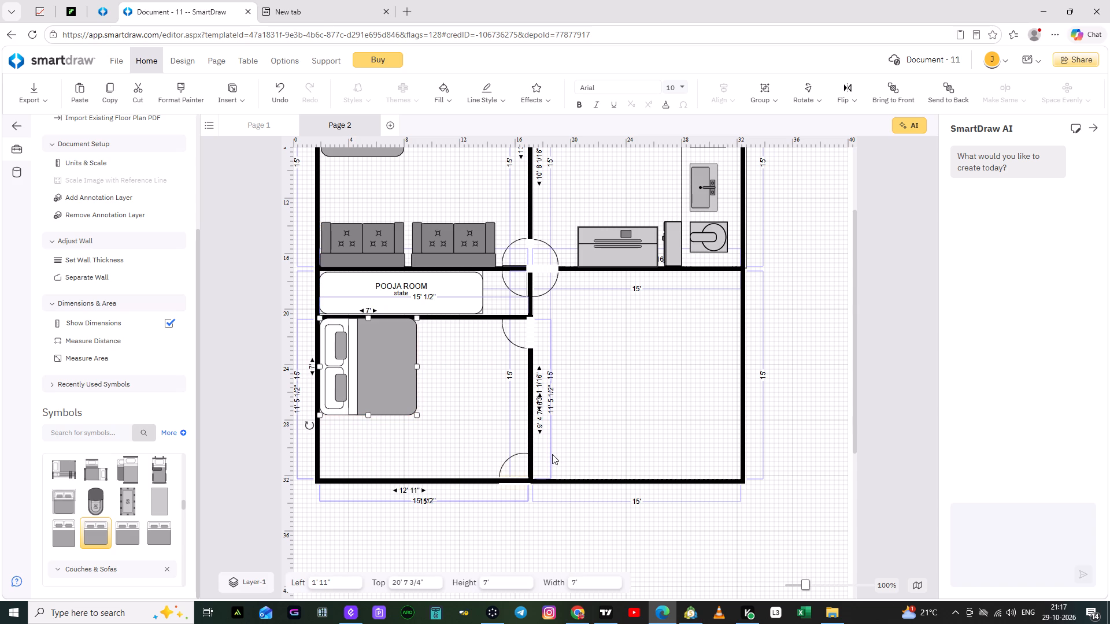
{"action": "left_click", "coordinate": [552, 454]}
{"action": "left_click", "coordinate": [475, 413]}
{"action": "left_click", "coordinate": [371, 379]}
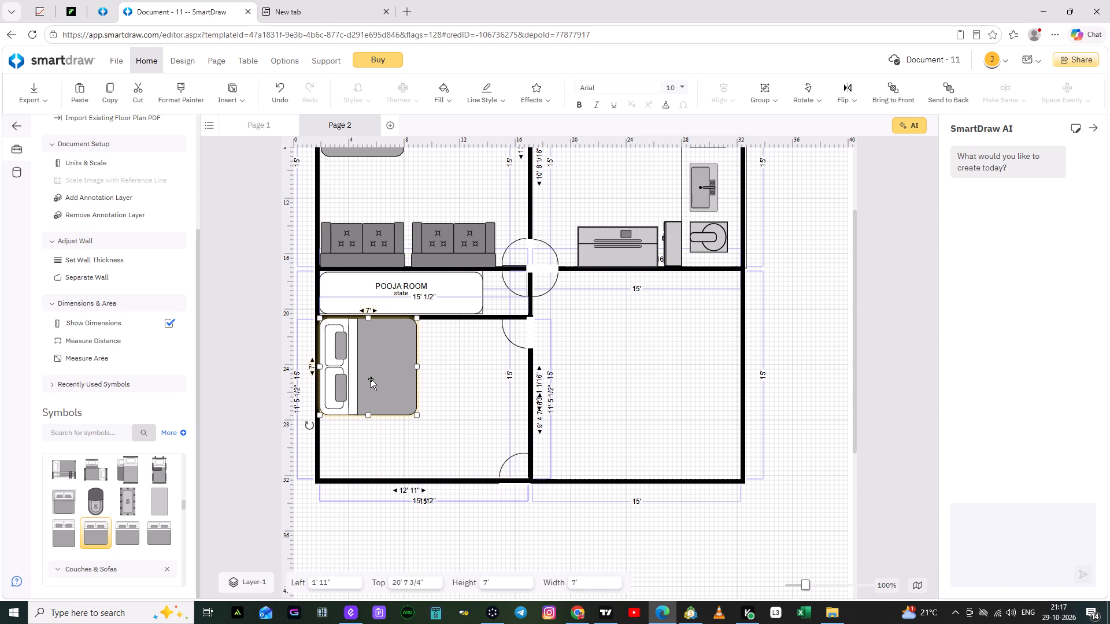
{"action": "left_click_drag", "start_coordinate": [369, 418], "coordinate": [369, 401]}
{"action": "left_click", "coordinate": [394, 441]}
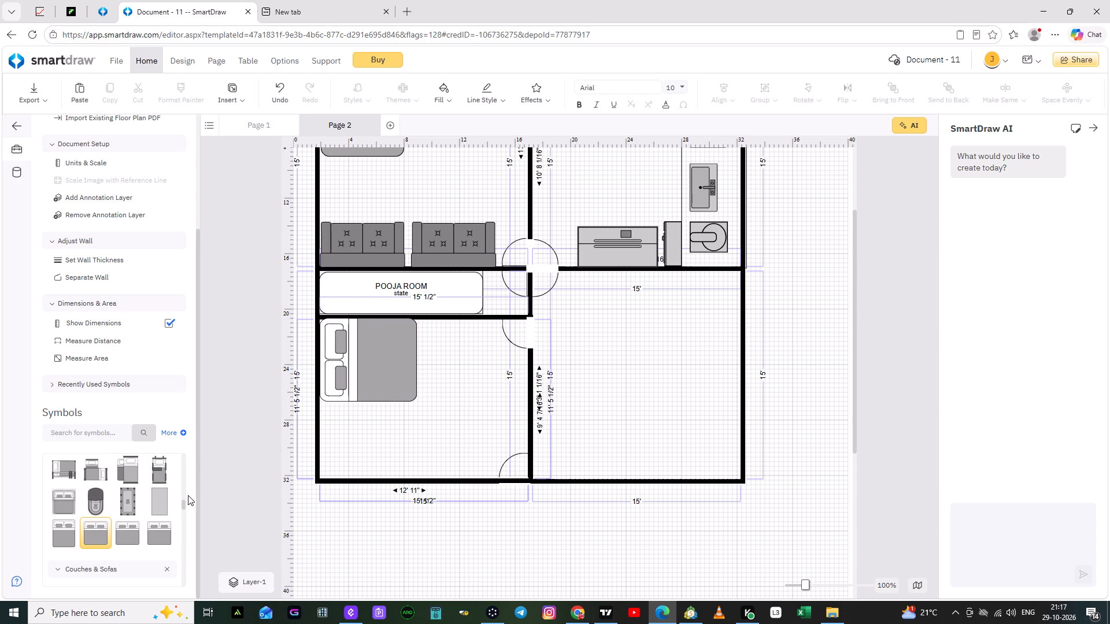
Place a Loveseat in the lower left corner of the bedroom, rotated 180° so its back faces the bottom wall.
{"action": "scroll", "coordinate": [142, 490], "scroll_direction": "down", "scroll_amount": 3}
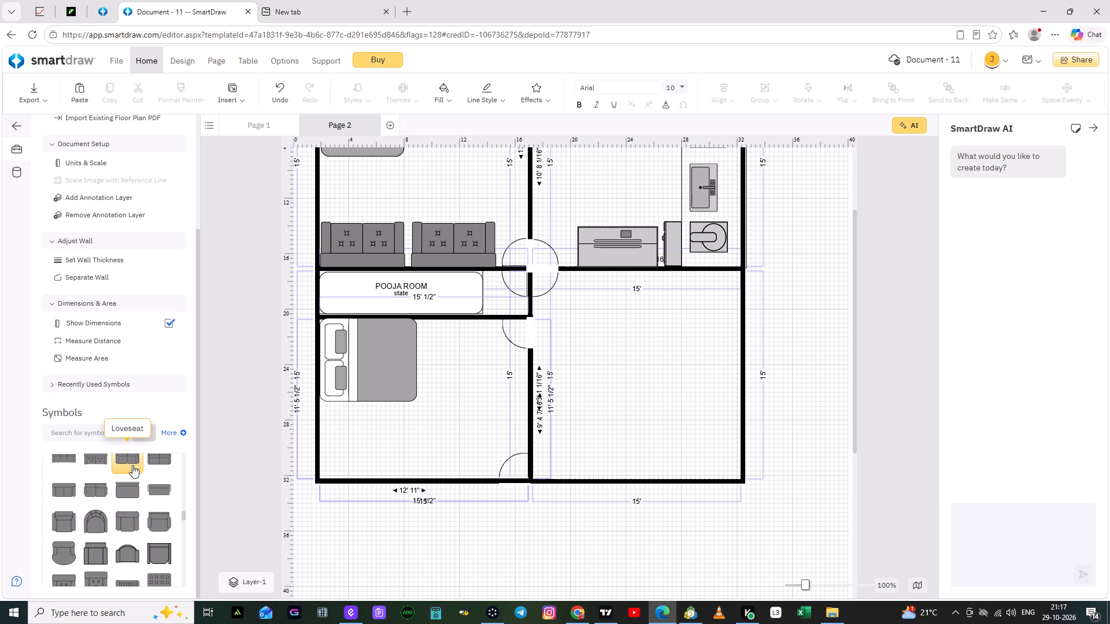
{"action": "left_click_drag", "start_coordinate": [129, 462], "coordinate": [381, 439]}
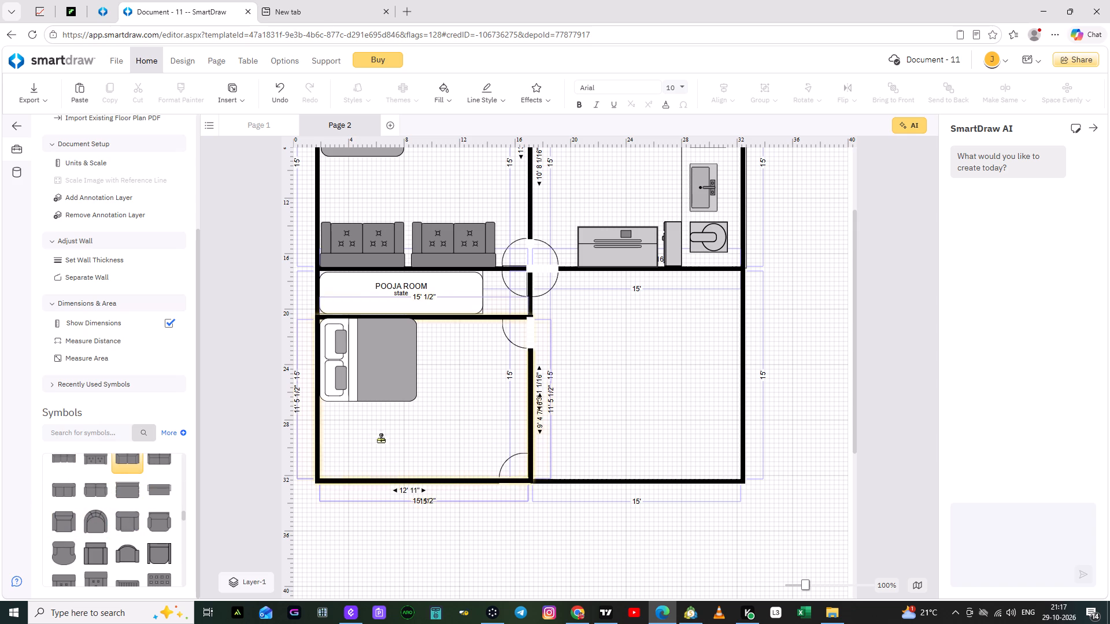
{"action": "left_click_drag", "start_coordinate": [381, 439], "coordinate": [386, 438]}
{"action": "left_click", "coordinate": [397, 444]}
{"action": "left_click_drag", "start_coordinate": [324, 404], "coordinate": [479, 489]}
{"action": "left_click_drag", "start_coordinate": [384, 426], "coordinate": [384, 428]}
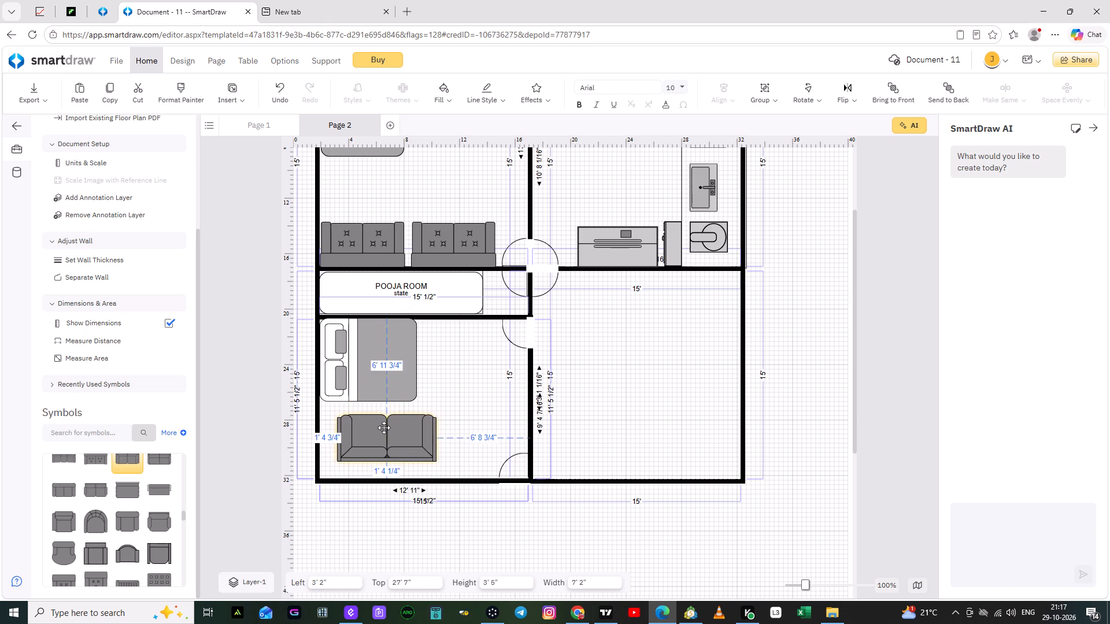
{"action": "left_click_drag", "start_coordinate": [384, 428], "coordinate": [364, 445]}
Resize the corner loveseat to 5' 3" wide and 2' 5 1/4" high, keeping it against the bottom wall.
{"action": "left_click", "coordinate": [381, 456]}
{"action": "left_click_drag", "start_coordinate": [416, 456], "coordinate": [413, 455]}
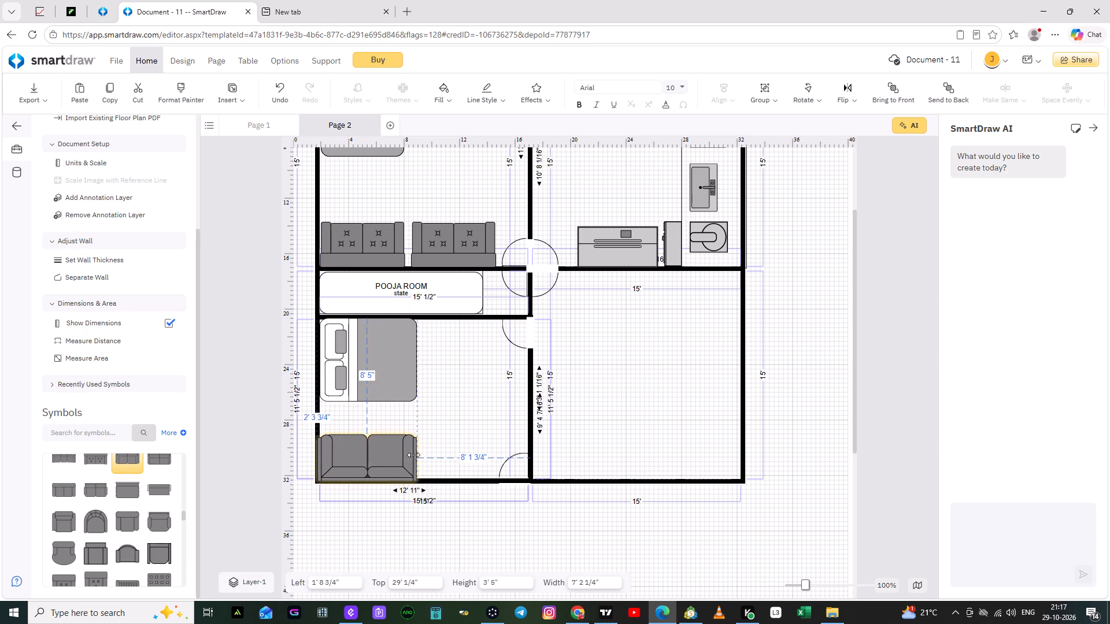
{"action": "left_click_drag", "start_coordinate": [413, 455], "coordinate": [389, 452]}
{"action": "left_click", "coordinate": [351, 452]}
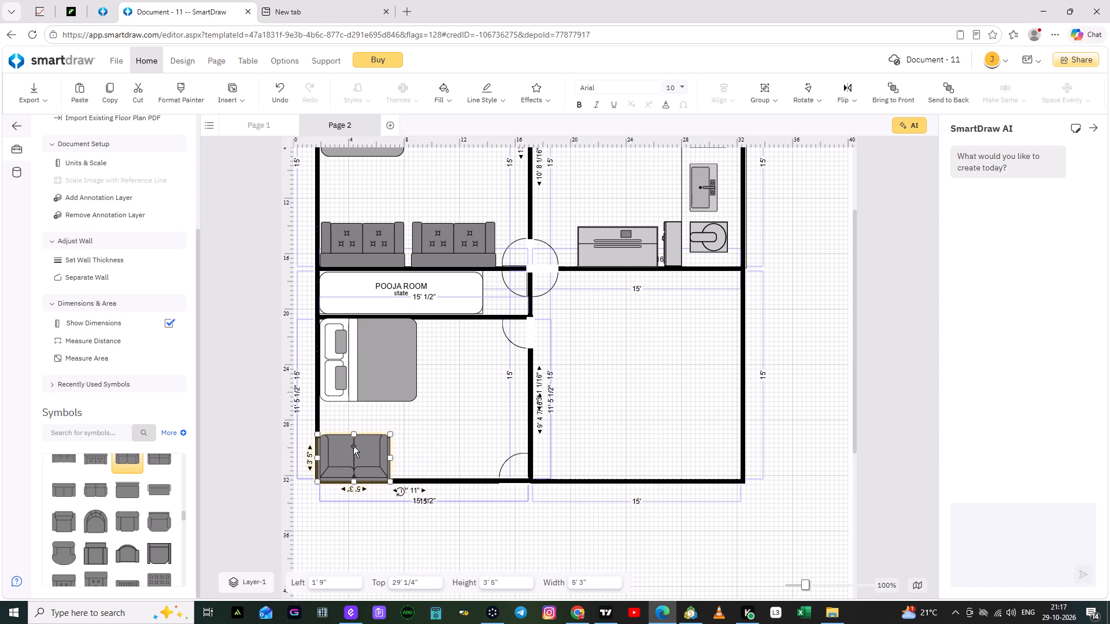
{"action": "left_click_drag", "start_coordinate": [354, 433], "coordinate": [357, 448]}
{"action": "left_click", "coordinate": [372, 429]}
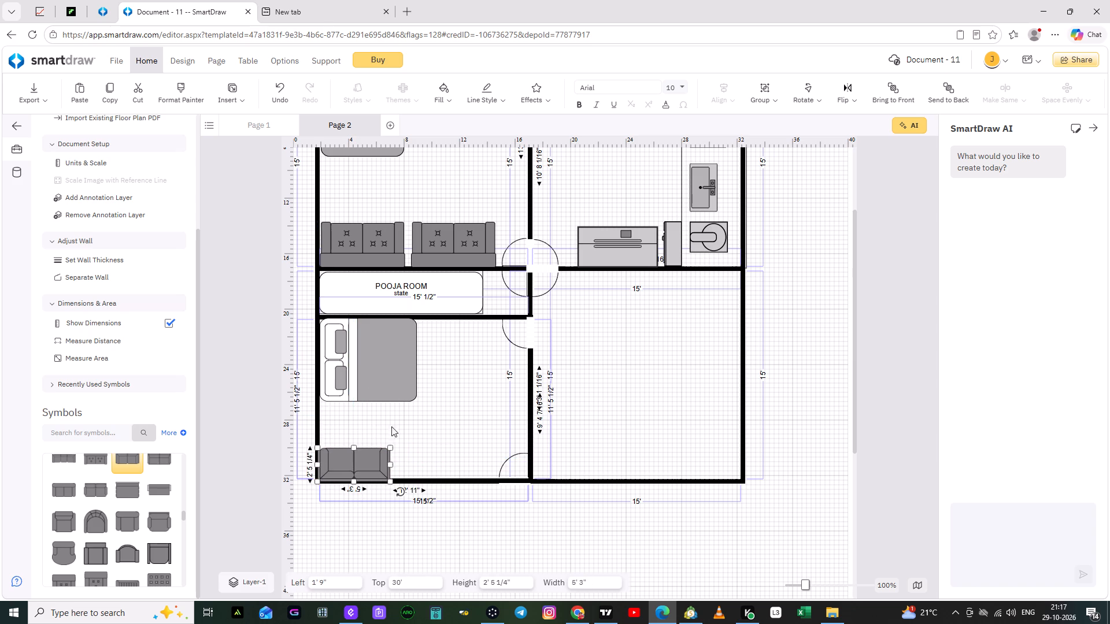
Place a second Loveseat to the right of the corner loveseat and turn it roughly 180°.
{"action": "left_click_drag", "start_coordinate": [128, 462], "coordinate": [250, 464]}
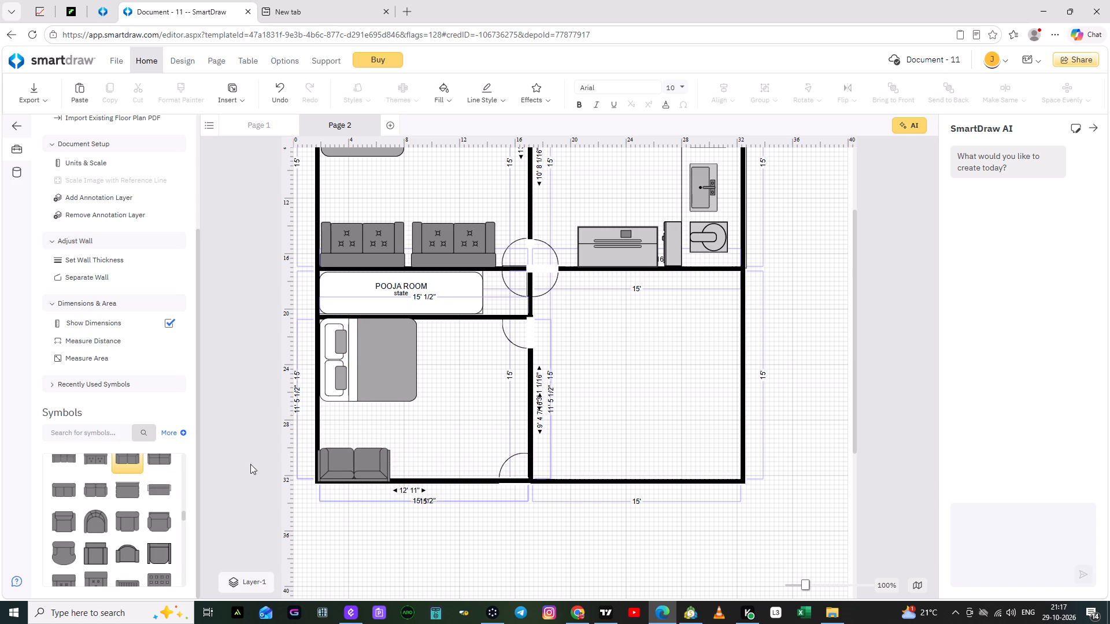
{"action": "left_click_drag", "start_coordinate": [250, 464], "coordinate": [435, 447]}
{"action": "left_click", "coordinate": [435, 447]}
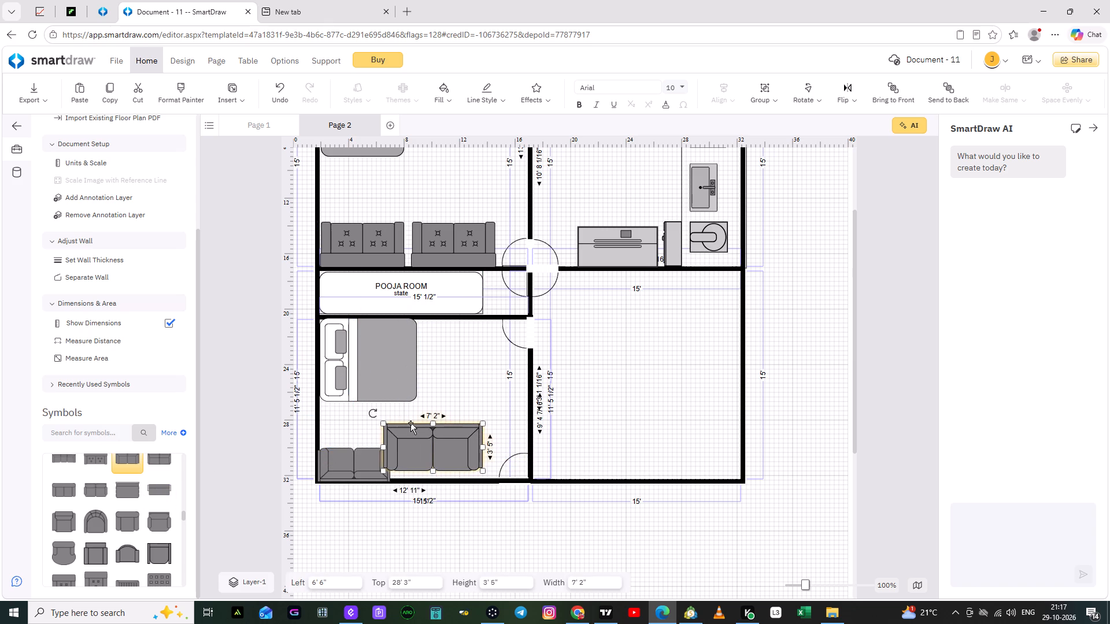
{"action": "left_click_drag", "start_coordinate": [375, 413], "coordinate": [502, 485]}
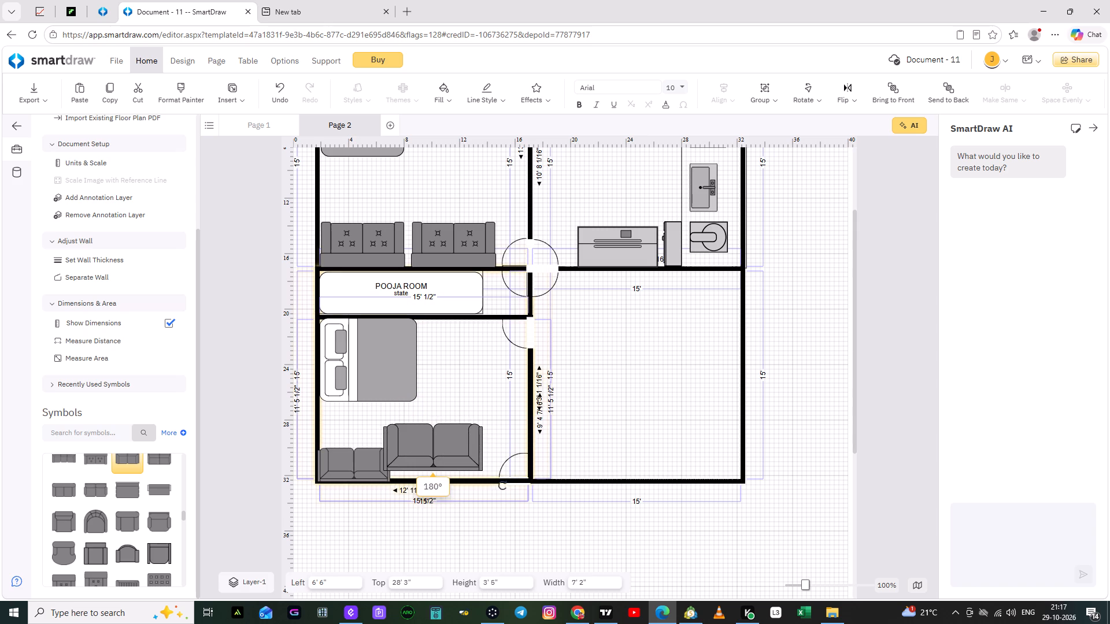
{"action": "left_click_drag", "start_coordinate": [502, 485], "coordinate": [500, 482]}
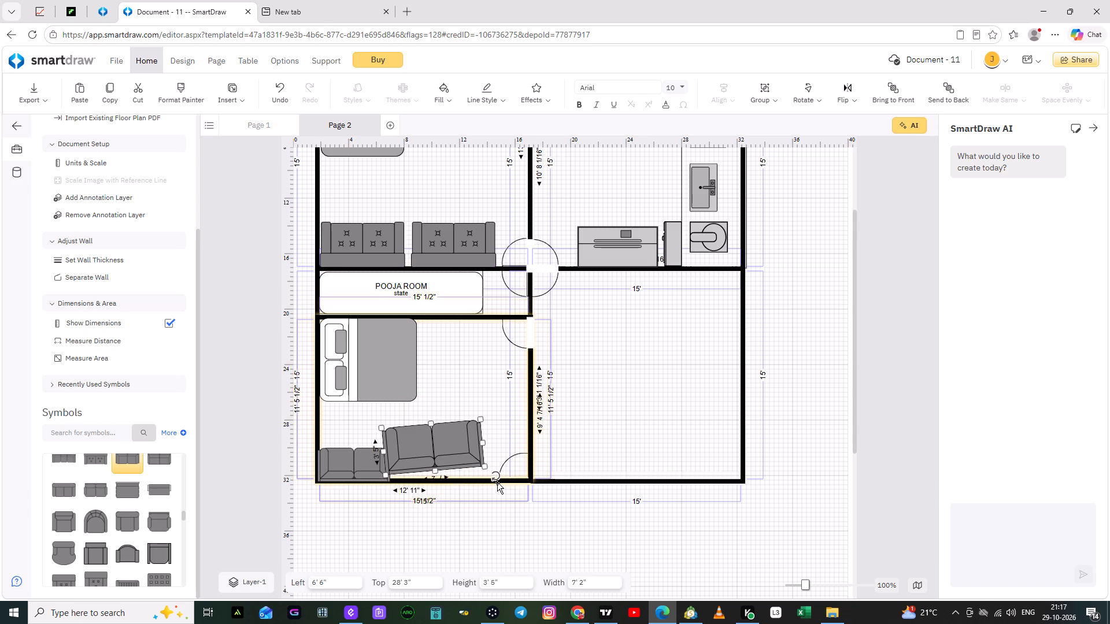
Shrink the second loveseat to about 5' 9 7/8" by 2' 8 13/16" and move it down near the bottom wall.
{"action": "left_click", "coordinate": [448, 434]}
{"action": "left_click_drag", "start_coordinate": [482, 443], "coordinate": [464, 448]}
{"action": "left_click_drag", "start_coordinate": [439, 437], "coordinate": [445, 447]}
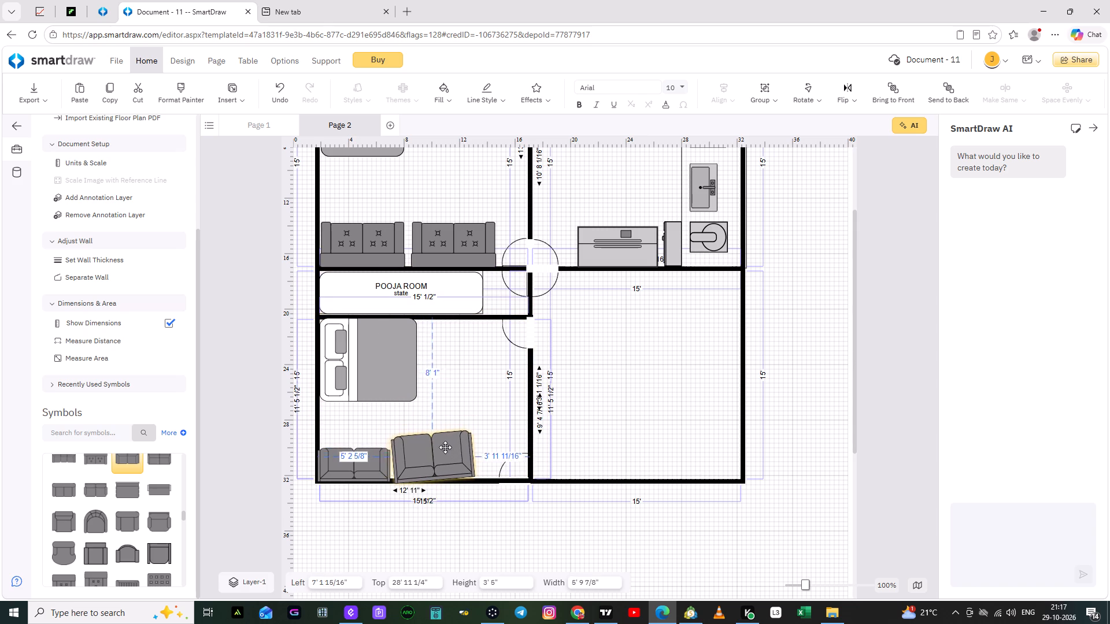
{"action": "left_click_drag", "start_coordinate": [445, 447], "coordinate": [440, 448]}
{"action": "left_click", "coordinate": [440, 448]}
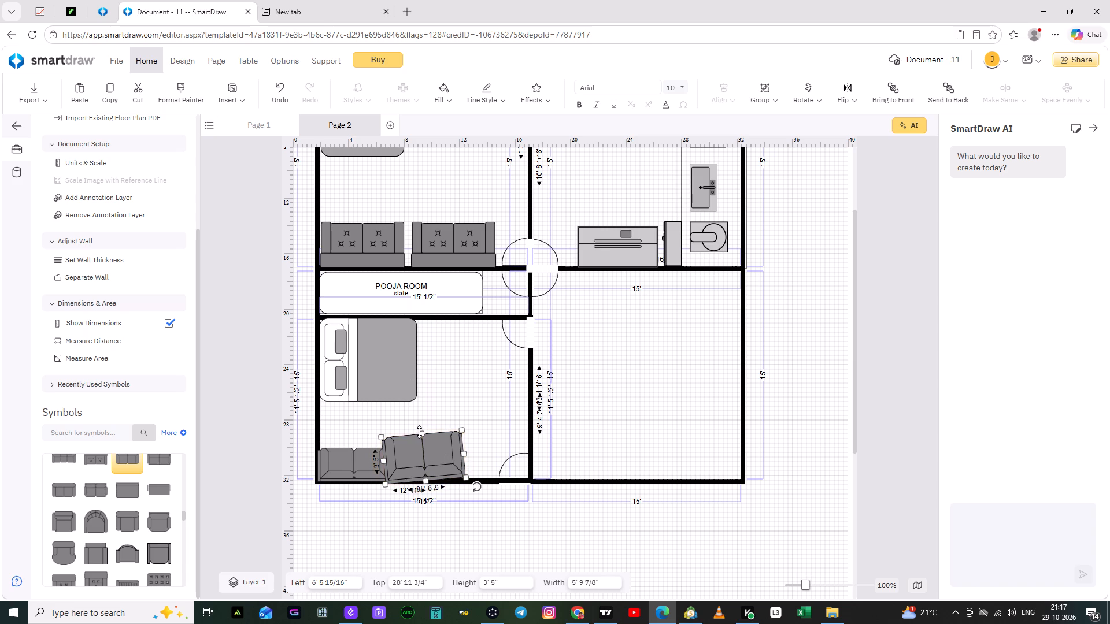
{"action": "left_click_drag", "start_coordinate": [420, 432], "coordinate": [424, 443]}
{"action": "left_click", "coordinate": [422, 458]}
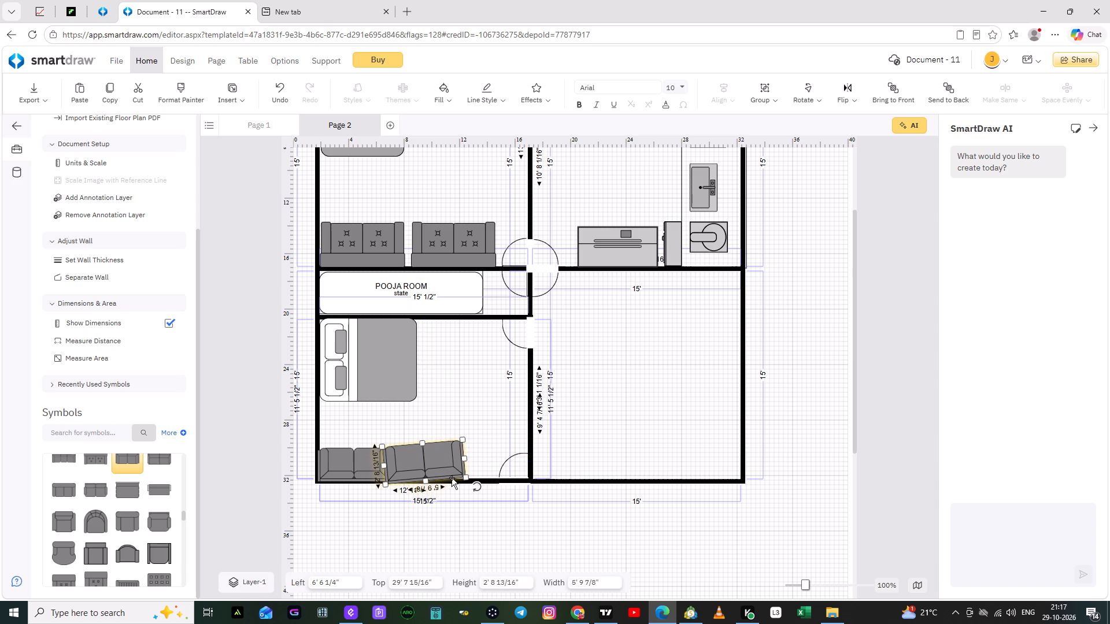
Straighten the second loveseat to 180° and set it against the bottom wall, just right of the corner loveseat.
{"action": "left_click_drag", "start_coordinate": [474, 486], "coordinate": [472, 488]}
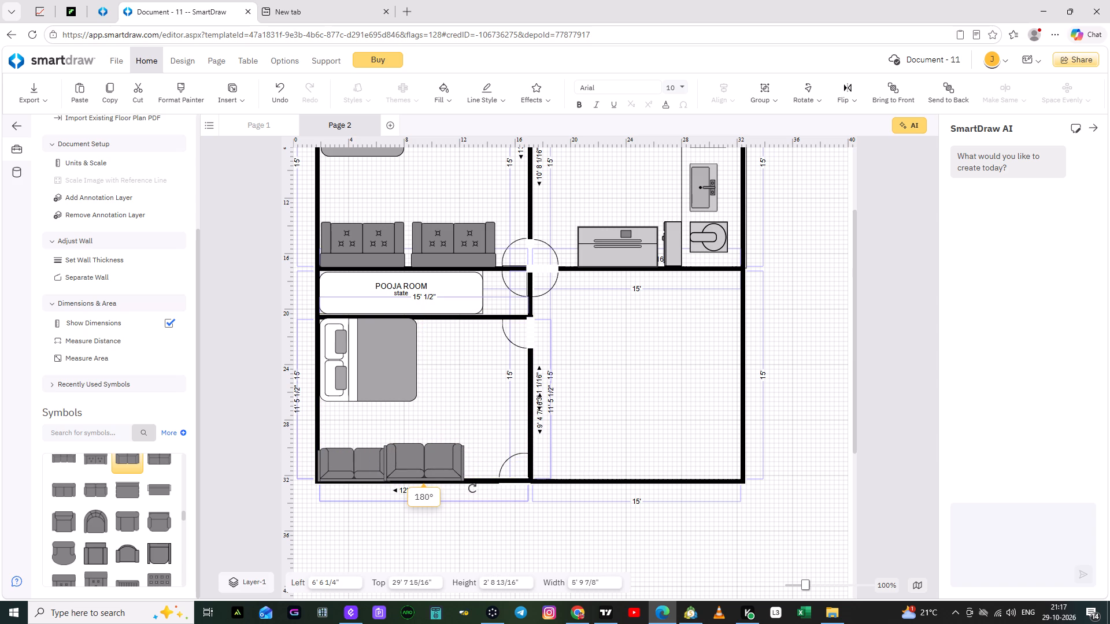
{"action": "left_click_drag", "start_coordinate": [472, 488], "coordinate": [467, 491]}
{"action": "left_click_drag", "start_coordinate": [438, 467], "coordinate": [450, 470]}
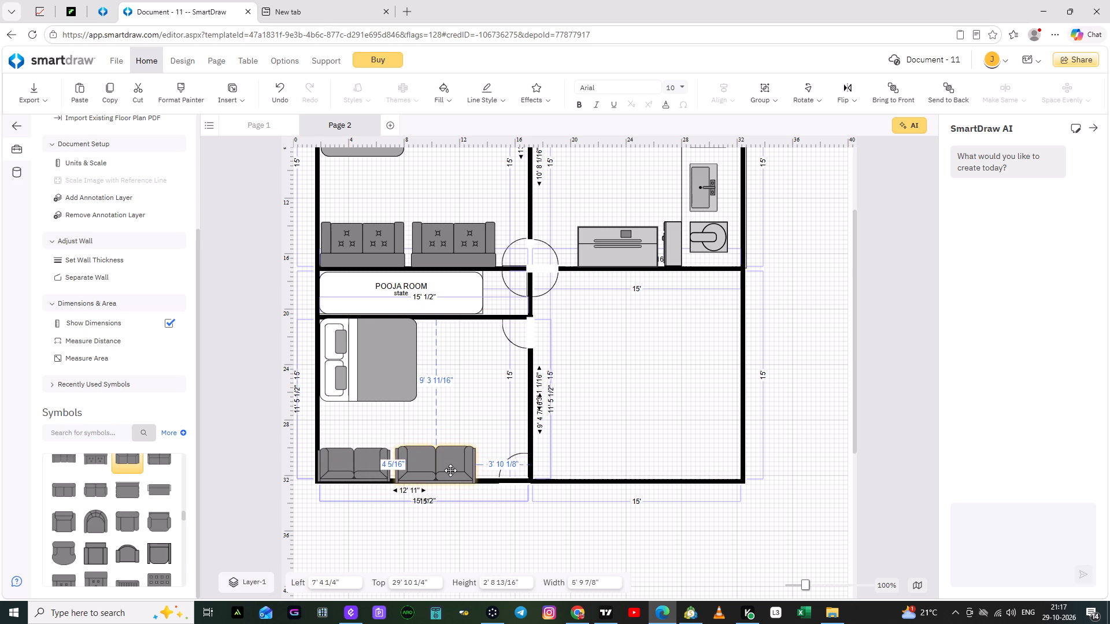
{"action": "left_click_drag", "start_coordinate": [450, 470], "coordinate": [447, 470]}
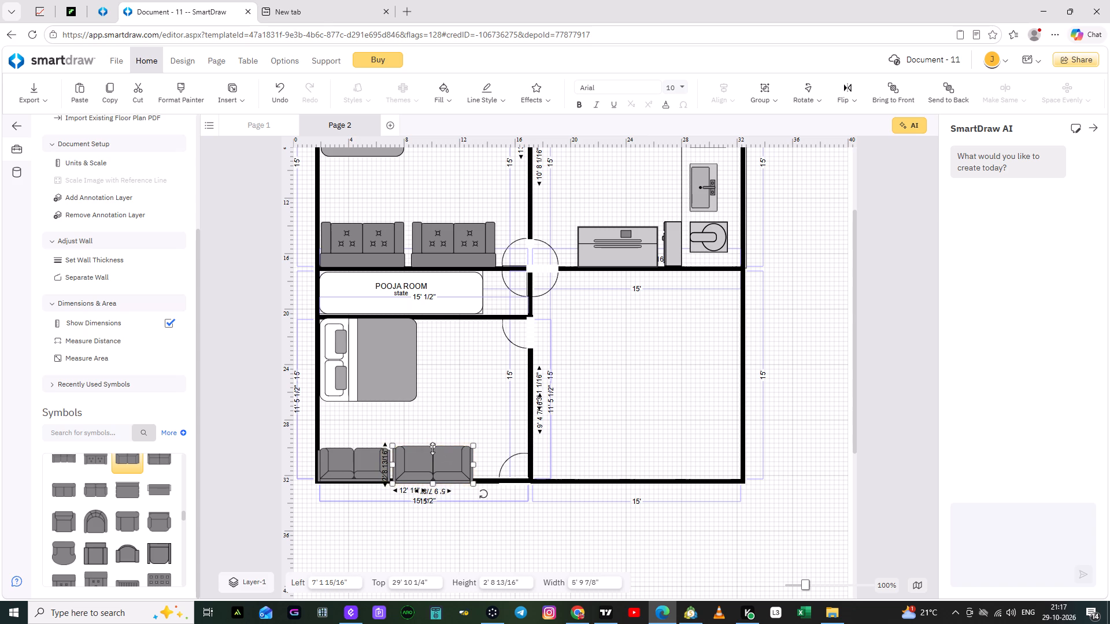
{"action": "left_click", "coordinate": [431, 447]}
{"action": "left_click", "coordinate": [434, 429]}
{"action": "left_click", "coordinate": [491, 545]}
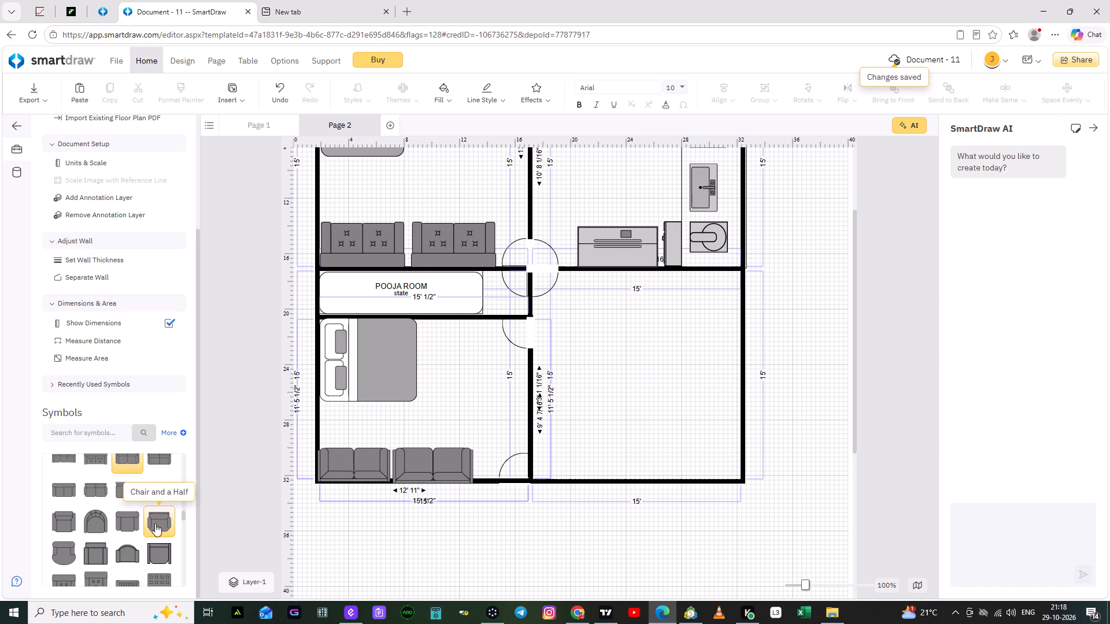
Place a three-seat sofa in the lower right room and reduce its height to 2' 4", keeping it 6' wide.
{"action": "scroll", "coordinate": [156, 512], "scroll_direction": "down", "scroll_amount": 1}
{"action": "scroll", "coordinate": [156, 512], "scroll_direction": "up", "scroll_amount": 2}
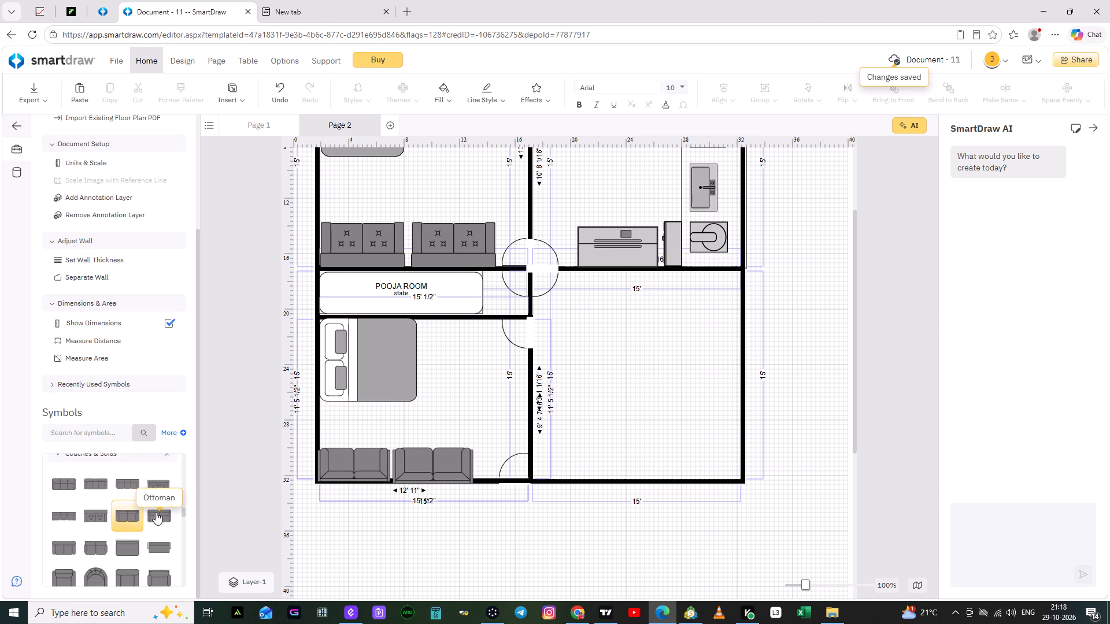
{"action": "left_click_drag", "start_coordinate": [71, 489], "coordinate": [629, 367]}
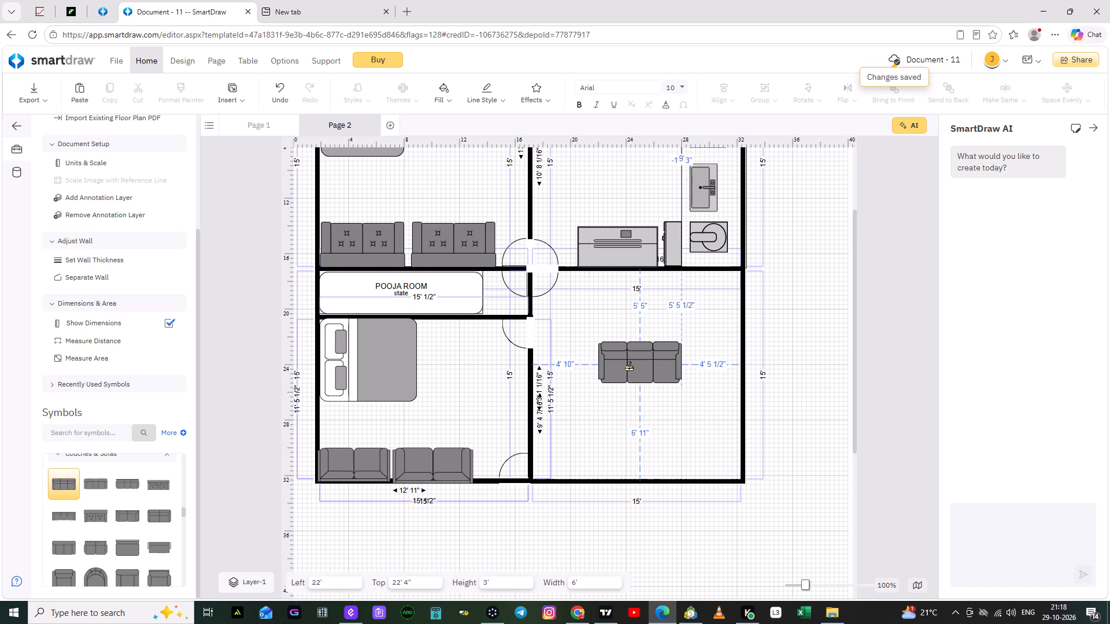
{"action": "left_click_drag", "start_coordinate": [629, 367], "coordinate": [627, 367]}
{"action": "left_click", "coordinate": [628, 366]}
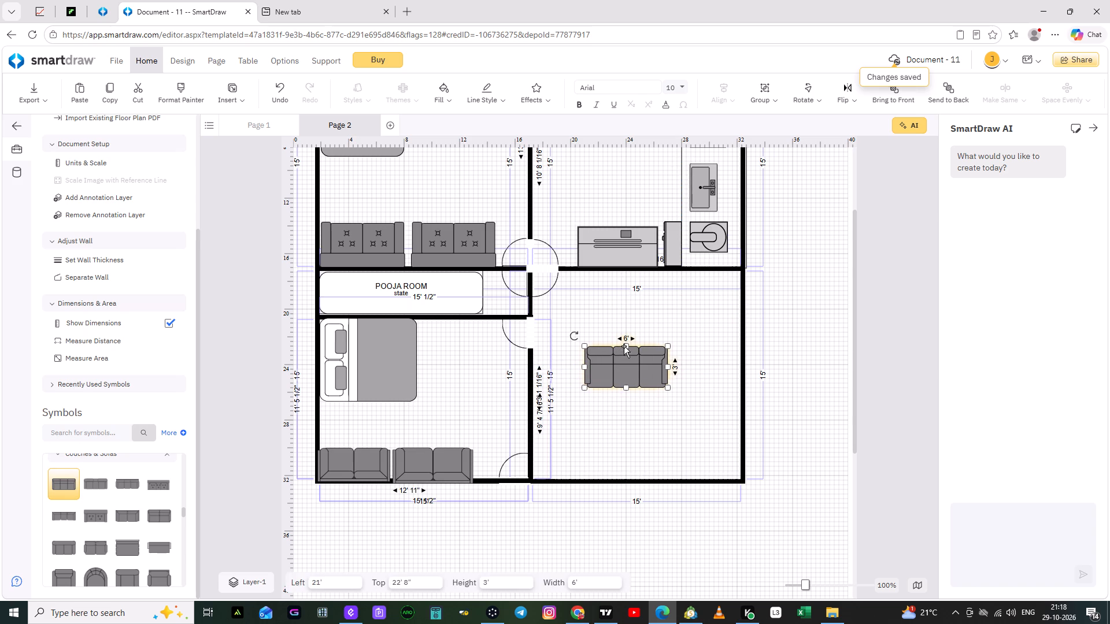
{"action": "left_click_drag", "start_coordinate": [625, 346], "coordinate": [630, 355]}
{"action": "left_click", "coordinate": [631, 376]}
Rotate the three-seat sofa 90° clockwise and position it in the room's upper right corner with its back against the right wall.
{"action": "left_click_drag", "start_coordinate": [627, 370], "coordinate": [636, 315]}
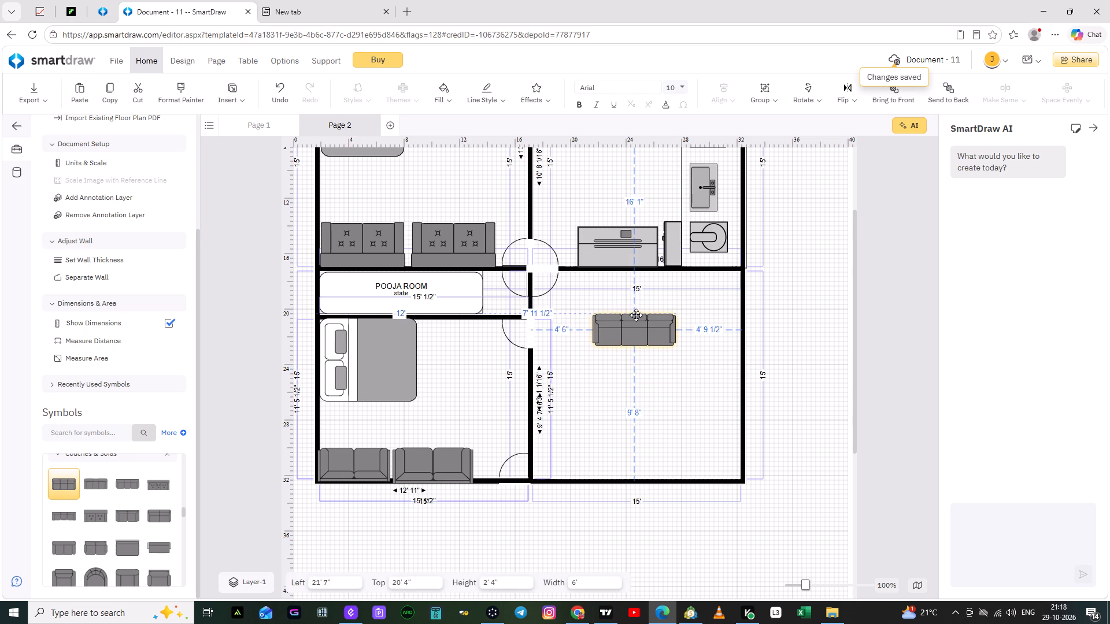
{"action": "left_click_drag", "start_coordinate": [636, 315], "coordinate": [689, 324]}
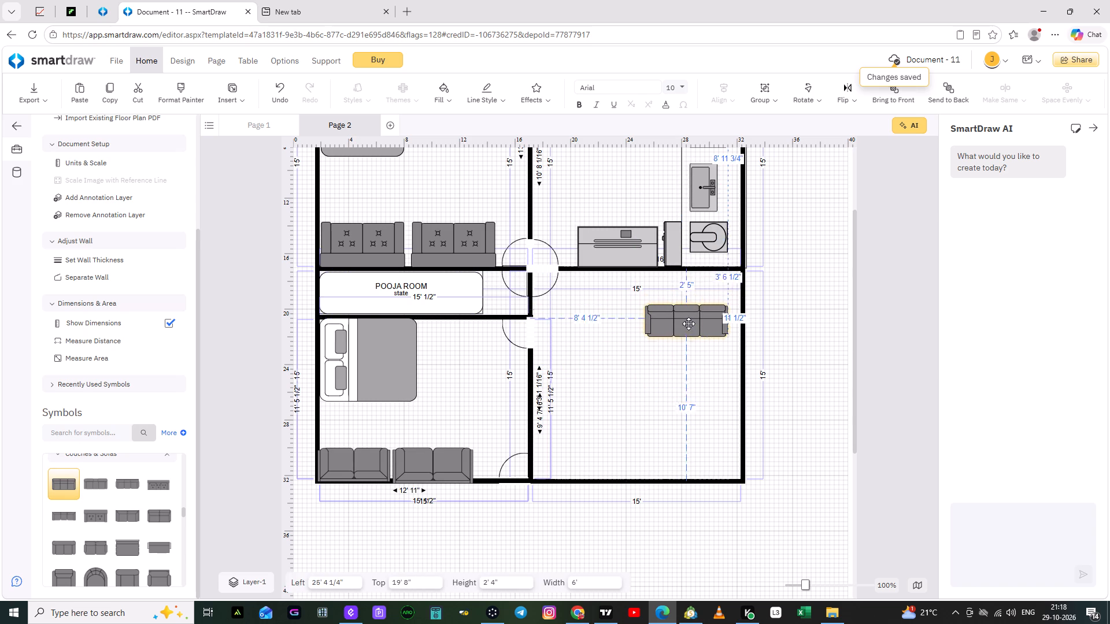
{"action": "left_click_drag", "start_coordinate": [689, 324], "coordinate": [688, 328]}
{"action": "left_click", "coordinate": [686, 329]}
{"action": "left_click_drag", "start_coordinate": [635, 303], "coordinate": [698, 284]}
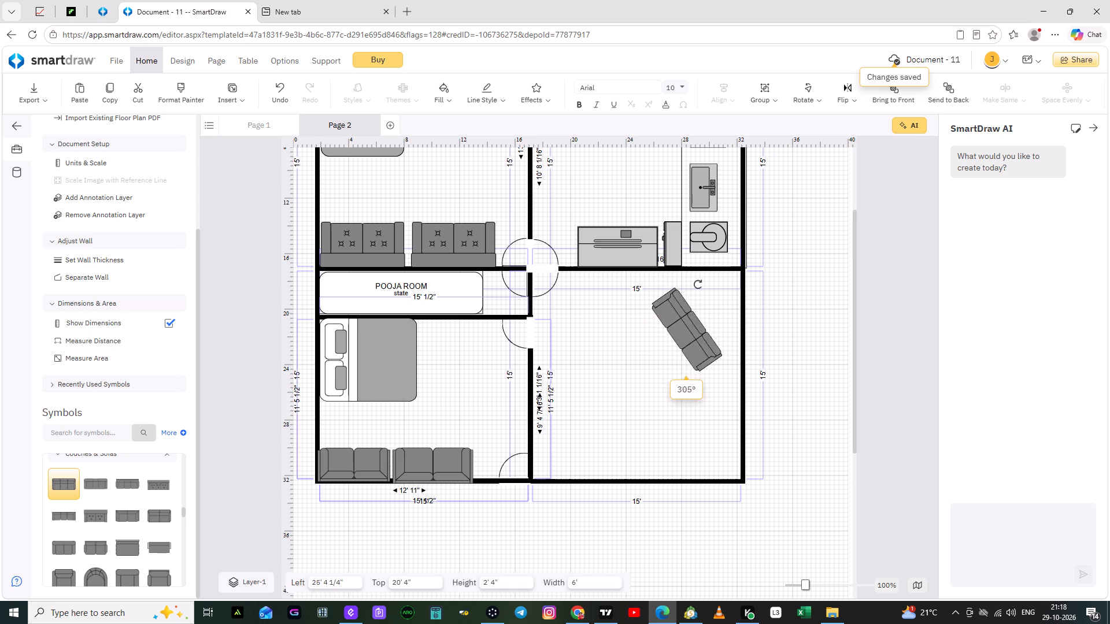
{"action": "left_click_drag", "start_coordinate": [698, 284], "coordinate": [708, 287]}
{"action": "left_click_drag", "start_coordinate": [674, 336], "coordinate": [706, 342]}
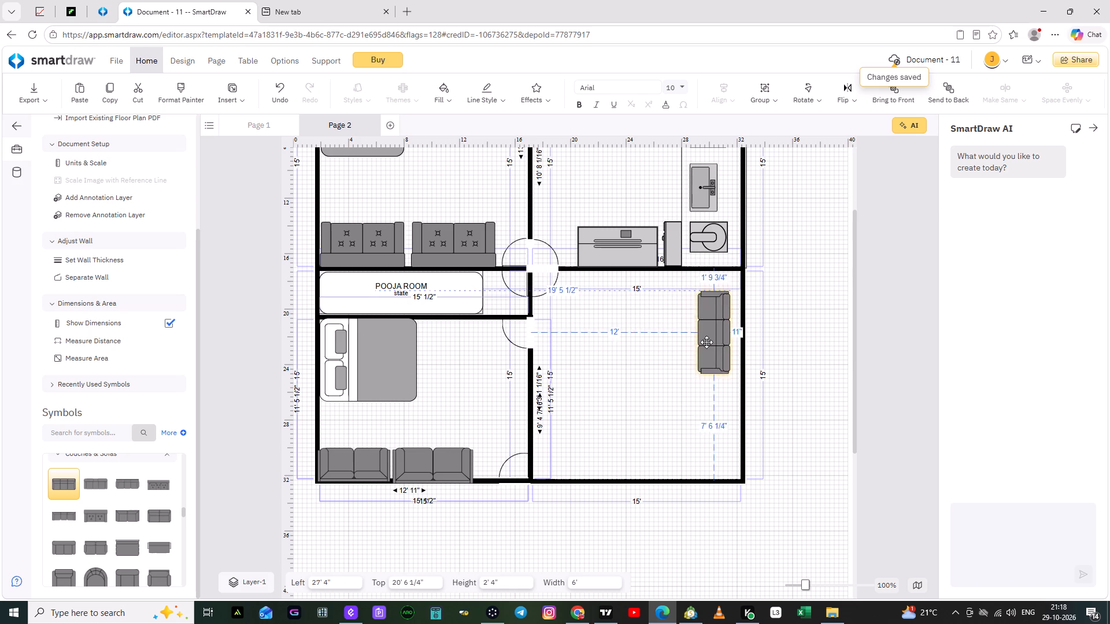
{"action": "left_click_drag", "start_coordinate": [706, 342], "coordinate": [708, 324]}
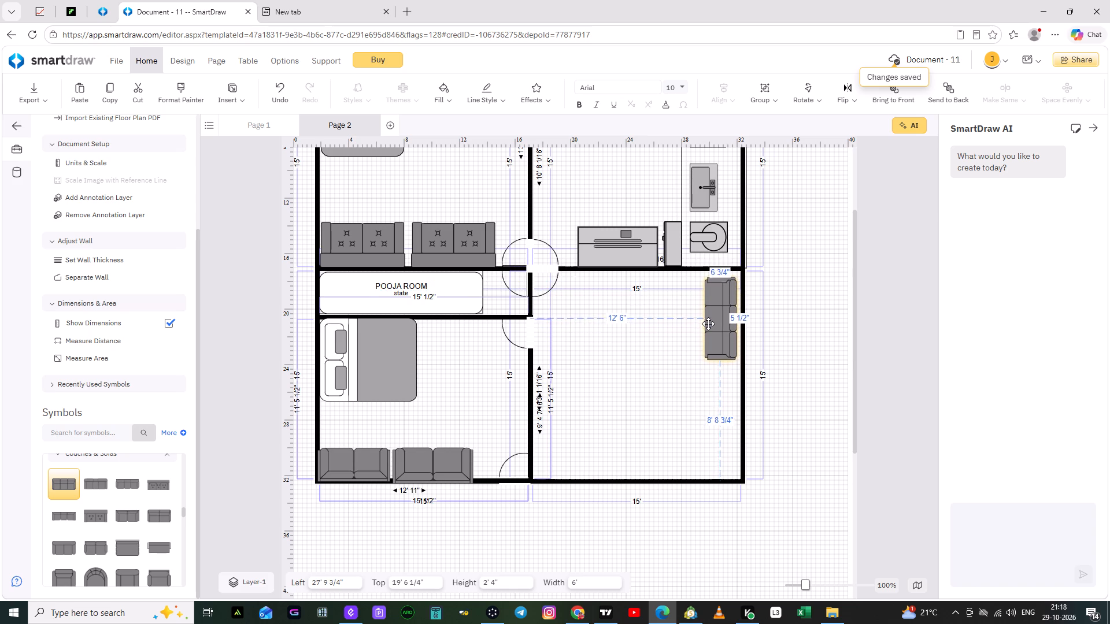
{"action": "left_click_drag", "start_coordinate": [708, 324], "coordinate": [709, 323]}
{"action": "left_click", "coordinate": [658, 390]}
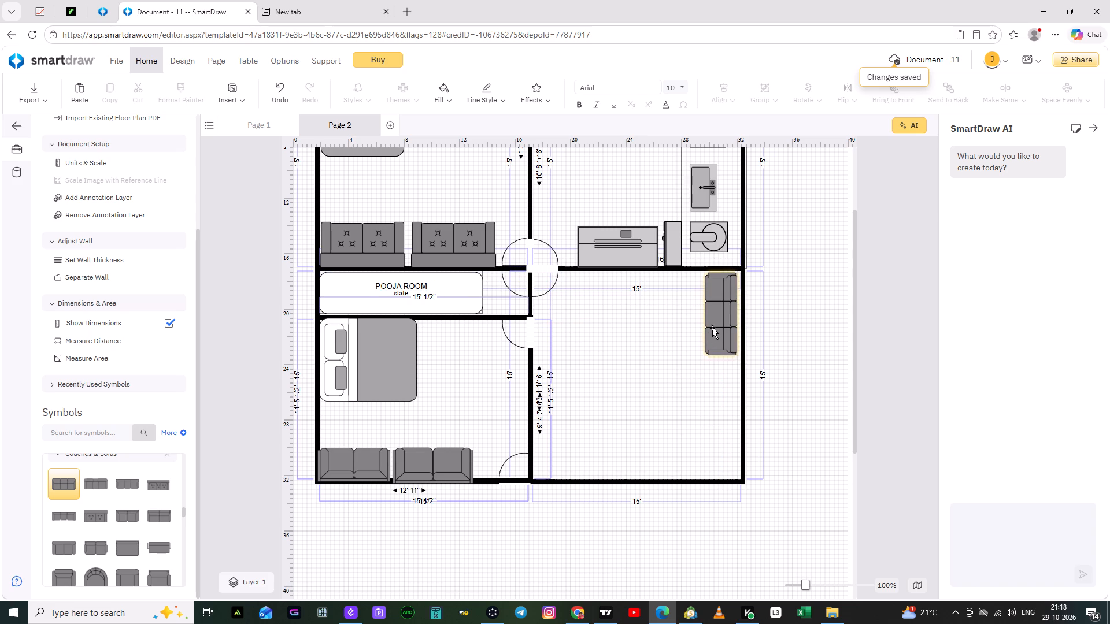
{"action": "left_click_drag", "start_coordinate": [713, 326], "coordinate": [719, 326]}
{"action": "left_click", "coordinate": [665, 465]}
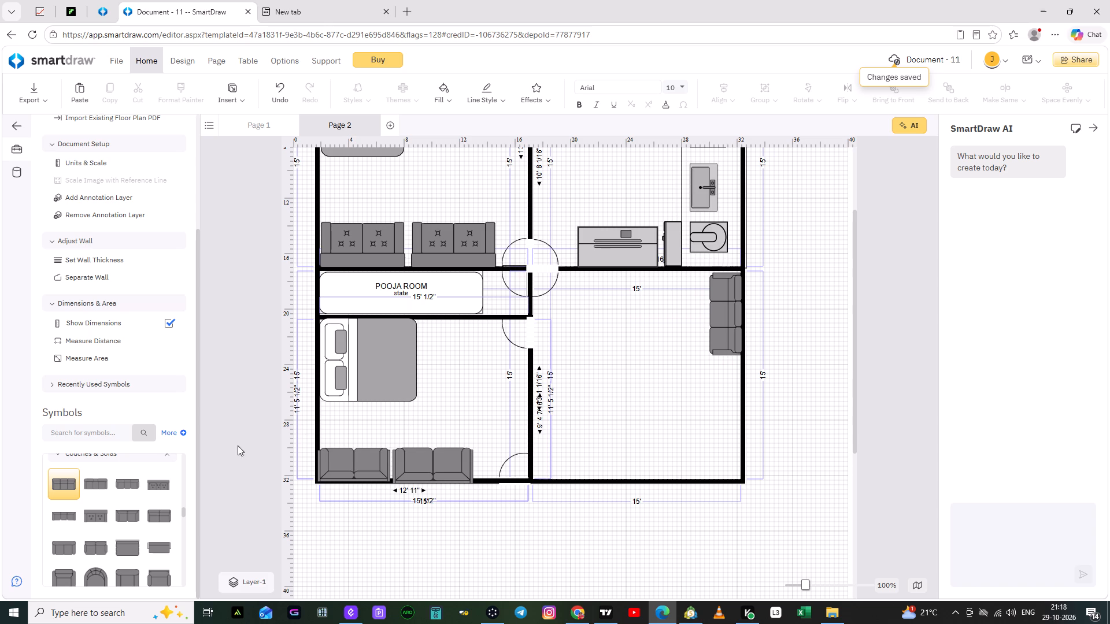
Place a second three-seat sofa near the middle of the lower right room and reduce its height to 2' 4 1/2".
{"action": "left_click_drag", "start_coordinate": [66, 485], "coordinate": [565, 380]}
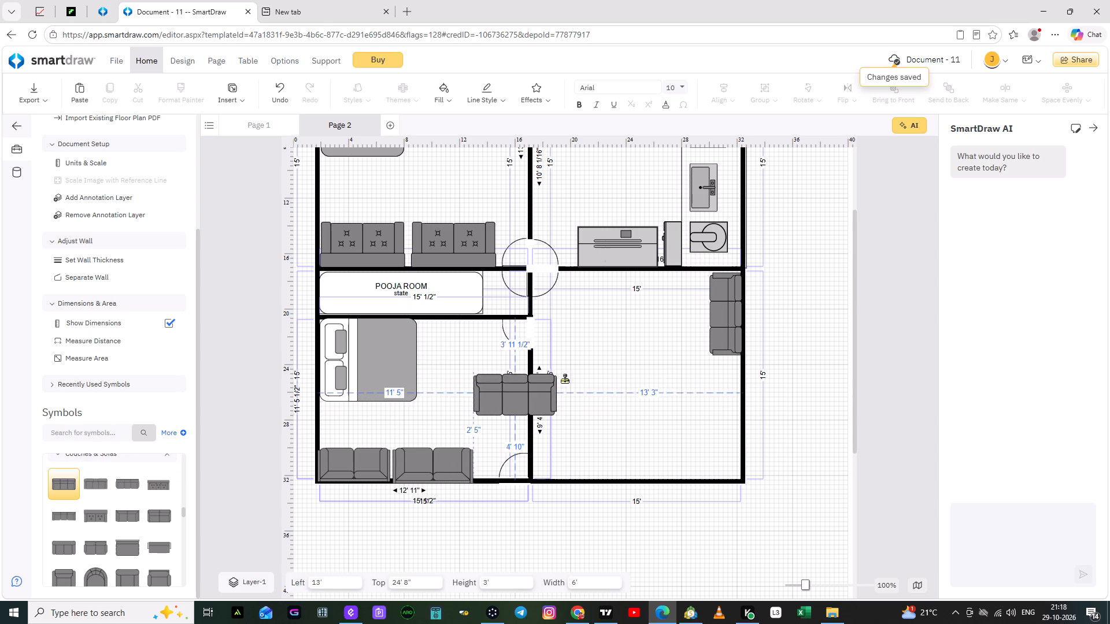
{"action": "left_click_drag", "start_coordinate": [565, 380], "coordinate": [645, 374]}
{"action": "left_click", "coordinate": [645, 376]}
{"action": "left_click_drag", "start_coordinate": [644, 356], "coordinate": [649, 364]}
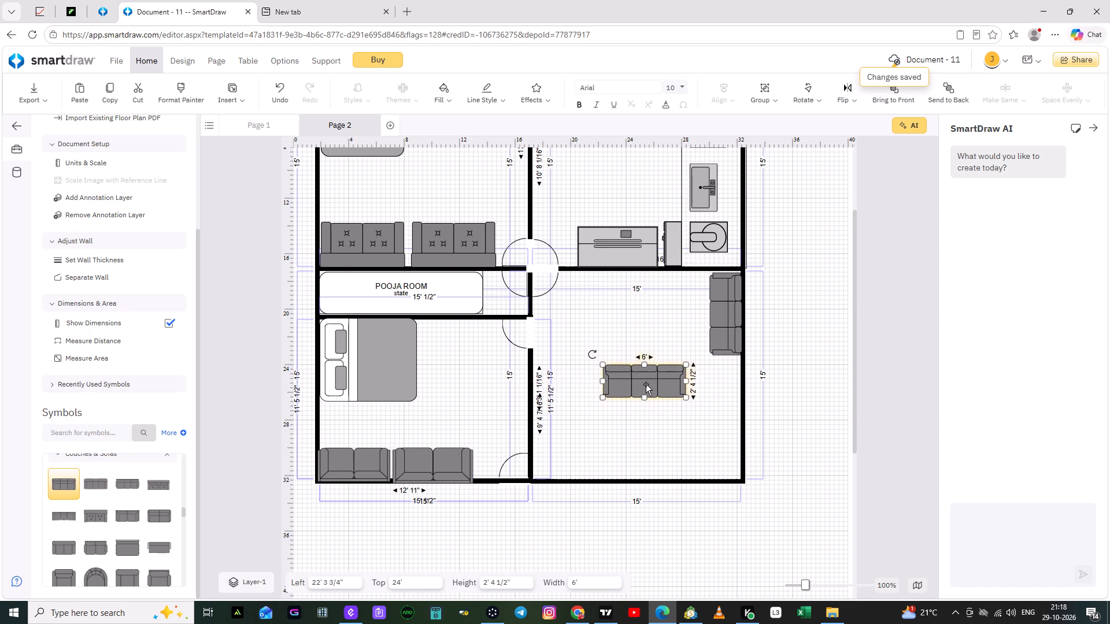
{"action": "left_click", "coordinate": [646, 384]}
Rotate the second three-seat sofa 90° clockwise and set it against the right wall, leaving a gap below the first sofa.
{"action": "left_click_drag", "start_coordinate": [591, 354], "coordinate": [679, 353]}
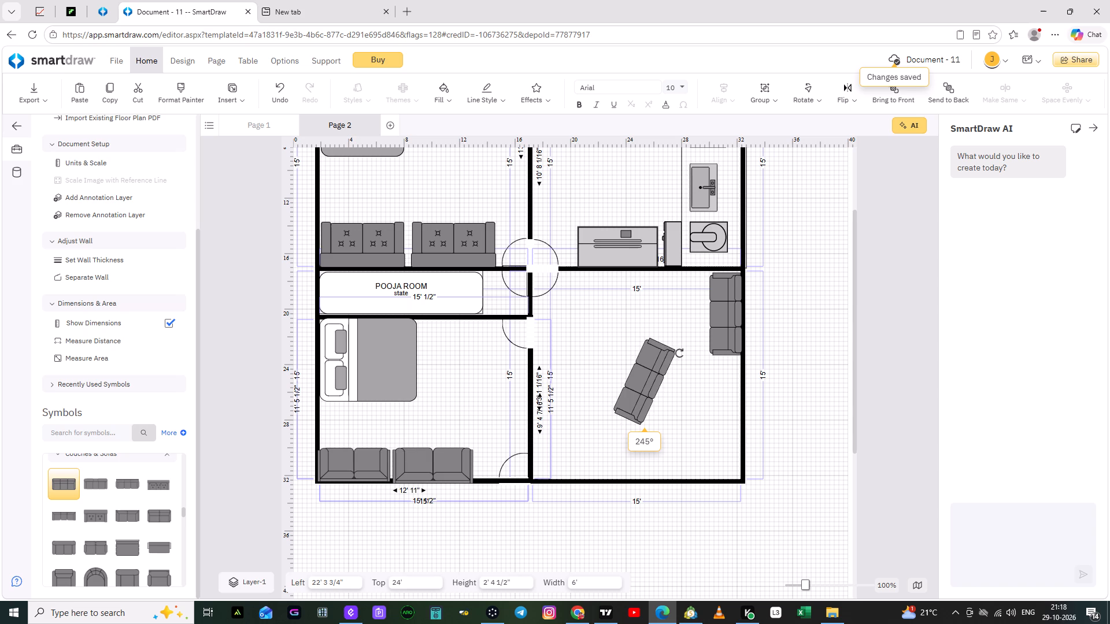
{"action": "left_click_drag", "start_coordinate": [679, 353], "coordinate": [667, 335]}
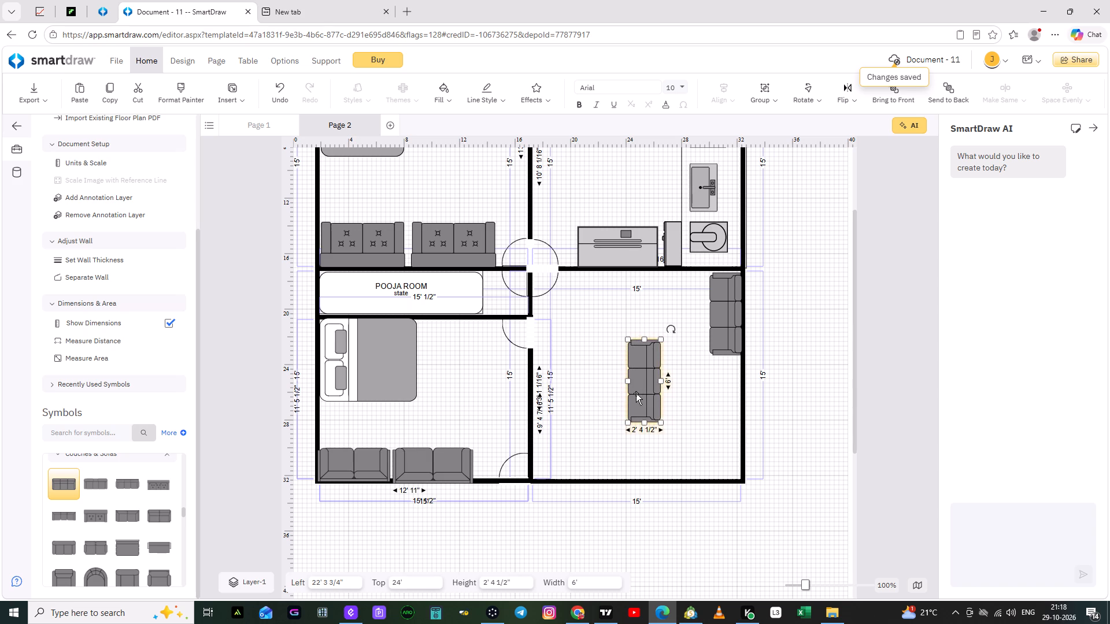
{"action": "left_click_drag", "start_coordinate": [636, 393], "coordinate": [717, 405]}
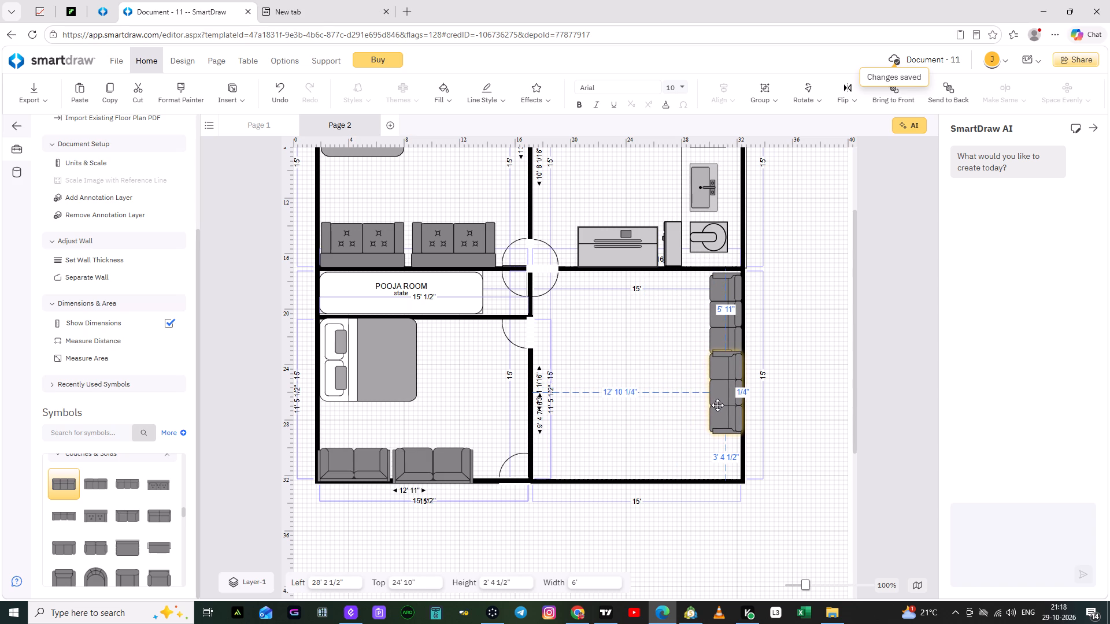
{"action": "left_click_drag", "start_coordinate": [717, 405], "coordinate": [717, 425]}
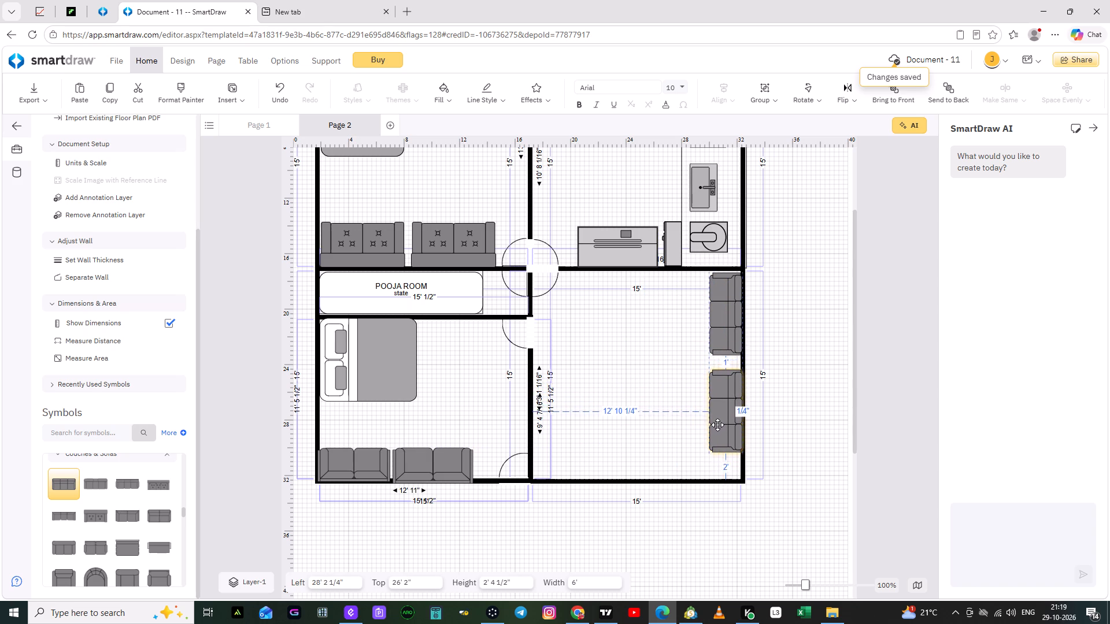
{"action": "left_click_drag", "start_coordinate": [717, 425], "coordinate": [717, 427]}
{"action": "left_click", "coordinate": [624, 408]}
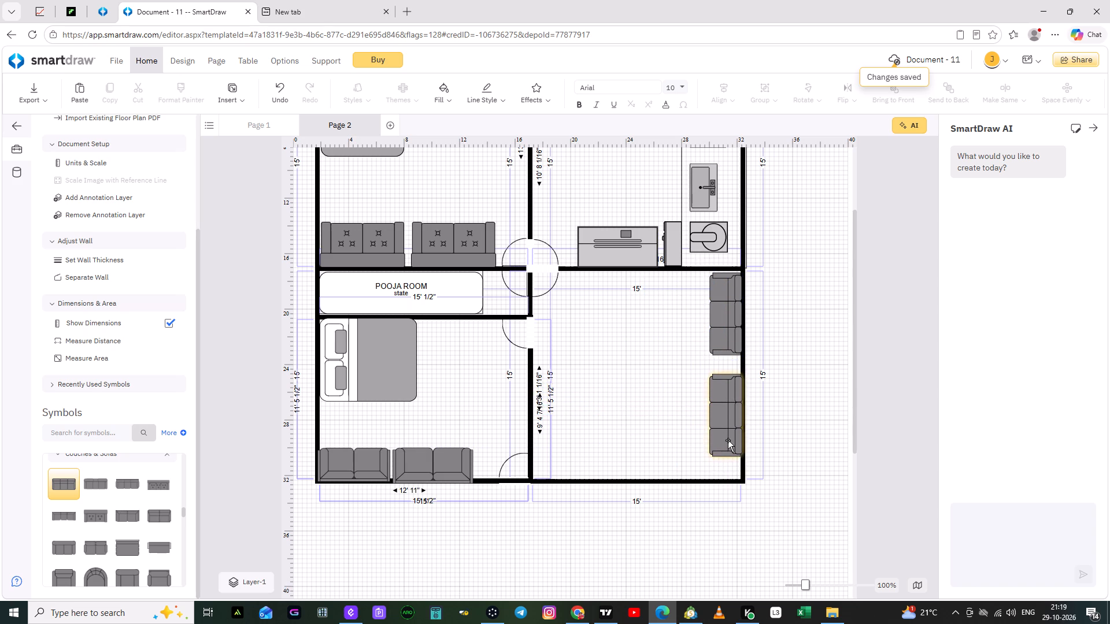
{"action": "left_click", "coordinate": [628, 376]}
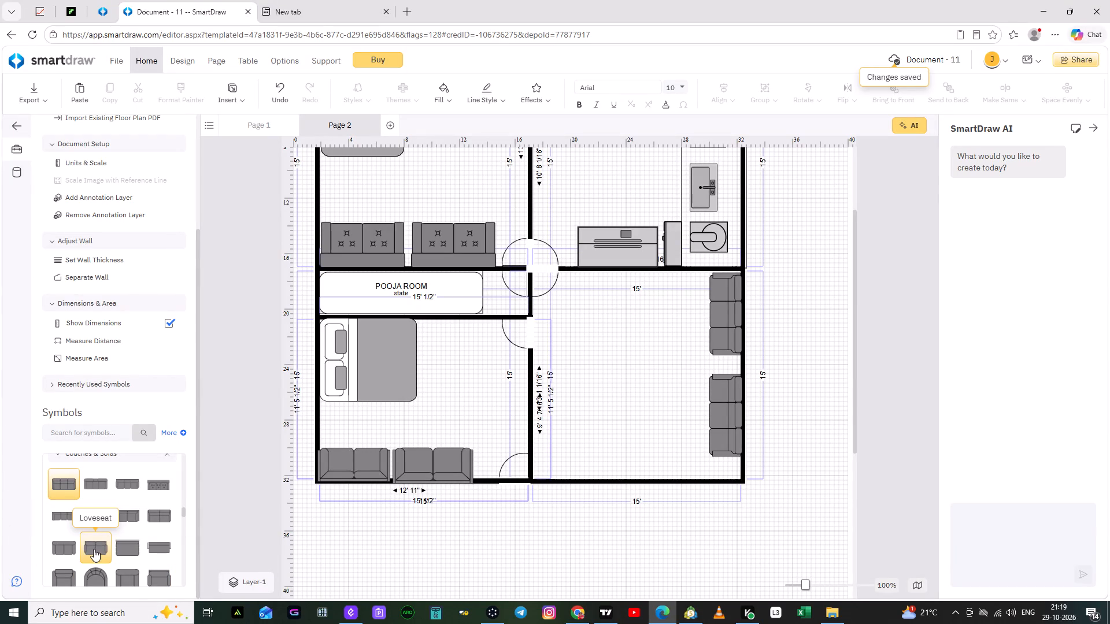
Add a Chair and a Half to the lower right room, rotated 180°, about 3 1/2" off the bottom wall beside the lower sofa.
{"action": "scroll", "coordinate": [98, 537], "scroll_direction": "down", "scroll_amount": 1}
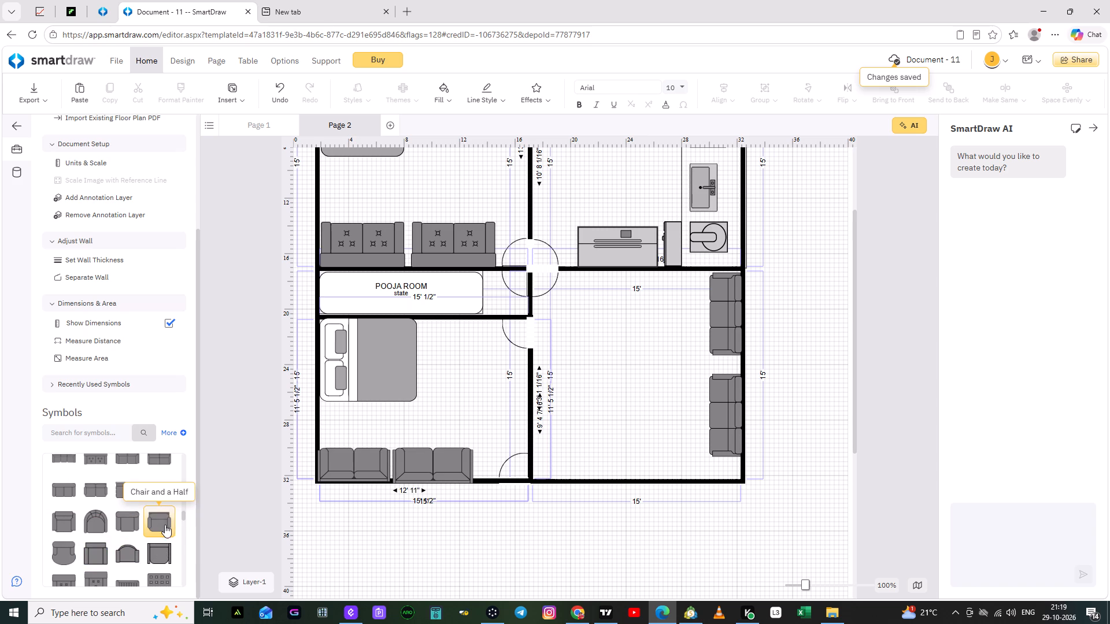
{"action": "left_click_drag", "start_coordinate": [162, 523], "coordinate": [527, 426]}
{"action": "left_click_drag", "start_coordinate": [527, 426], "coordinate": [614, 433]}
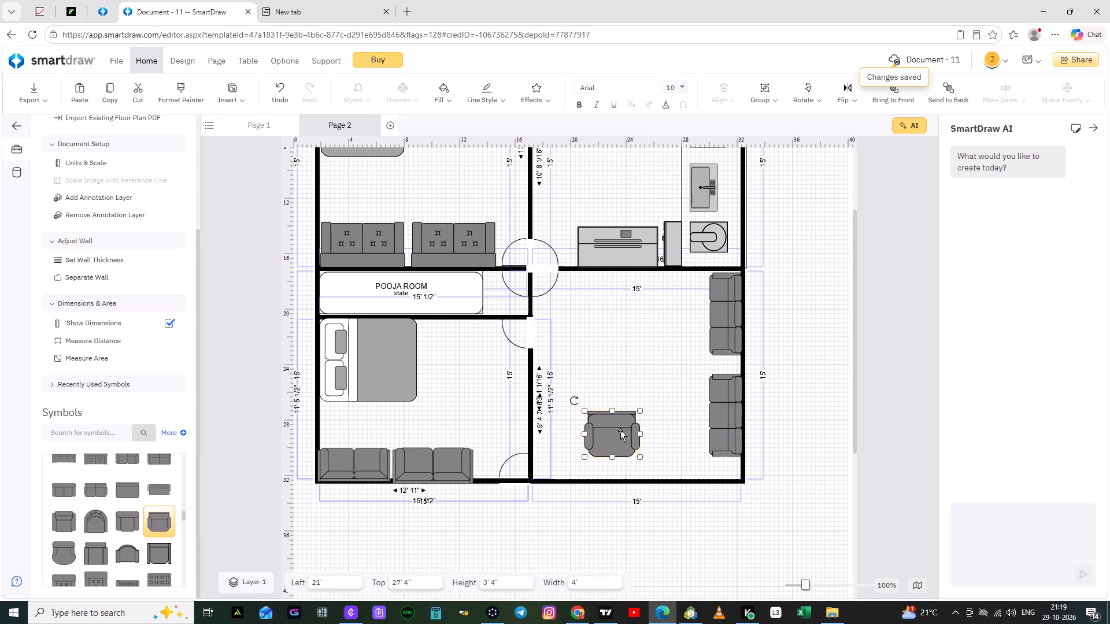
{"action": "left_click", "coordinate": [601, 436]}
{"action": "left_click_drag", "start_coordinate": [575, 401], "coordinate": [656, 463]}
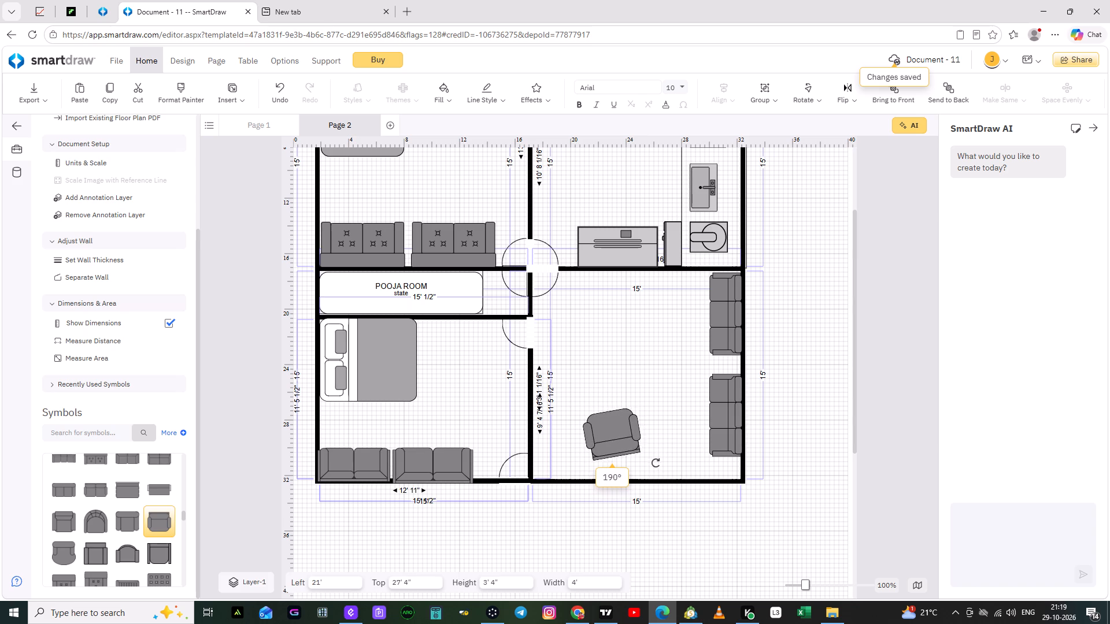
{"action": "left_click_drag", "start_coordinate": [656, 463], "coordinate": [654, 470]}
{"action": "left_click_drag", "start_coordinate": [608, 426], "coordinate": [669, 440]}
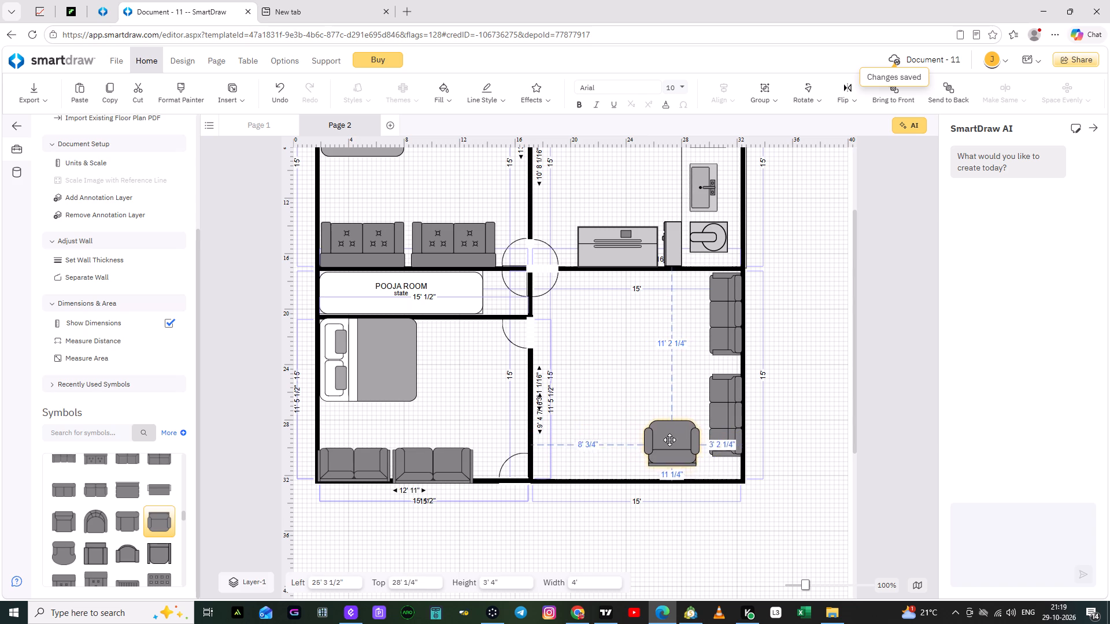
{"action": "left_click_drag", "start_coordinate": [669, 440], "coordinate": [676, 448]}
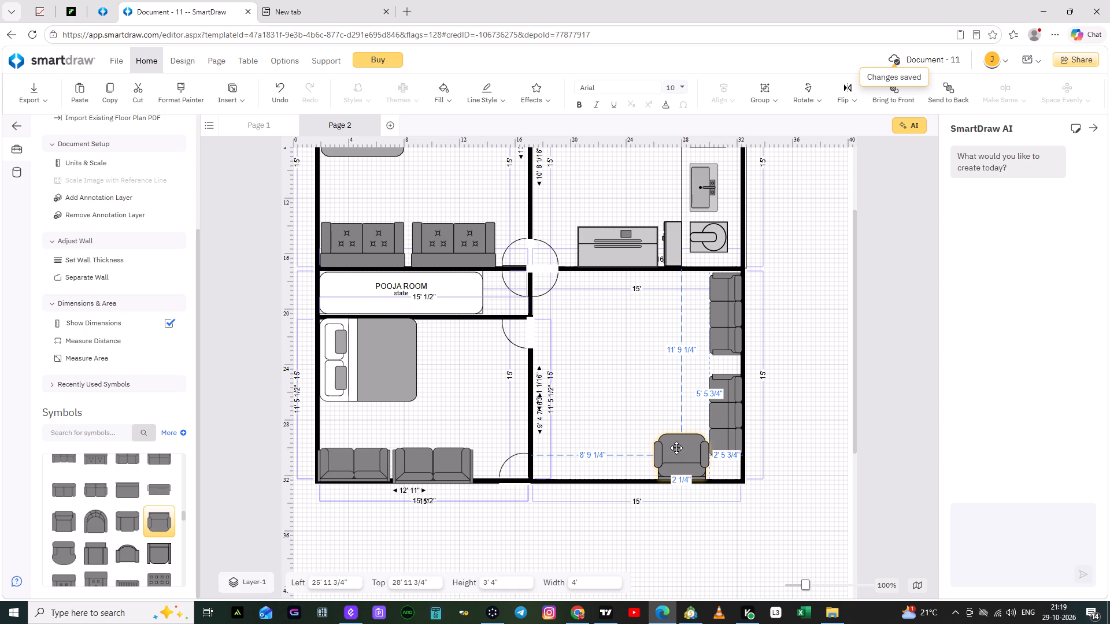
{"action": "left_click_drag", "start_coordinate": [676, 448], "coordinate": [670, 448]}
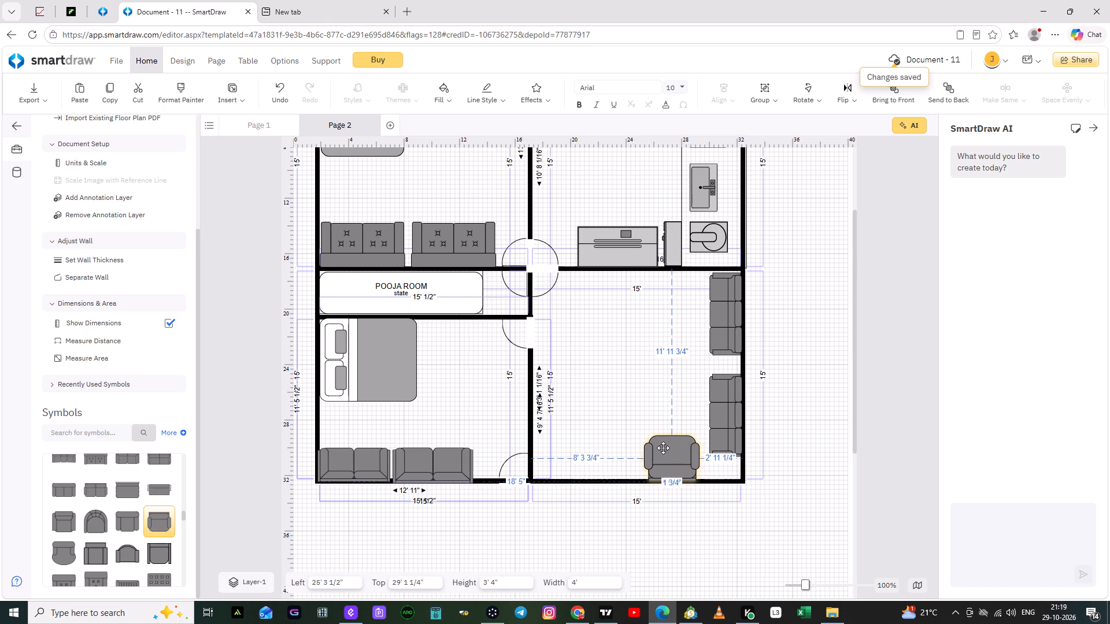
{"action": "left_click", "coordinate": [620, 405]}
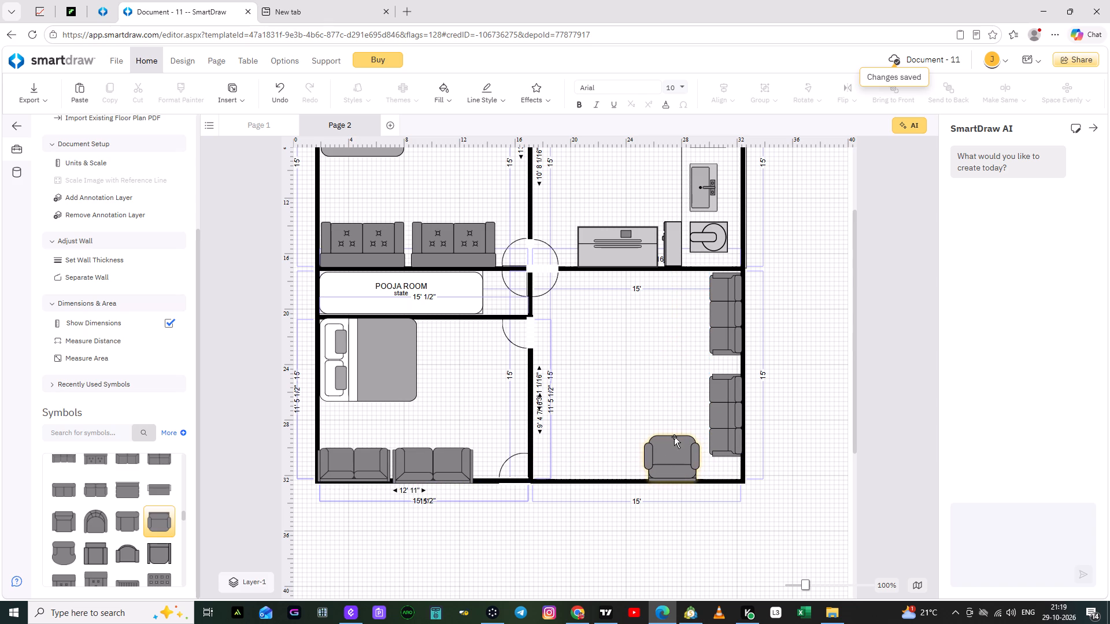
{"action": "left_click", "coordinate": [674, 454]}
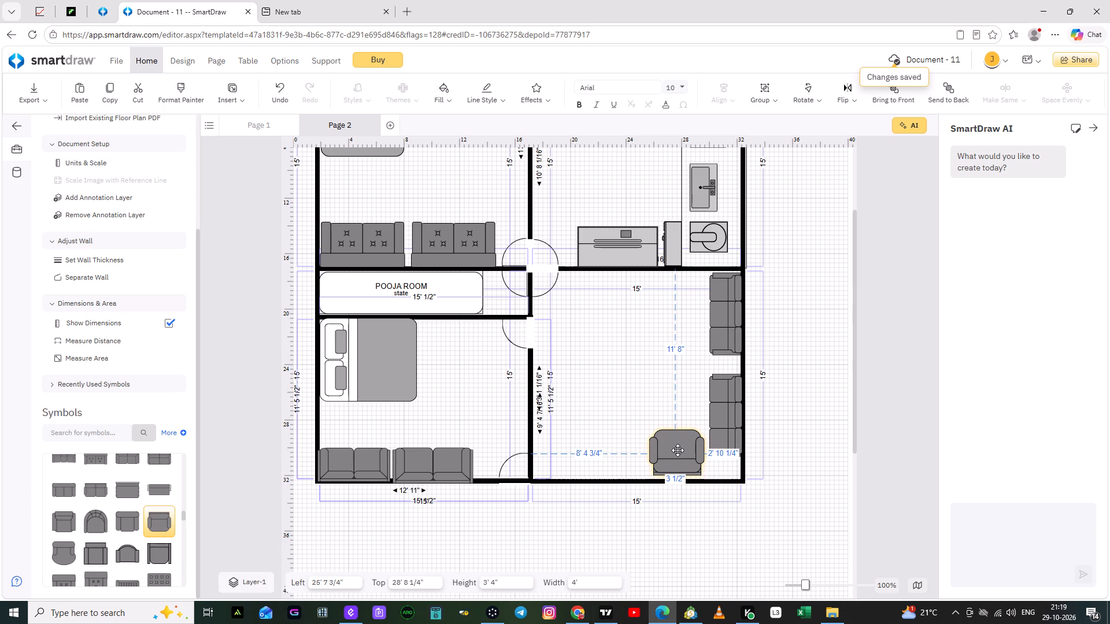
{"action": "left_click", "coordinate": [665, 549]}
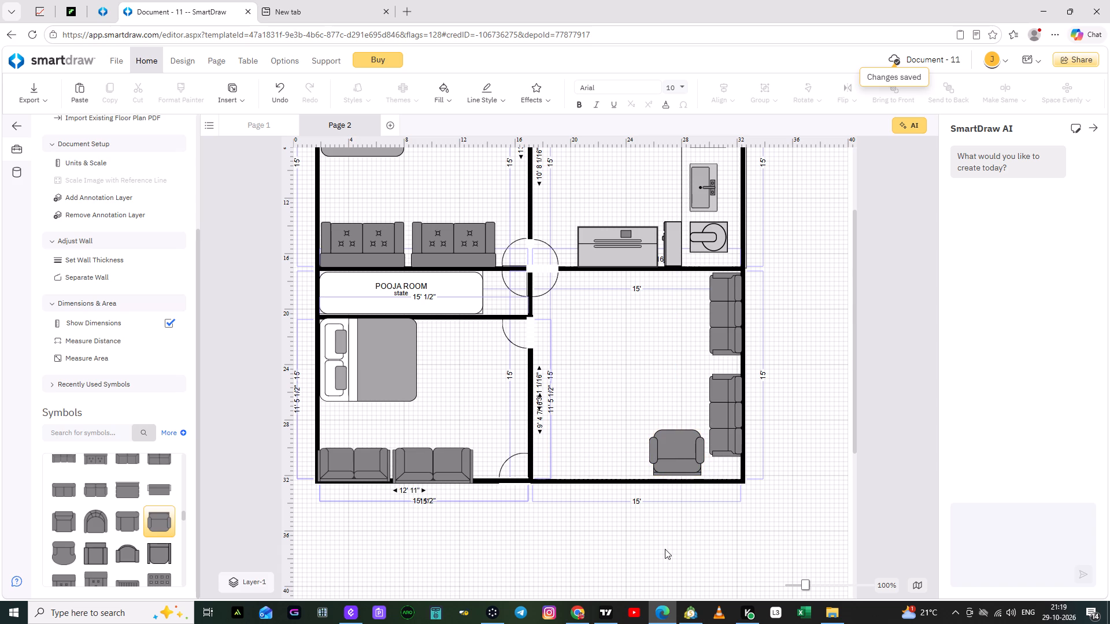
Add a second Chair and a Half rotated 180°, to the left of the first and level with it, at about 20' 5 3/4" left.
{"action": "left_click_drag", "start_coordinate": [160, 526], "coordinate": [456, 465]}
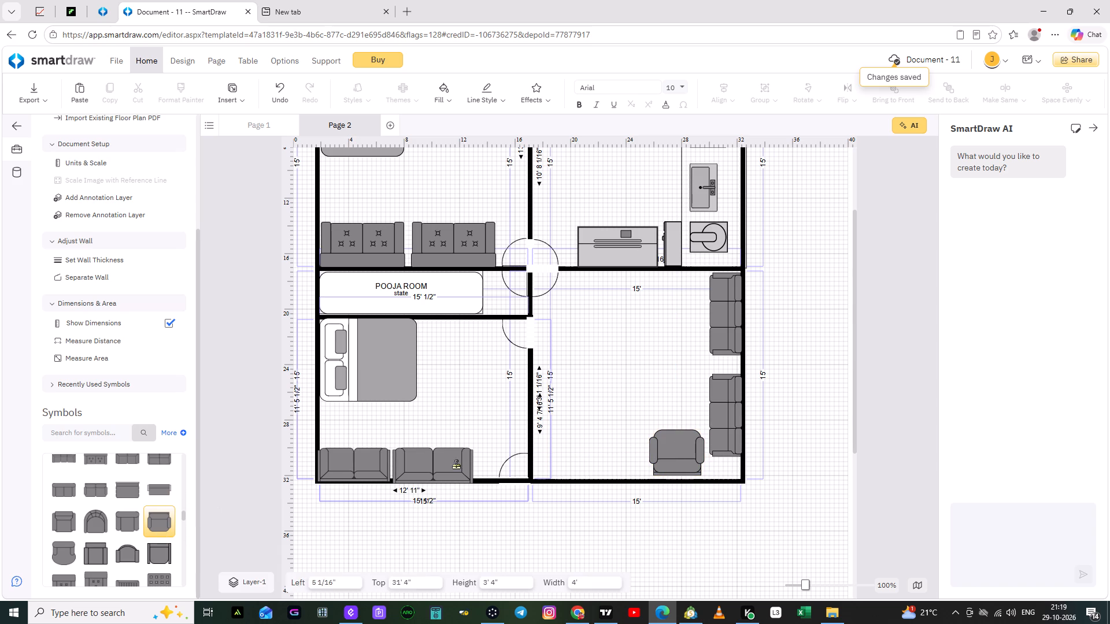
{"action": "left_click_drag", "start_coordinate": [456, 465], "coordinate": [583, 444]}
{"action": "left_click", "coordinate": [583, 444]}
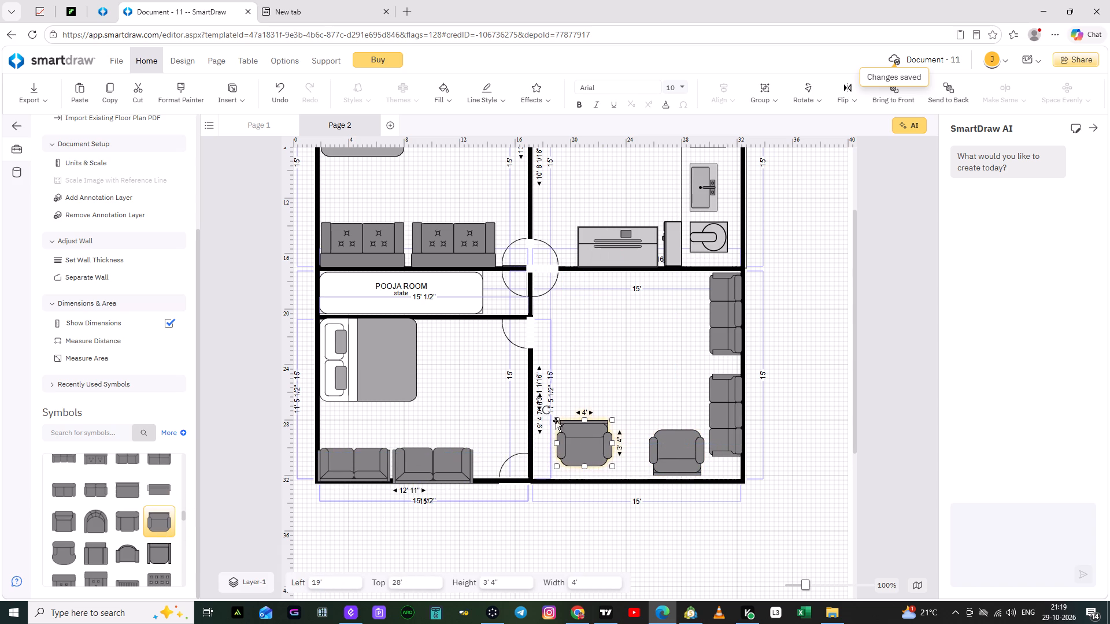
{"action": "left_click_drag", "start_coordinate": [547, 411], "coordinate": [637, 471]}
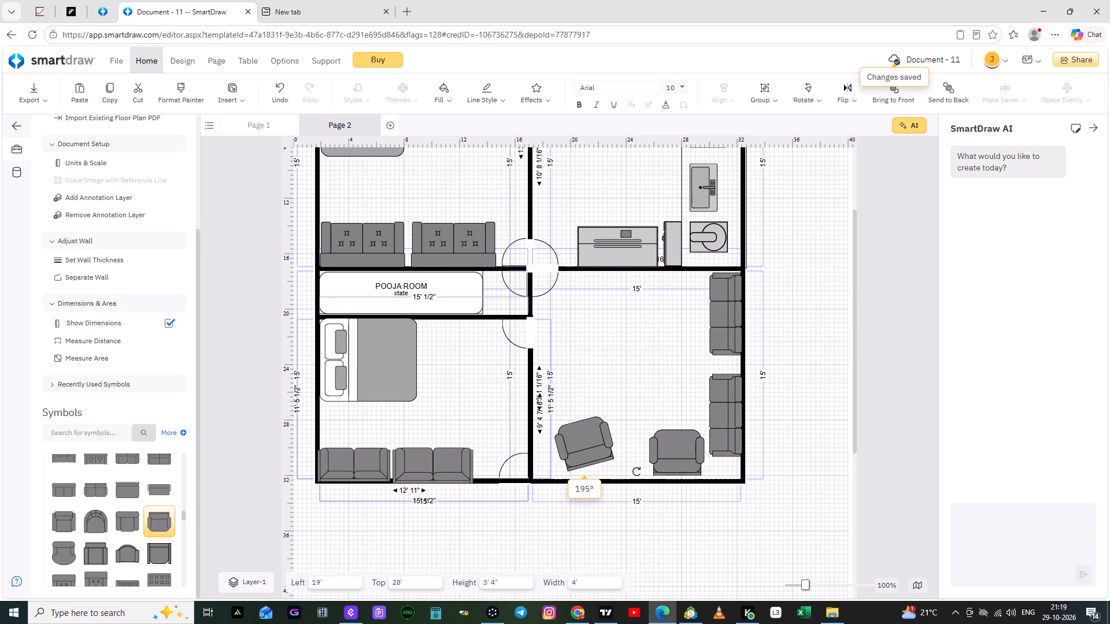
{"action": "left_click_drag", "start_coordinate": [637, 471], "coordinate": [628, 481]}
{"action": "left_click_drag", "start_coordinate": [586, 443], "coordinate": [588, 444]}
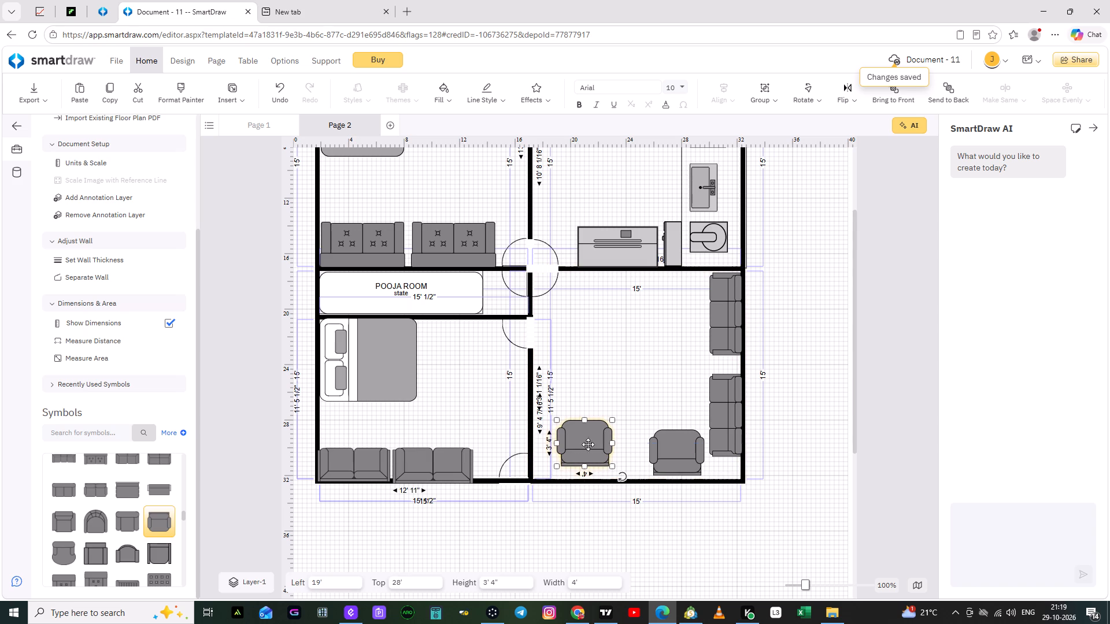
{"action": "left_click_drag", "start_coordinate": [588, 444], "coordinate": [605, 452]}
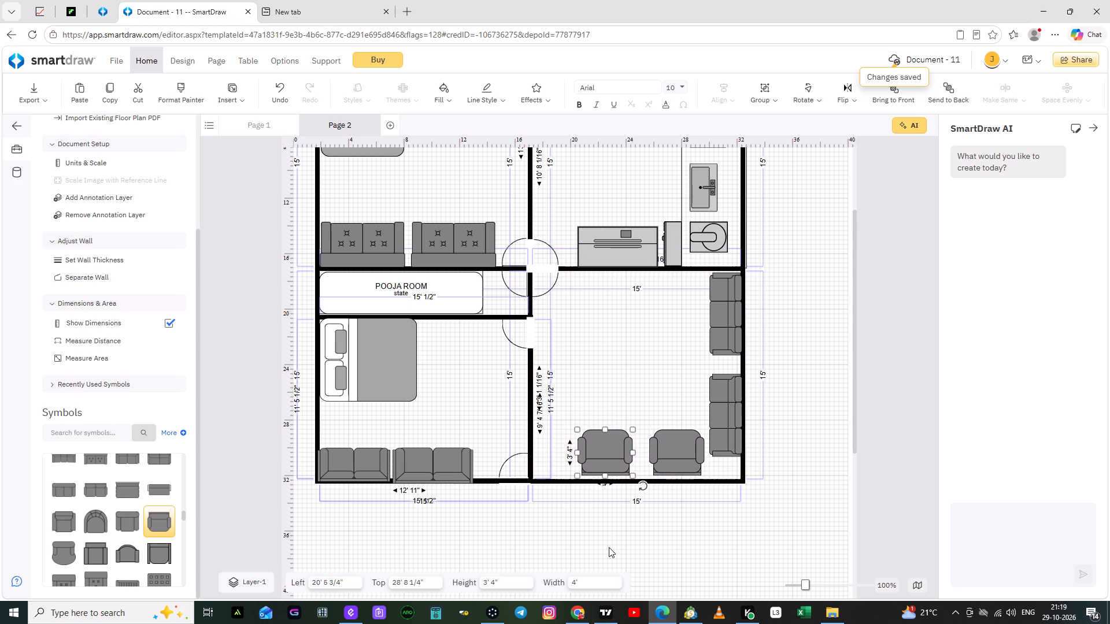
{"action": "left_click", "coordinate": [609, 547]}
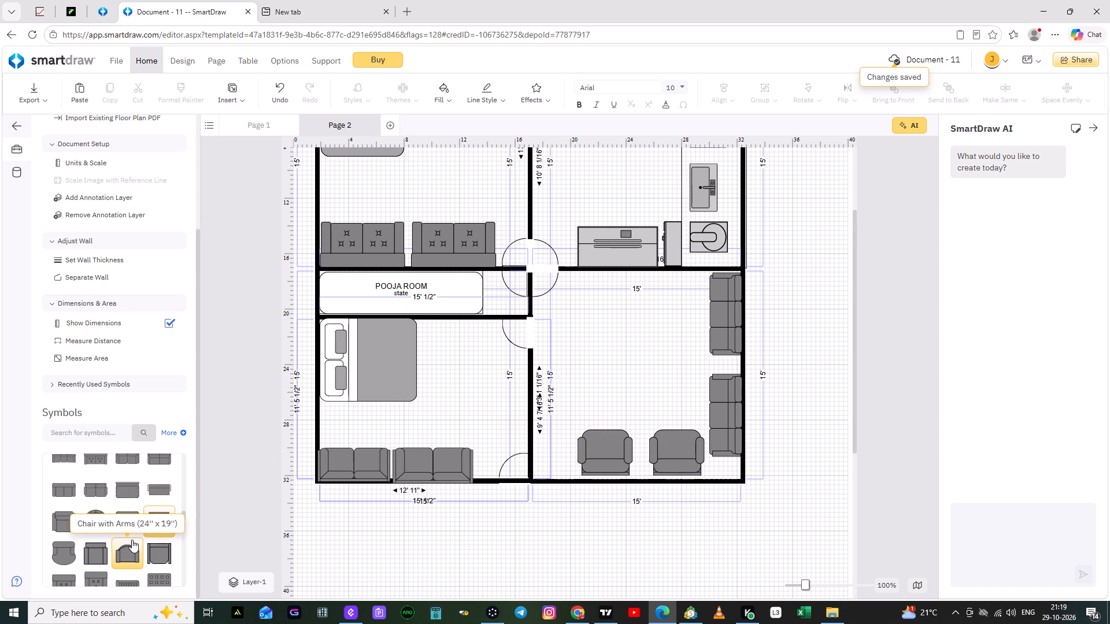
Place a third Chair and a Half near the room's top wall, directly above the bottom-left chair, at about 17' 8" top.
{"action": "left_click_drag", "start_coordinate": [156, 522], "coordinate": [234, 478]}
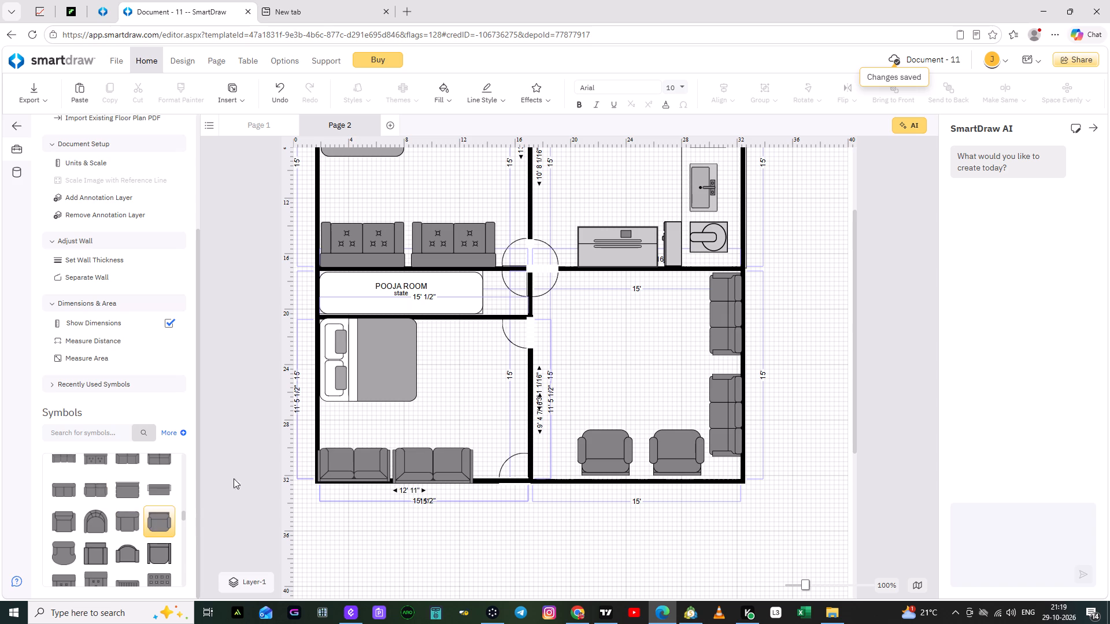
{"action": "left_click_drag", "start_coordinate": [234, 478], "coordinate": [593, 301]}
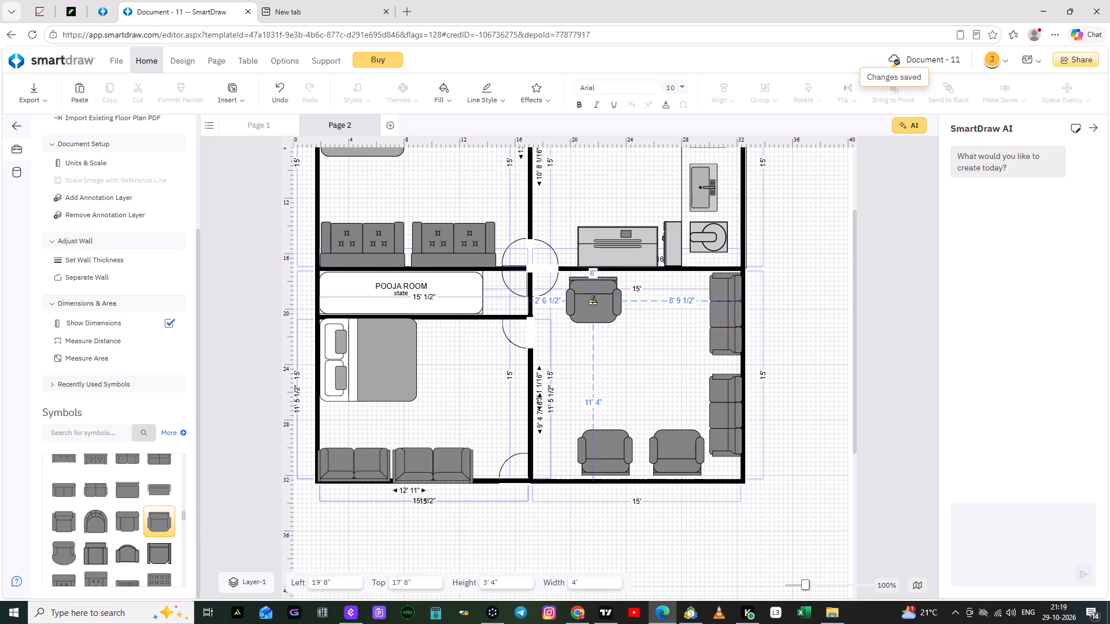
{"action": "left_click_drag", "start_coordinate": [593, 301], "coordinate": [598, 300]}
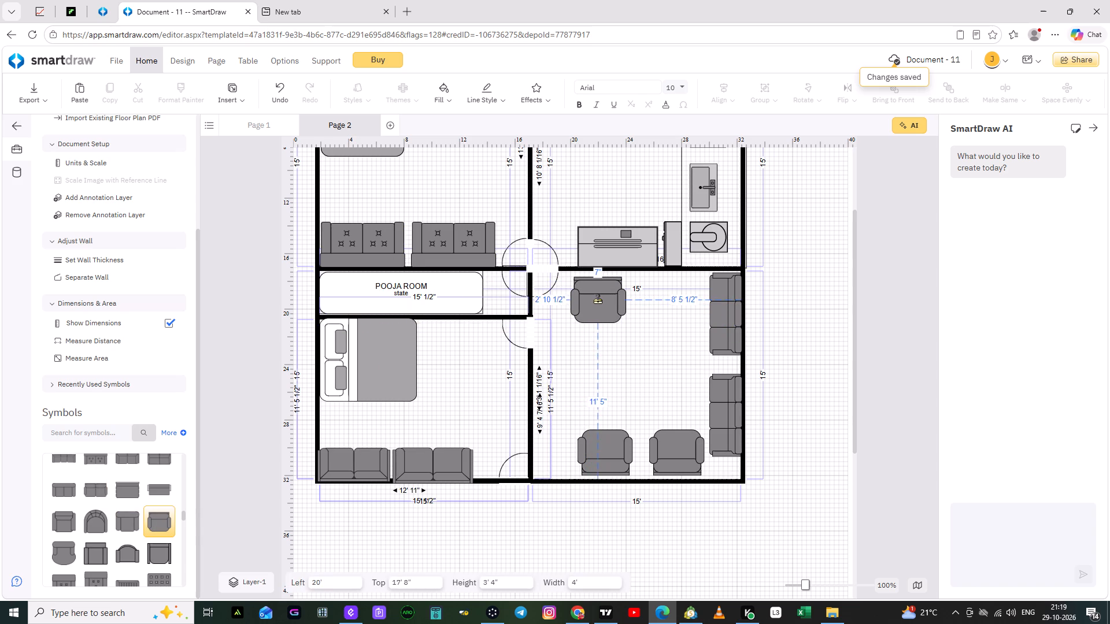
{"action": "left_click_drag", "start_coordinate": [598, 300], "coordinate": [604, 302]}
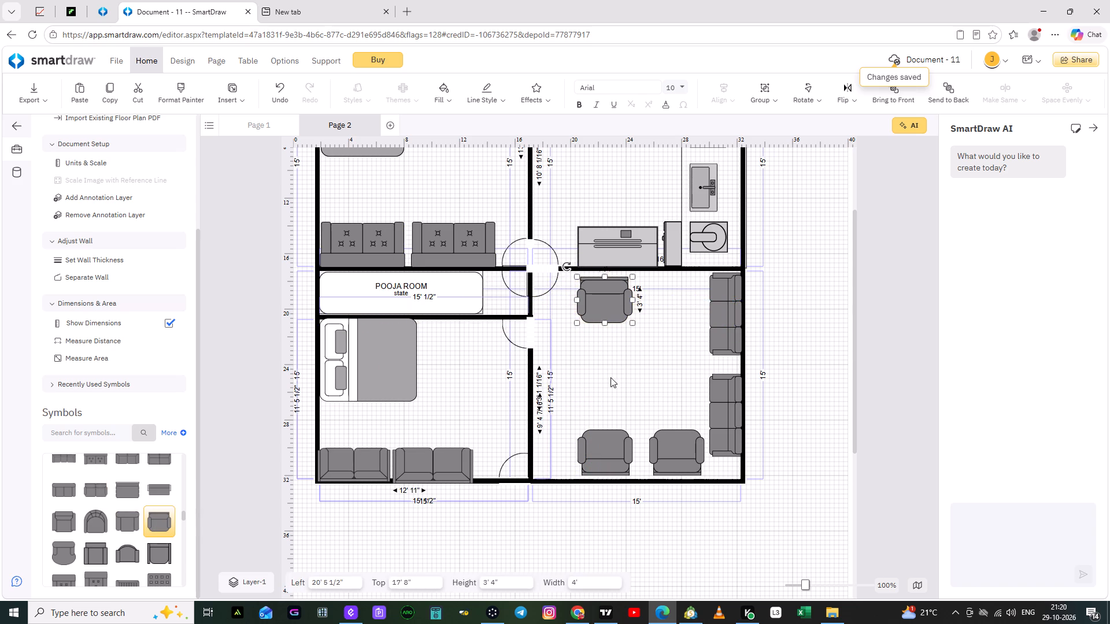
{"action": "left_click", "coordinate": [610, 387]}
Place a fourth Chair and a Half between the third chair and upper sofa, aligned above the bottom-right chair at about 17' 8" top.
{"action": "left_click_drag", "start_coordinate": [161, 526], "coordinate": [428, 465]}
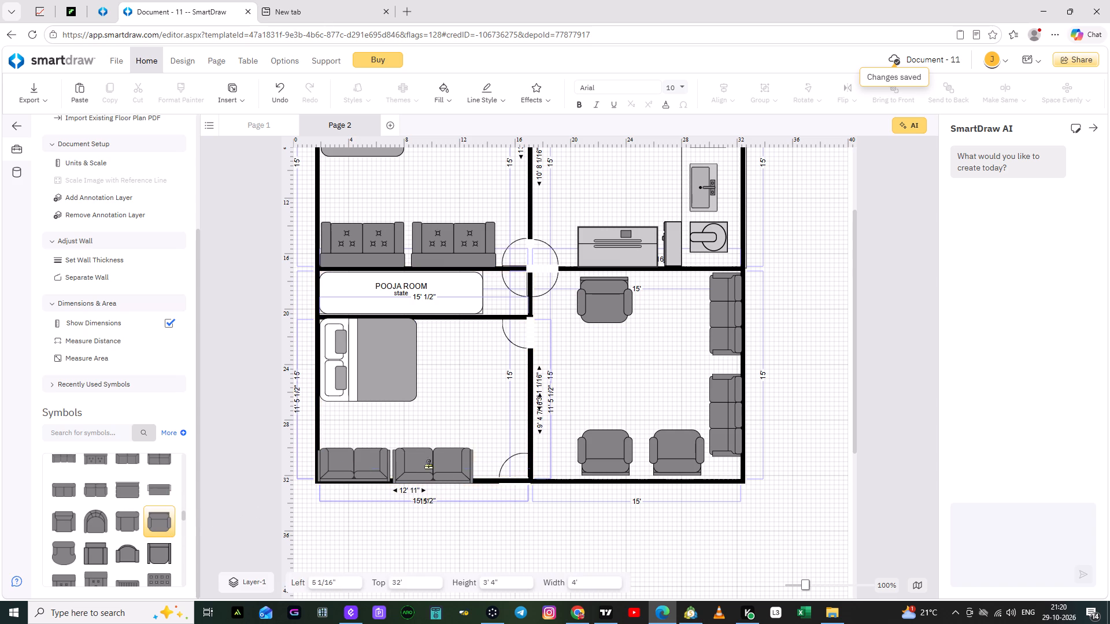
{"action": "left_click_drag", "start_coordinate": [428, 465], "coordinate": [676, 295]}
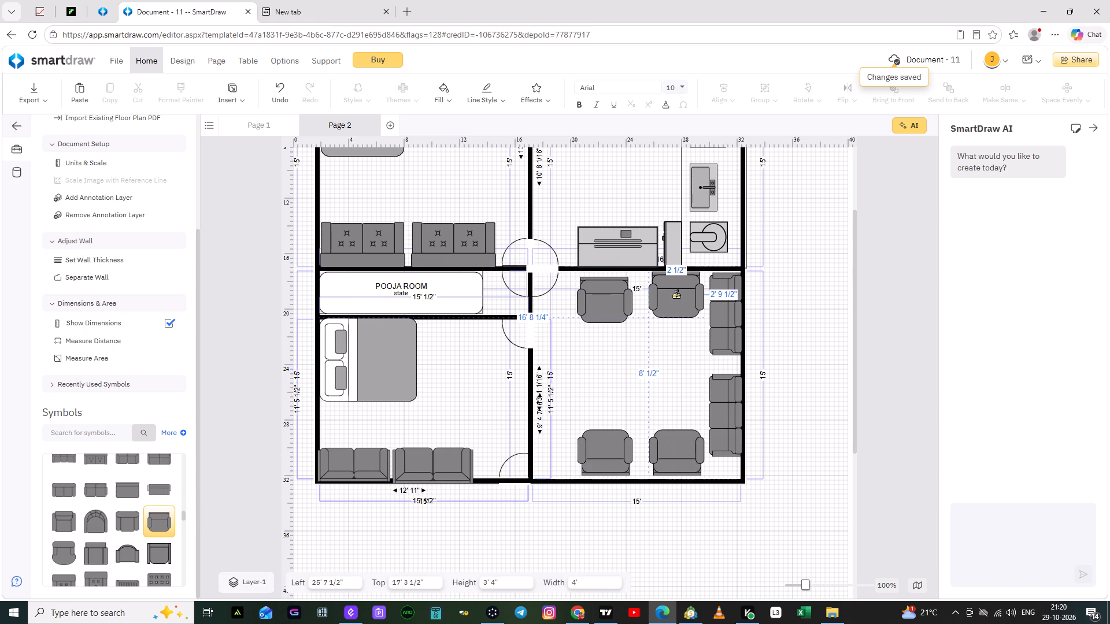
{"action": "left_click_drag", "start_coordinate": [676, 295], "coordinate": [676, 298]}
{"action": "left_click", "coordinate": [673, 322]}
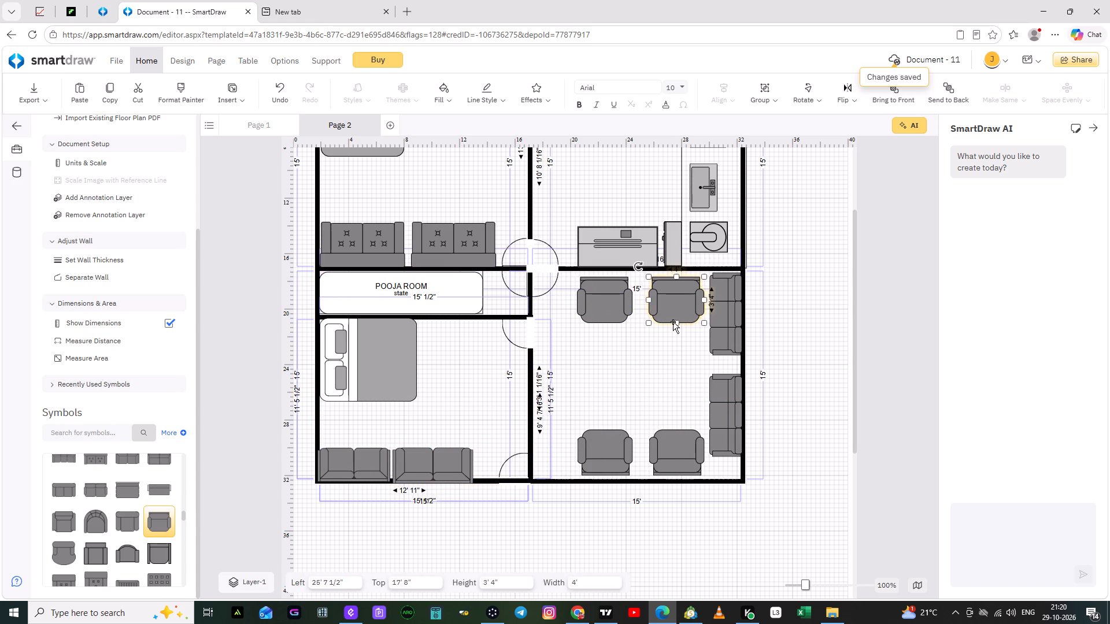
{"action": "left_click", "coordinate": [675, 344]}
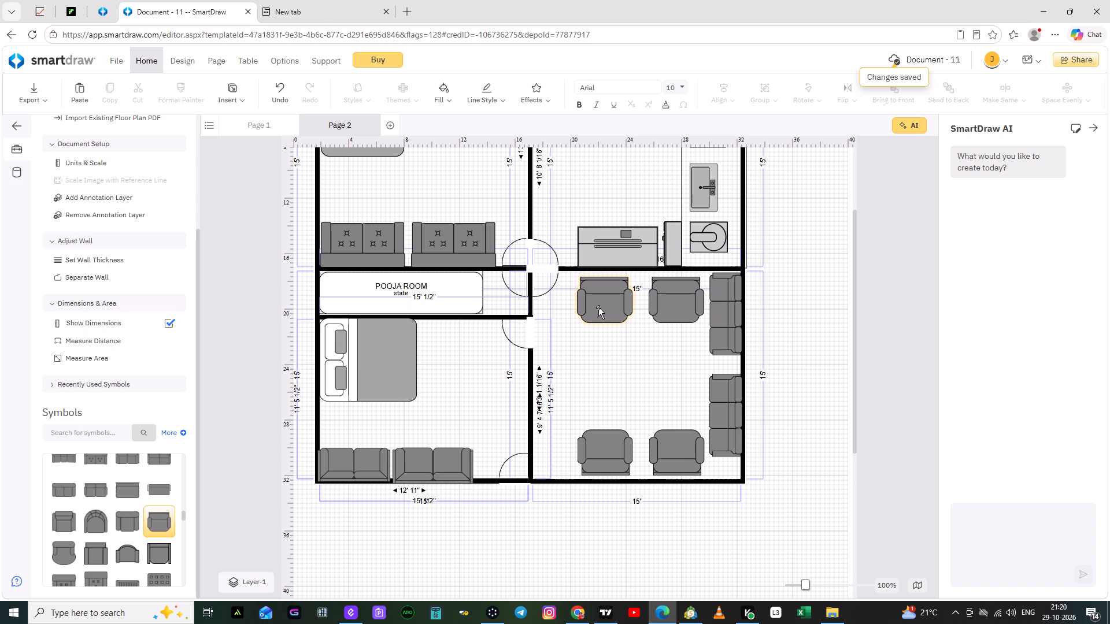
{"action": "left_click", "coordinate": [587, 410]}
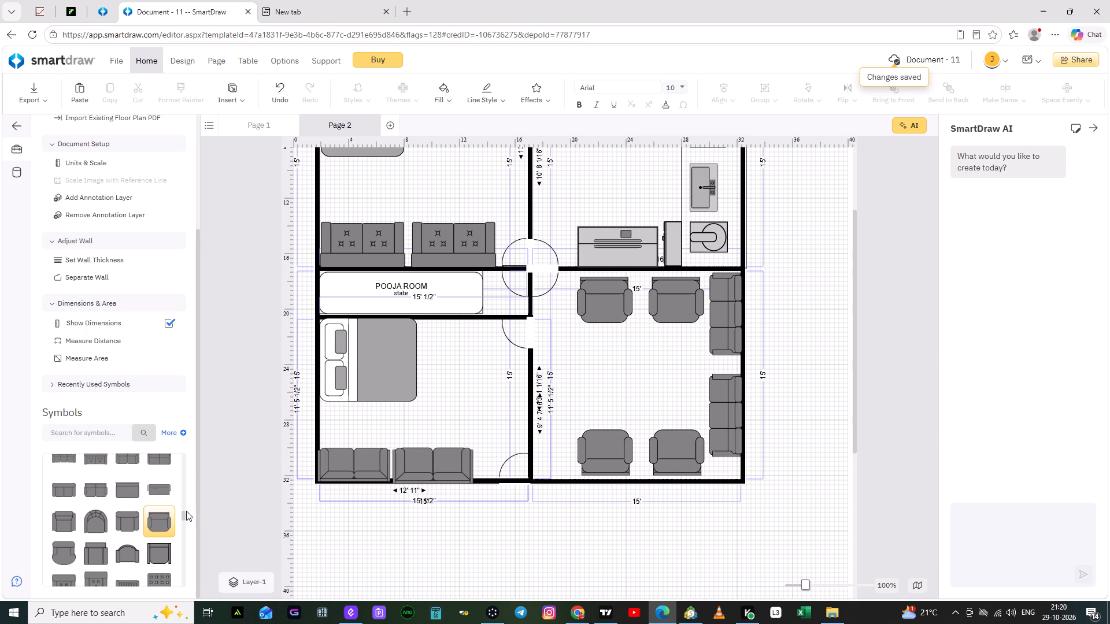
Add a two-chair table to the living room, rotated 90° and set between the armchairs at about 24' 1/2" left, 21' 1 3/4" top.
{"action": "left_click_drag", "start_coordinate": [183, 515], "coordinate": [183, 543]}
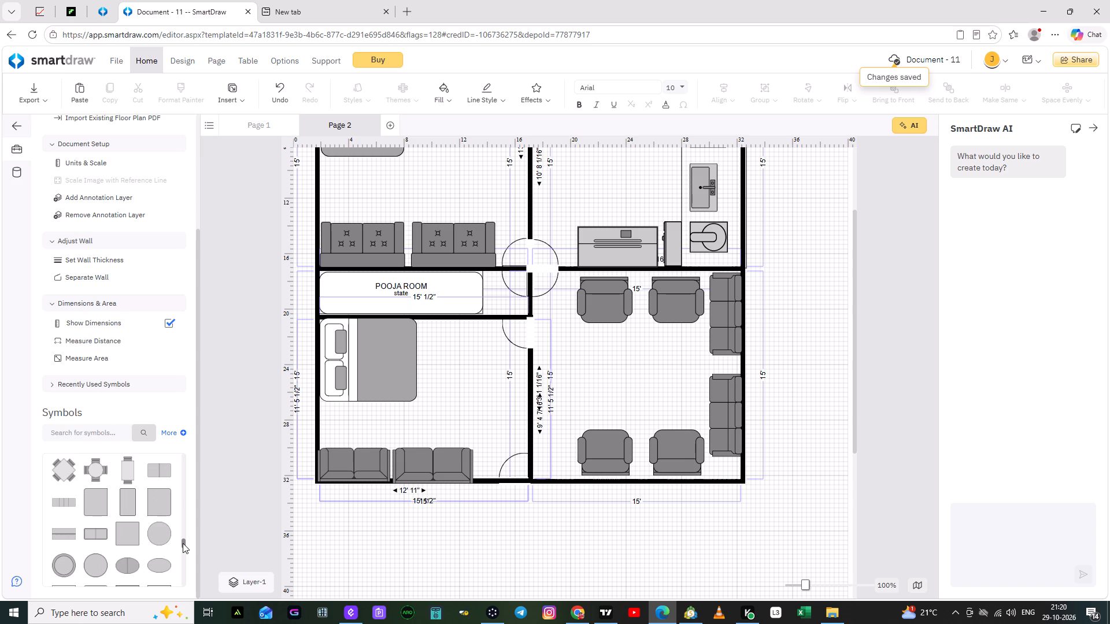
{"action": "left_click_drag", "start_coordinate": [183, 543], "coordinate": [183, 540]}
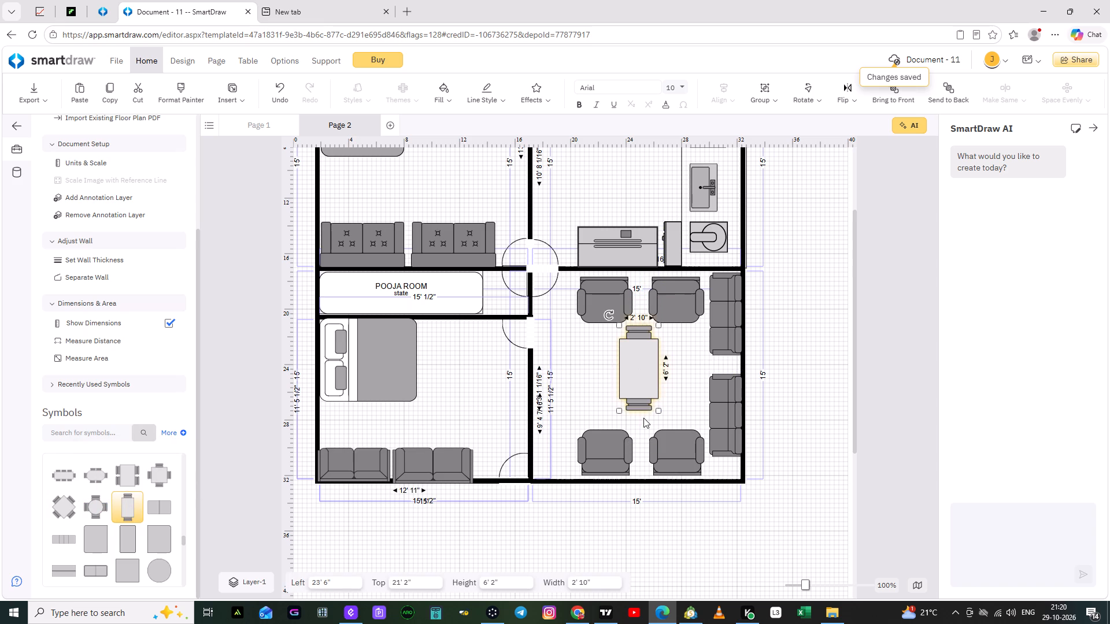
{"action": "left_click", "coordinate": [644, 389]}
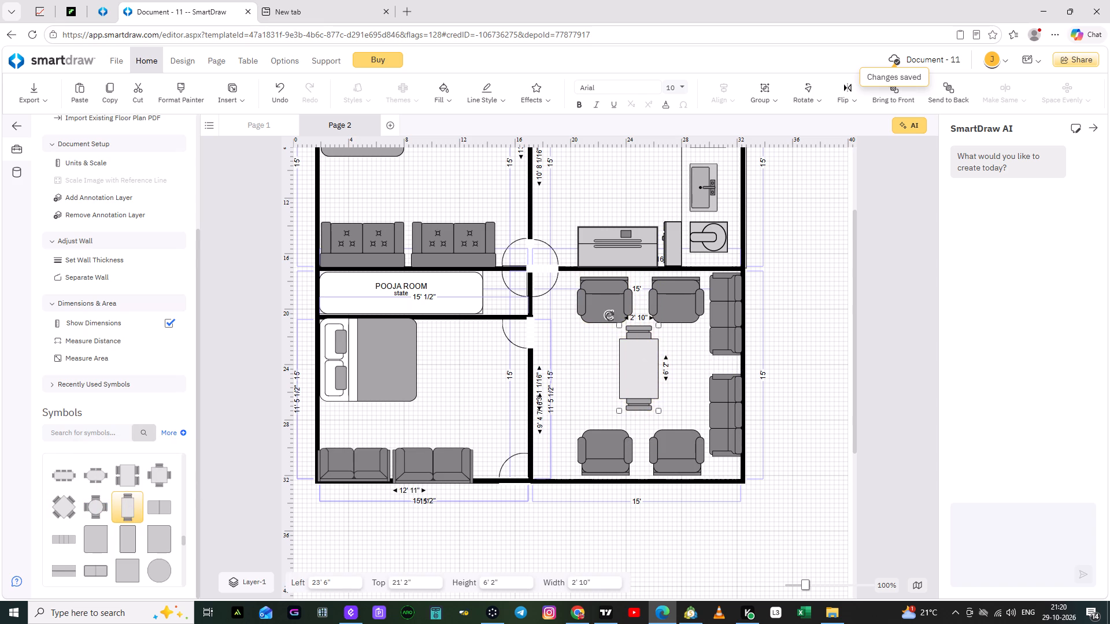
{"action": "left_click_drag", "start_coordinate": [610, 317], "coordinate": [677, 347]}
{"action": "left_click_drag", "start_coordinate": [621, 374], "coordinate": [634, 374]}
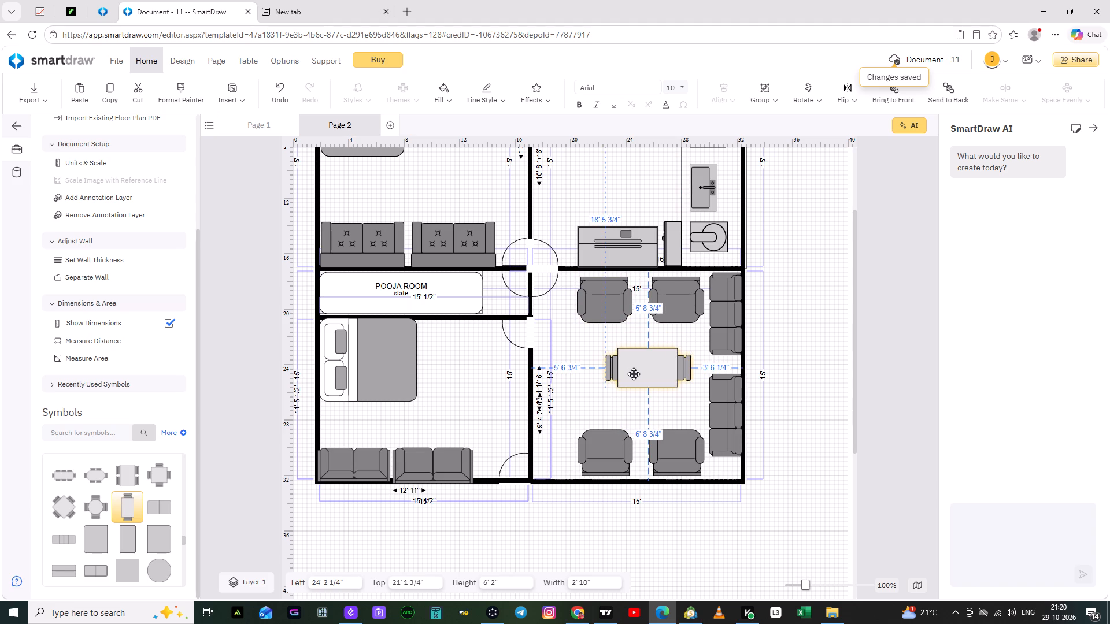
{"action": "left_click_drag", "start_coordinate": [634, 374], "coordinate": [628, 373]}
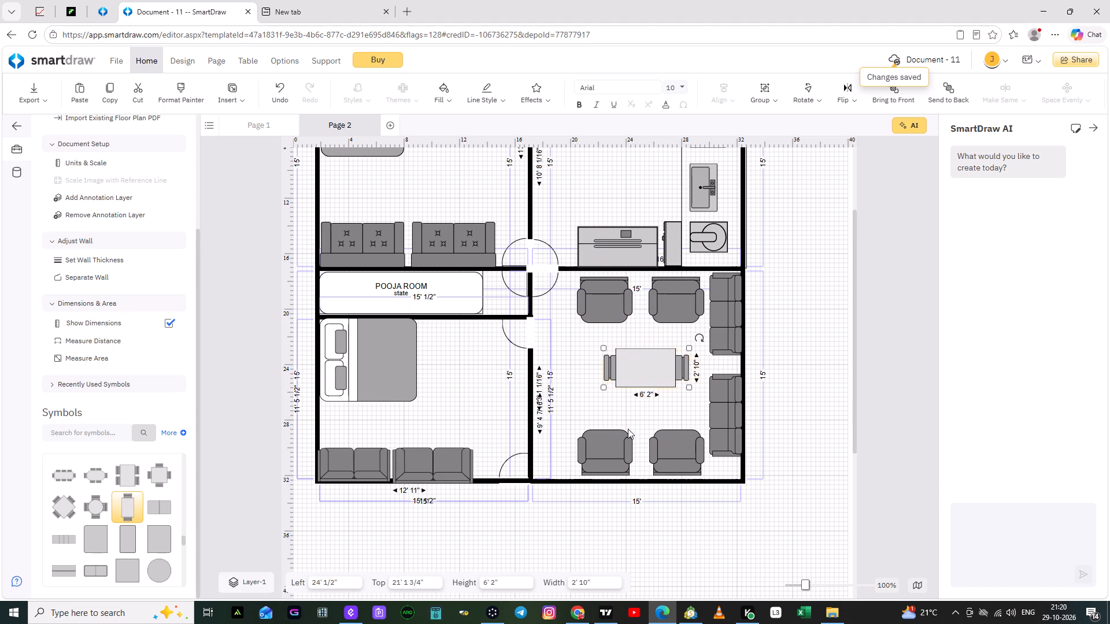
{"action": "left_click", "coordinate": [630, 407]}
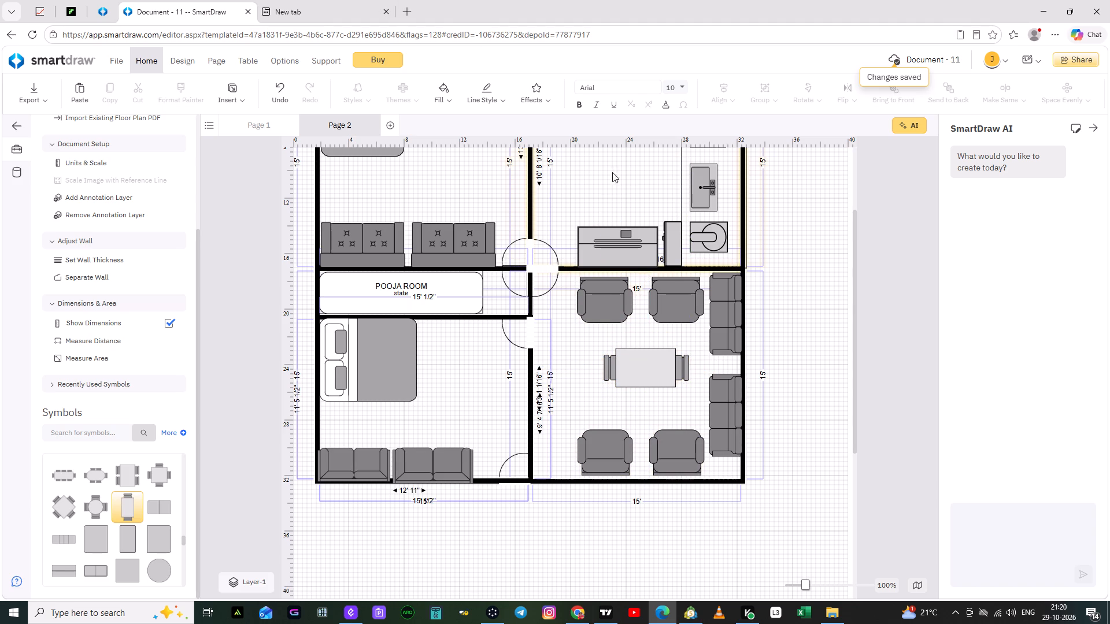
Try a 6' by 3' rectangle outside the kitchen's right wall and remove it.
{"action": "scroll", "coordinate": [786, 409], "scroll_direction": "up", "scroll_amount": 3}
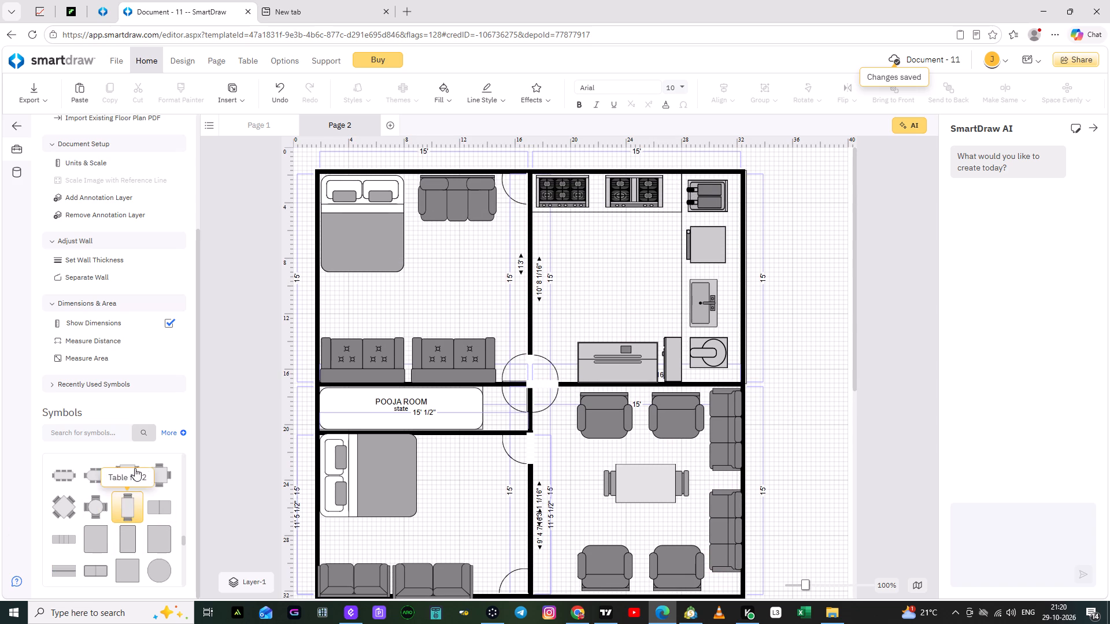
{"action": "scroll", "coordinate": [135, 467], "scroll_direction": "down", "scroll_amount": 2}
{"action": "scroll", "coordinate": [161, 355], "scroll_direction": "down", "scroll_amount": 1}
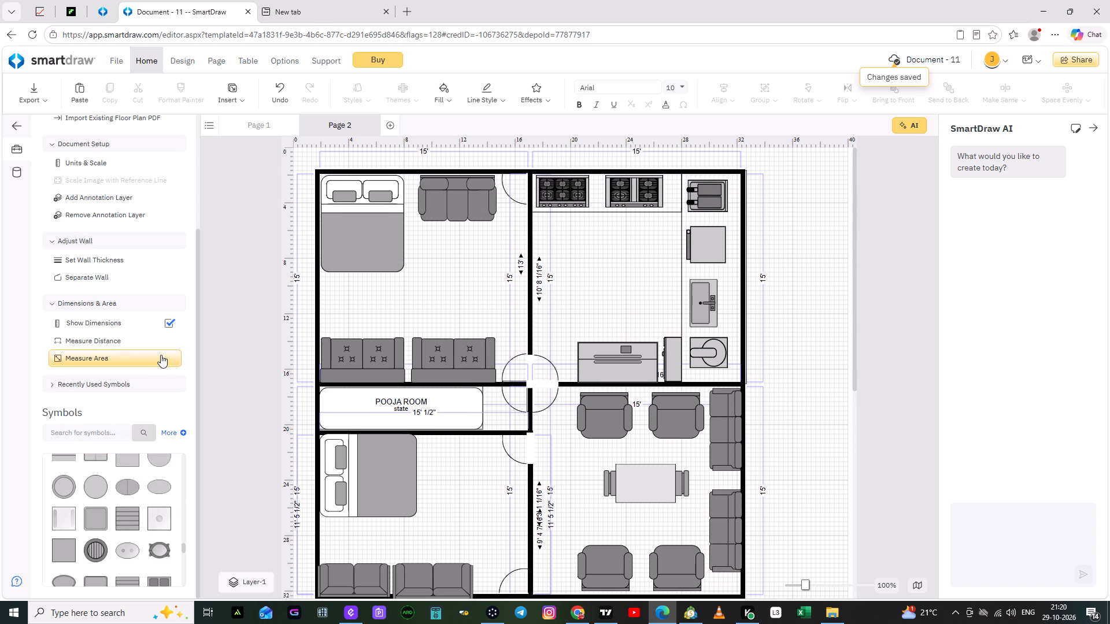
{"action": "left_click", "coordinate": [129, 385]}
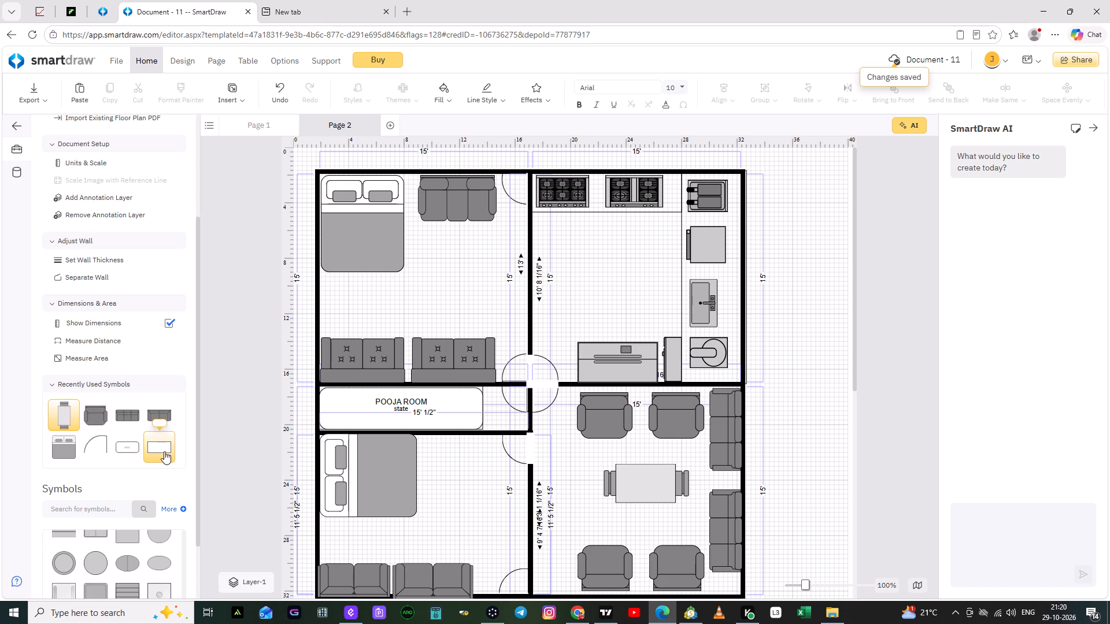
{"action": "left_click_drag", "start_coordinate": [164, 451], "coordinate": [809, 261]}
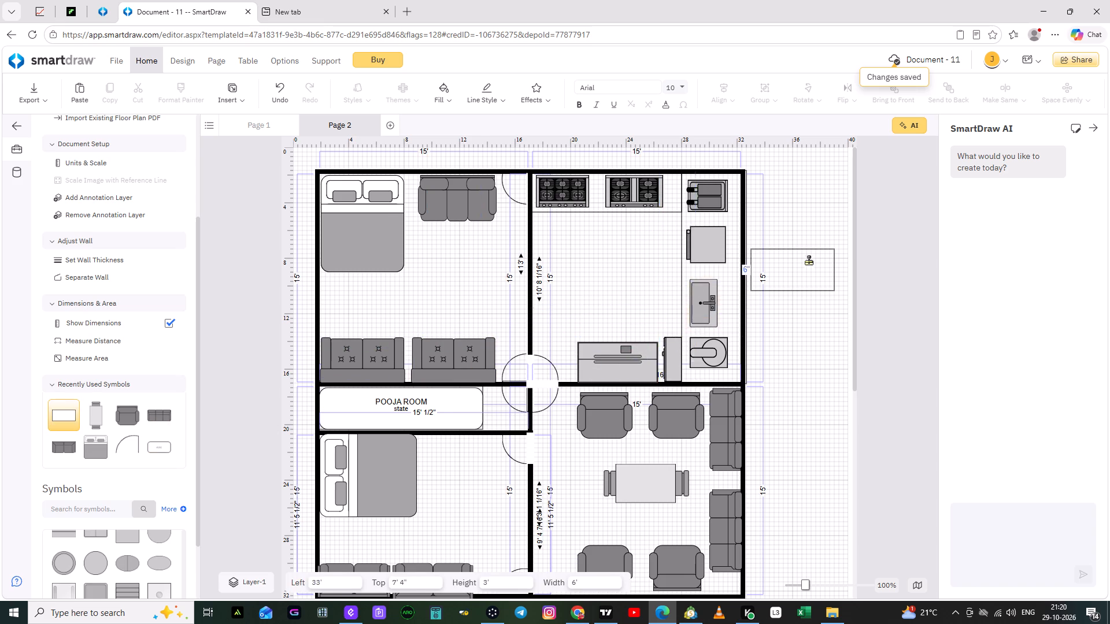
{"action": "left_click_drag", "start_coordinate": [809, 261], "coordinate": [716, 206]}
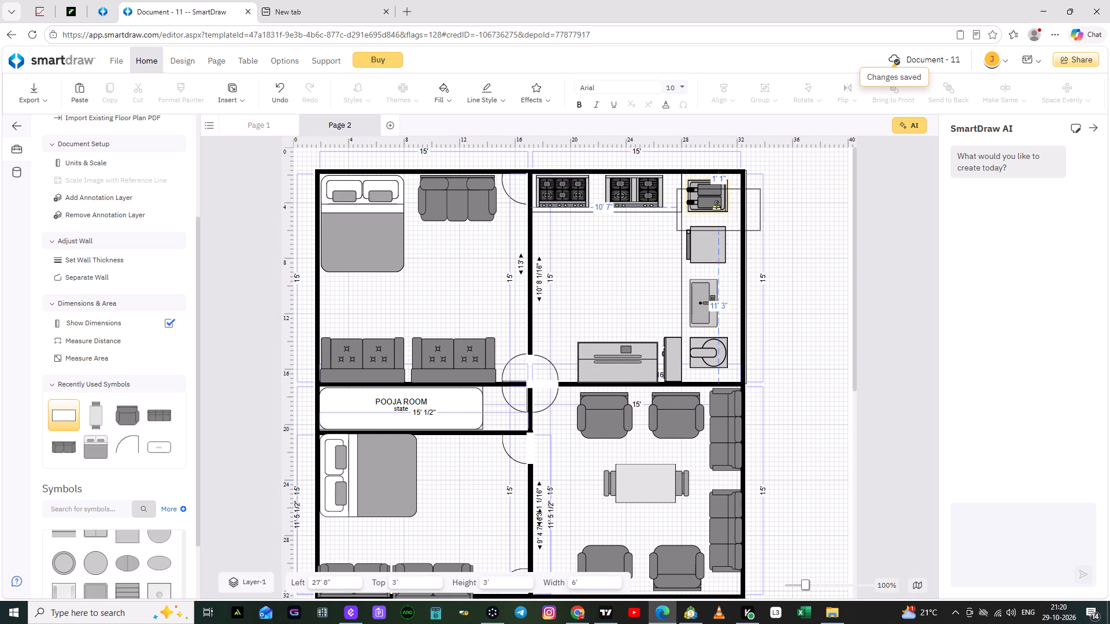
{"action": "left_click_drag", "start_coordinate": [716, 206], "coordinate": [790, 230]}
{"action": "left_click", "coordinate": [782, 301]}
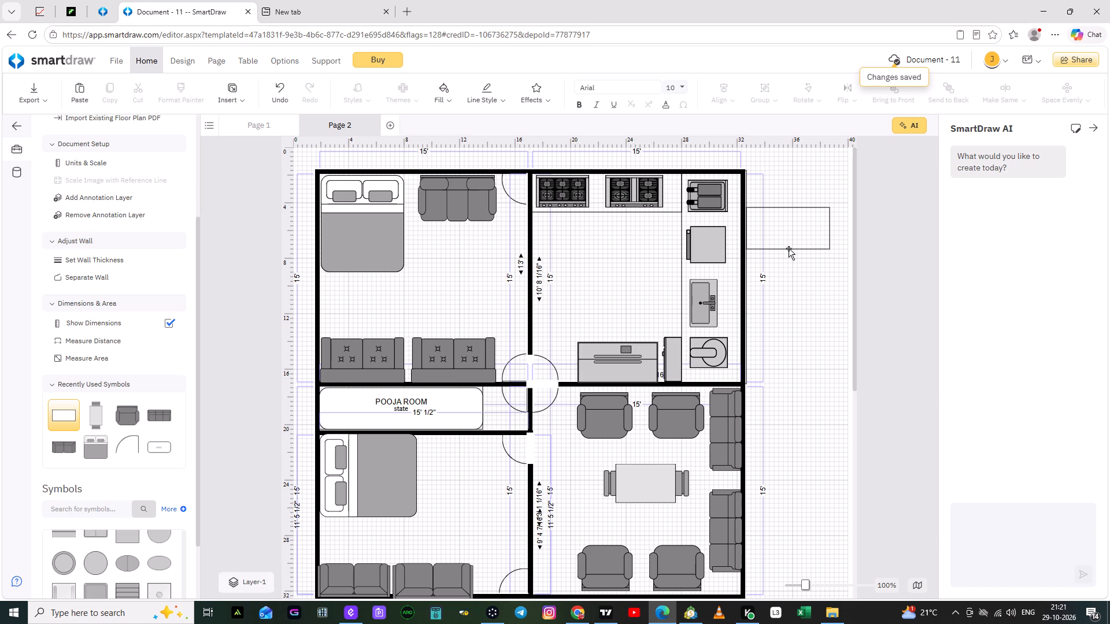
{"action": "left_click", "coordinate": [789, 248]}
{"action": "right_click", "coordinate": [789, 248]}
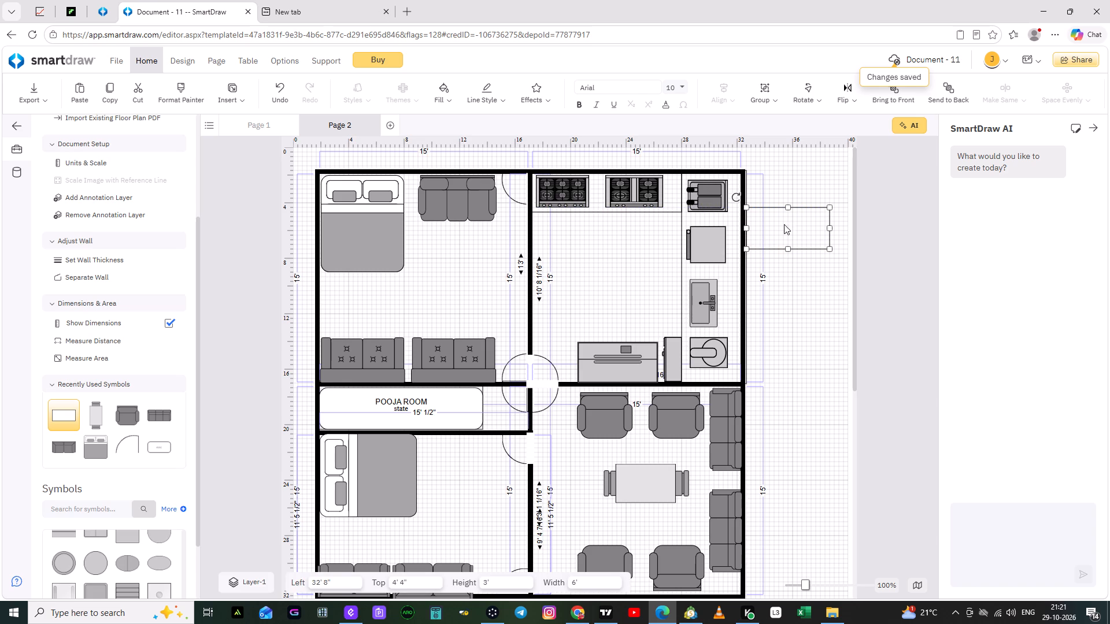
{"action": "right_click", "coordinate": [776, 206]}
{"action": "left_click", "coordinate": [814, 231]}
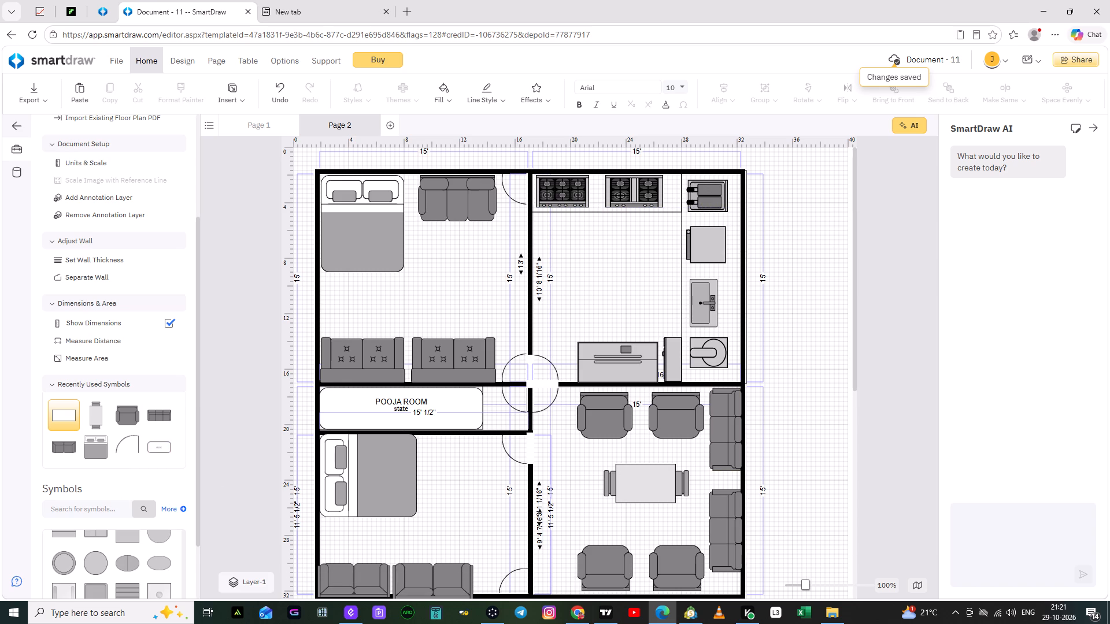
Add a 15' by 15' square room outline adjoining the kitchen's right wall, at 32' 7" left and 1' 11" top.
{"action": "scroll", "coordinate": [143, 570], "scroll_direction": "up", "scroll_amount": 10}
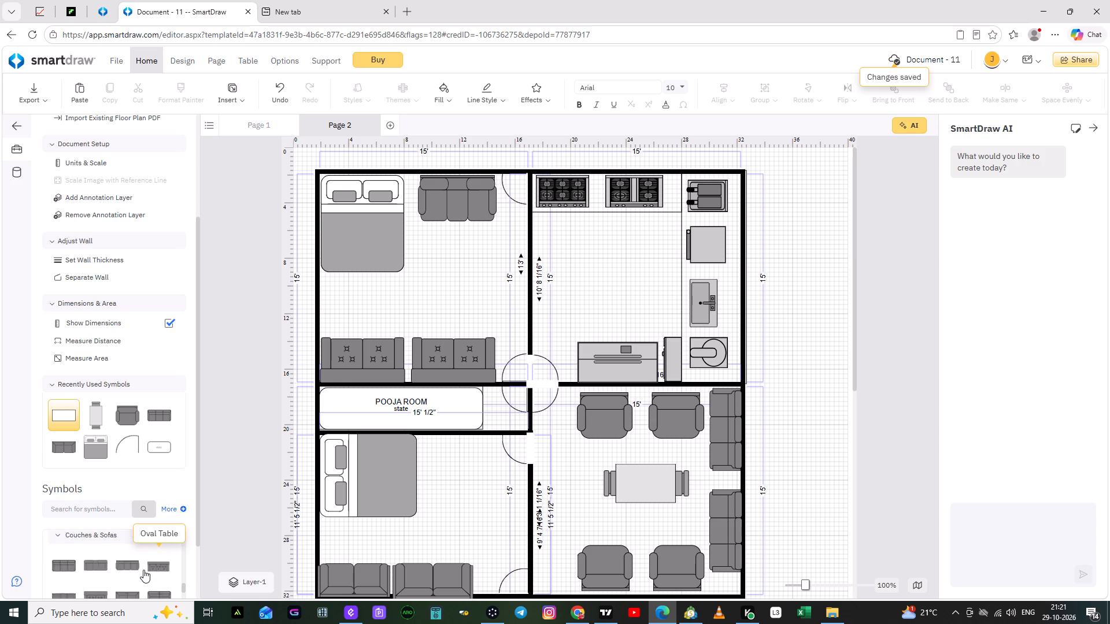
{"action": "scroll", "coordinate": [143, 570], "scroll_direction": "up", "scroll_amount": 11}
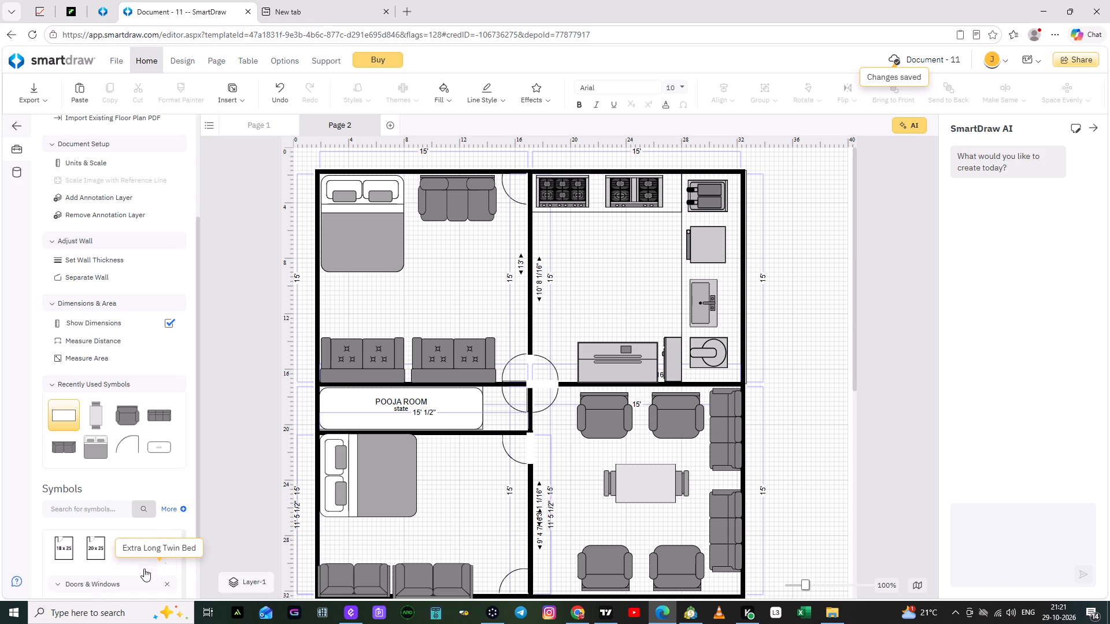
{"action": "scroll", "coordinate": [144, 569], "scroll_direction": "up", "scroll_amount": 4}
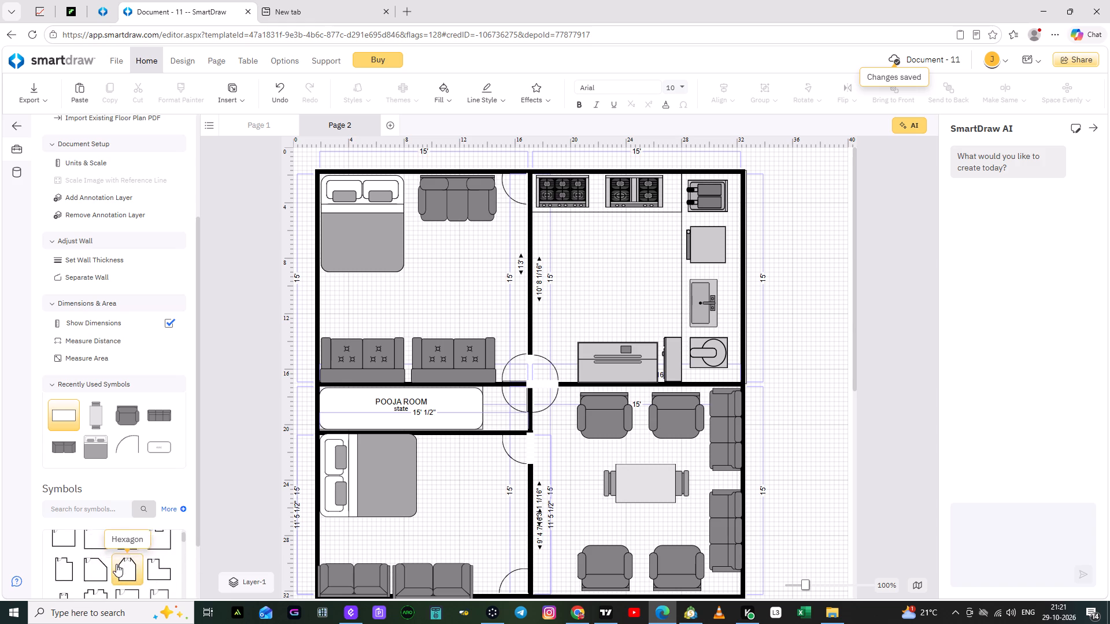
{"action": "left_click_drag", "start_coordinate": [90, 578], "coordinate": [609, 374]}
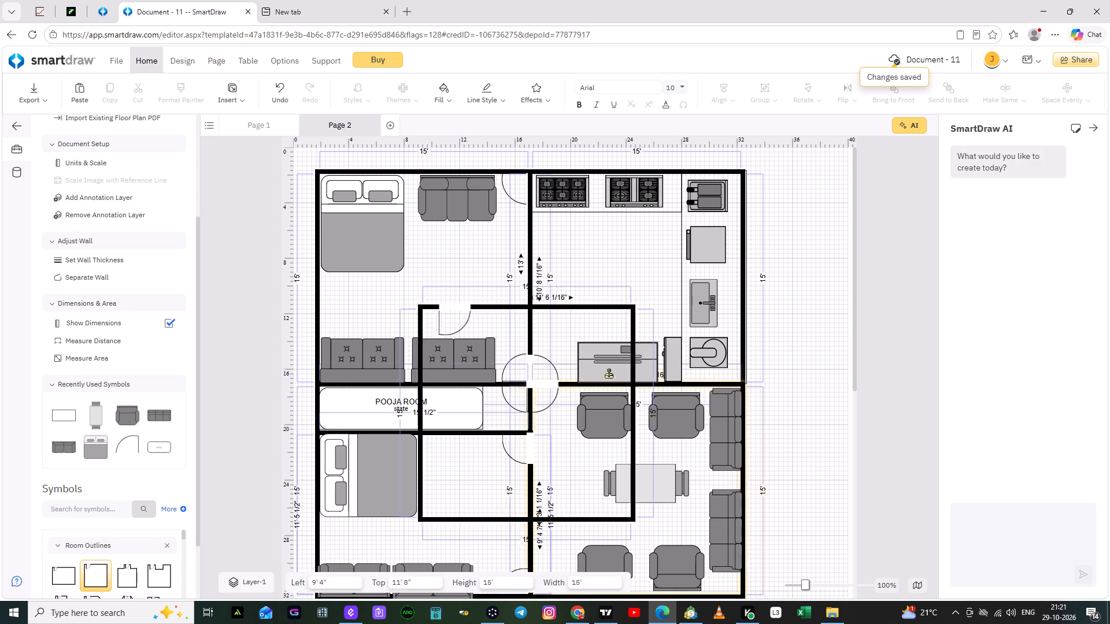
{"action": "left_click_drag", "start_coordinate": [609, 374], "coordinate": [766, 286]}
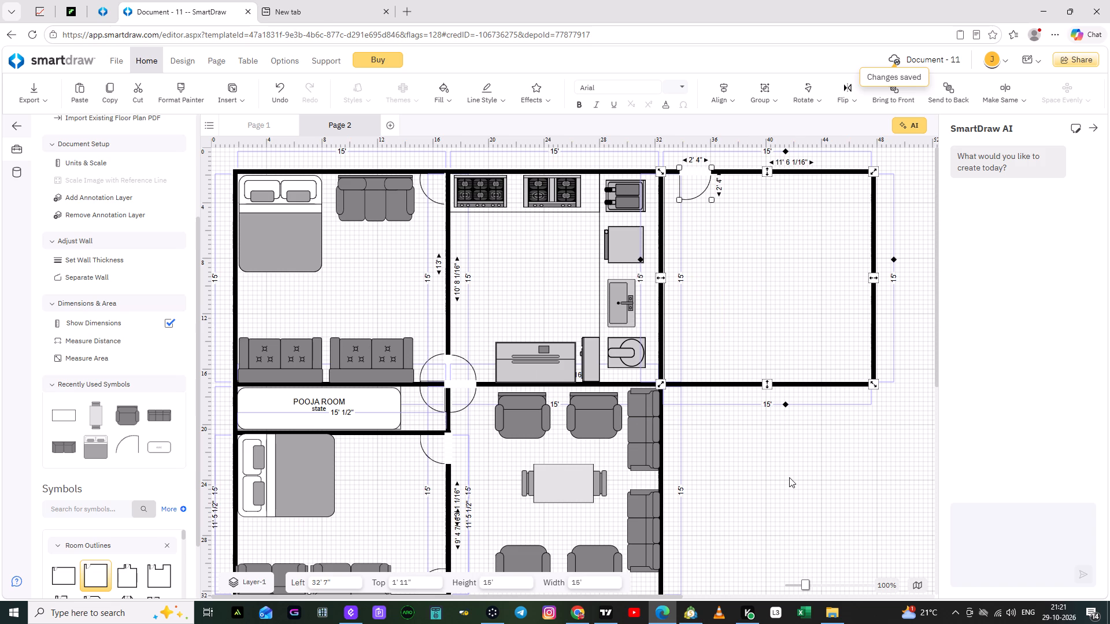
{"action": "left_click", "coordinate": [786, 484]}
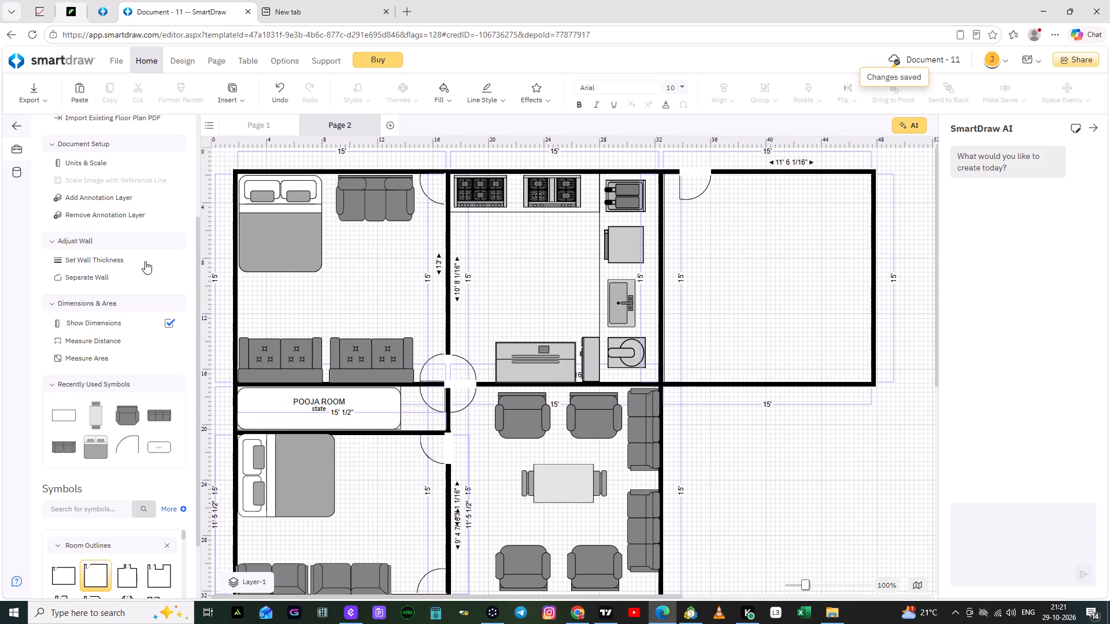
Add another 15' by 15' square room directly below it, adjoining the living room, at 32' 7" left and 17' 3" top.
{"action": "left_click_drag", "start_coordinate": [97, 576], "coordinate": [830, 456]}
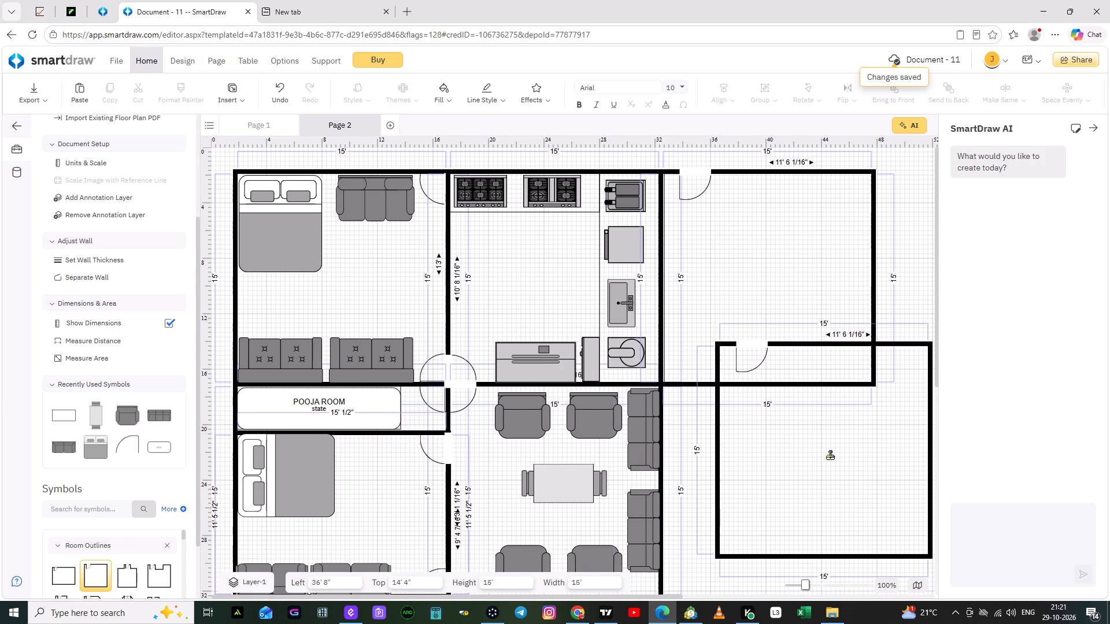
{"action": "left_click_drag", "start_coordinate": [830, 456], "coordinate": [776, 499]}
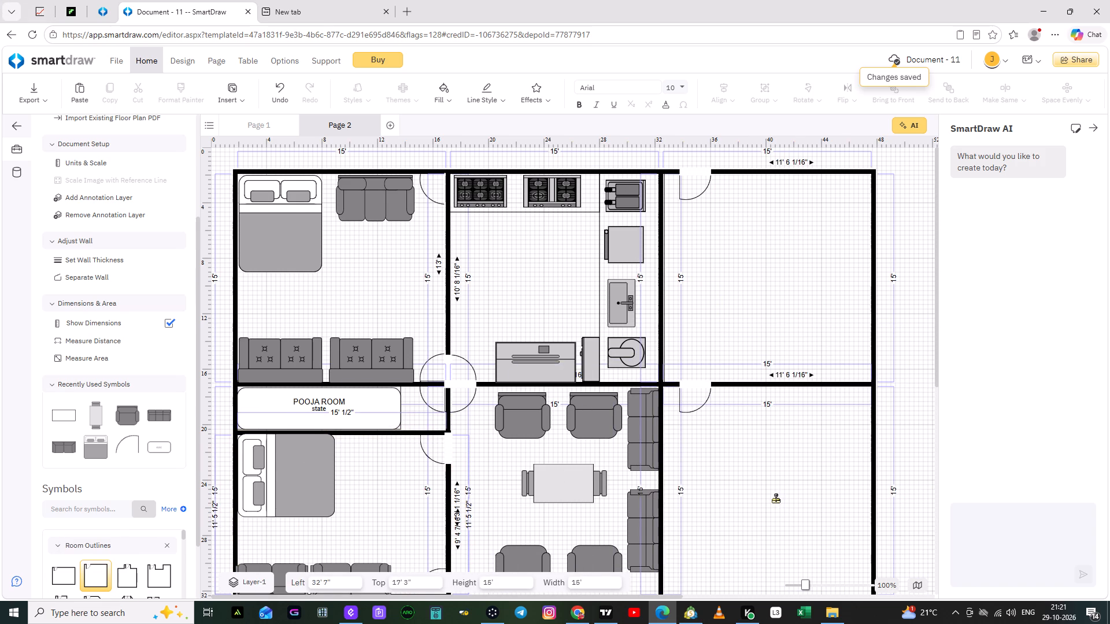
{"action": "left_click", "coordinate": [805, 518]}
Move the upper new room's door to the left end of its bottom wall, rotated 180°, shifting the lower room's door clear of the wall.
{"action": "scroll", "coordinate": [750, 322], "scroll_direction": "up", "scroll_amount": 2}
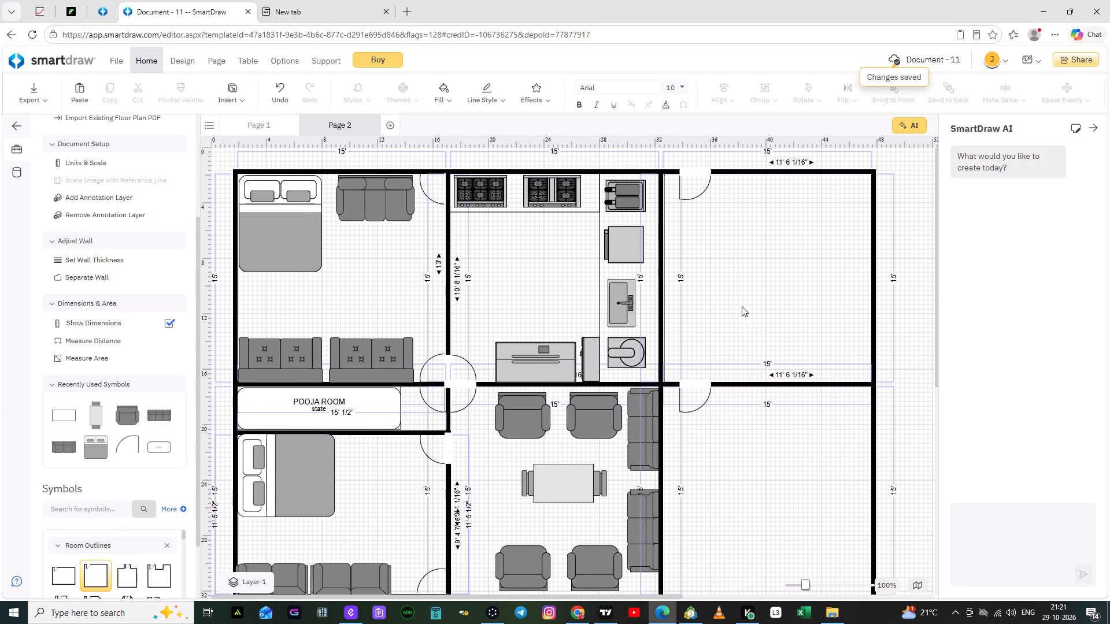
{"action": "left_click_drag", "start_coordinate": [696, 188], "coordinate": [700, 366]}
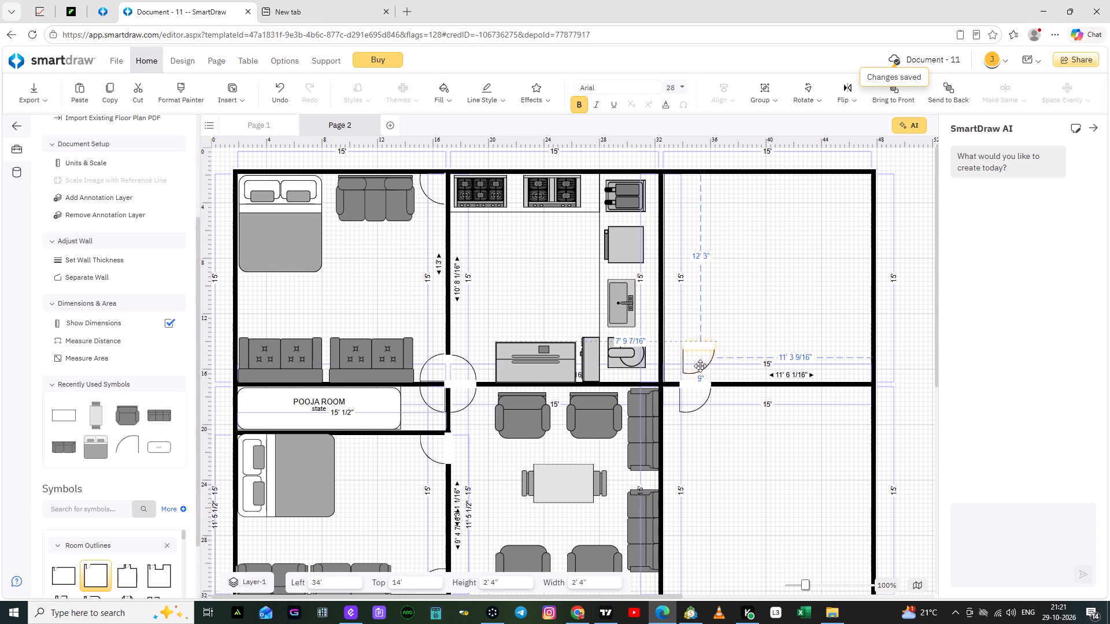
{"action": "left_click_drag", "start_coordinate": [700, 366], "coordinate": [678, 367]}
{"action": "left_click", "coordinate": [678, 367]}
{"action": "left_click_drag", "start_coordinate": [649, 335], "coordinate": [704, 325]}
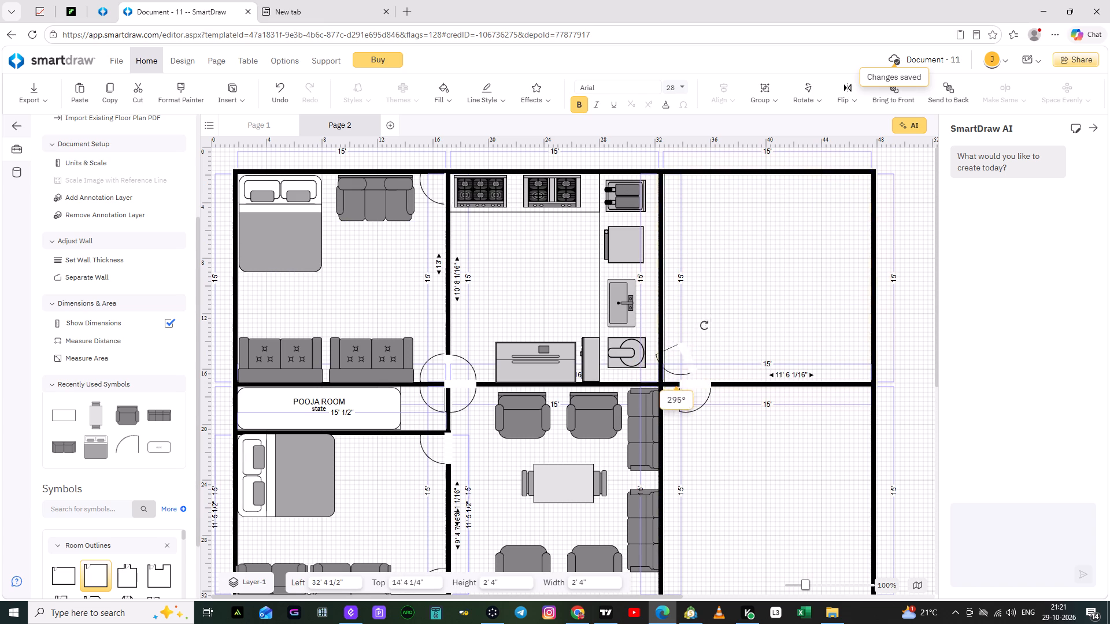
{"action": "left_click_drag", "start_coordinate": [704, 325], "coordinate": [708, 391]}
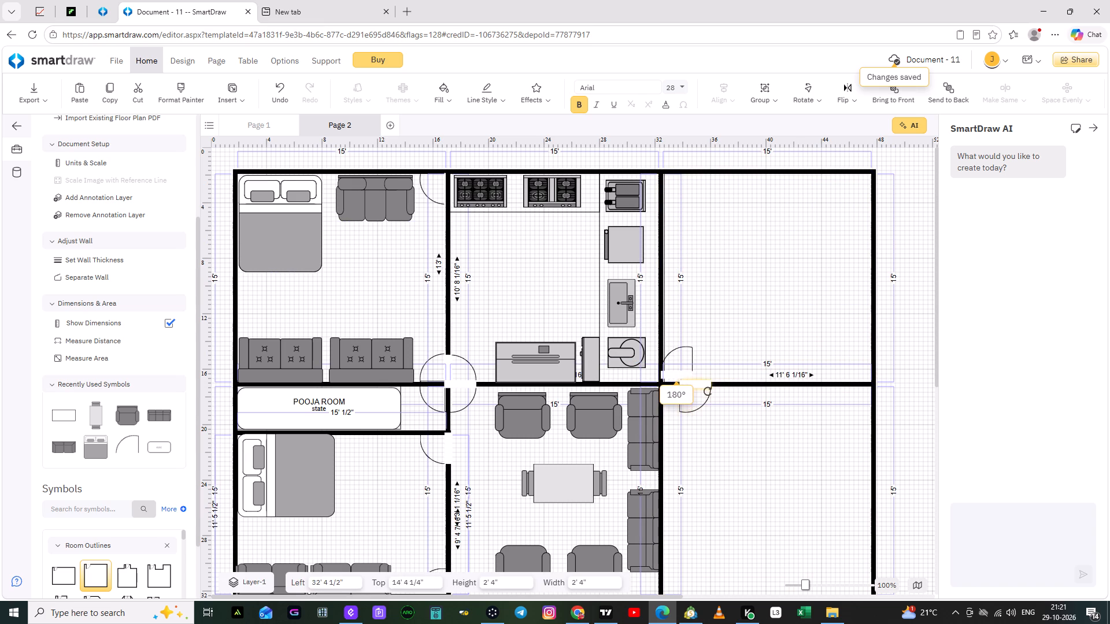
{"action": "left_click_drag", "start_coordinate": [695, 407], "coordinate": [716, 432]}
{"action": "left_click_drag", "start_coordinate": [676, 355], "coordinate": [679, 367]}
{"action": "left_click", "coordinate": [687, 491]}
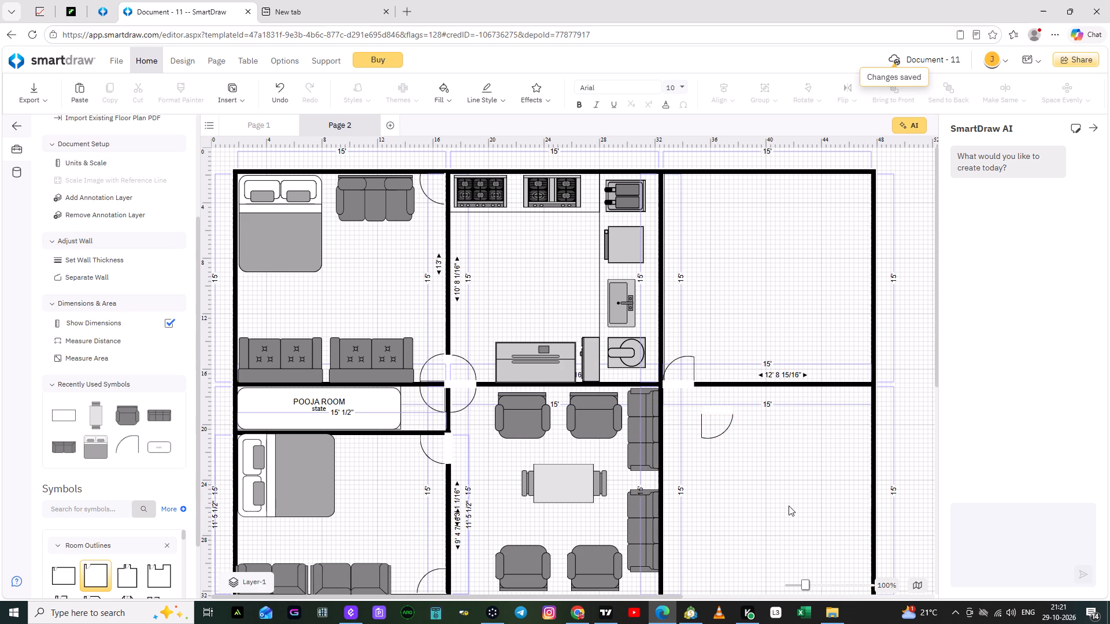
Set the lower new room's door back into the shared wall, beside the left corner and opposite the upper door.
{"action": "left_click_drag", "start_coordinate": [721, 428], "coordinate": [687, 412]}
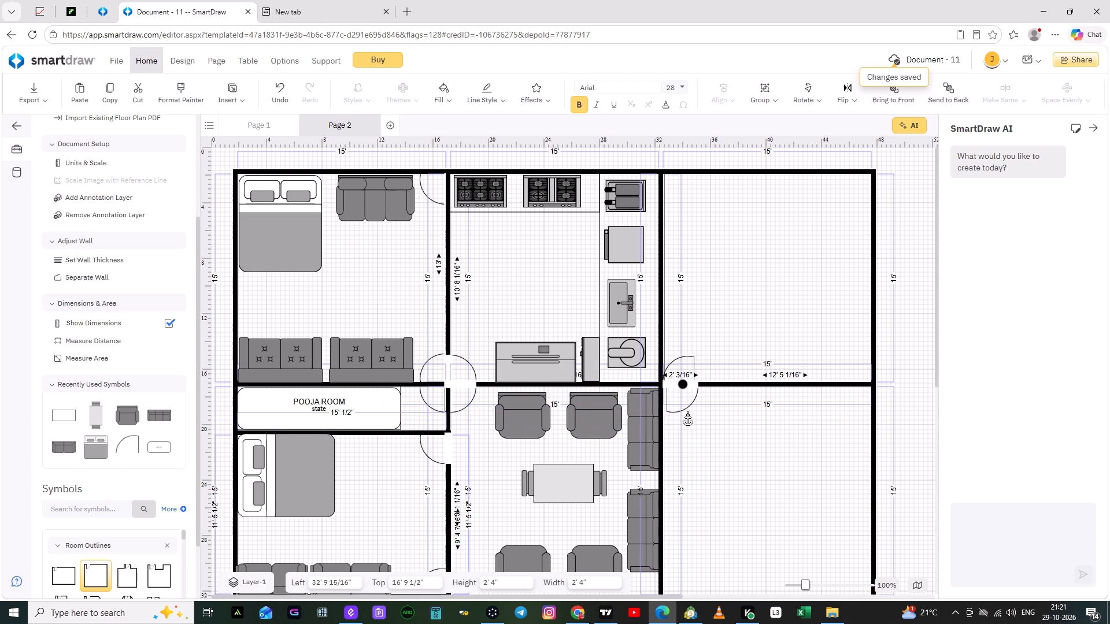
{"action": "left_click_drag", "start_coordinate": [687, 412], "coordinate": [685, 411]}
{"action": "left_click_drag", "start_coordinate": [685, 411], "coordinate": [682, 413]}
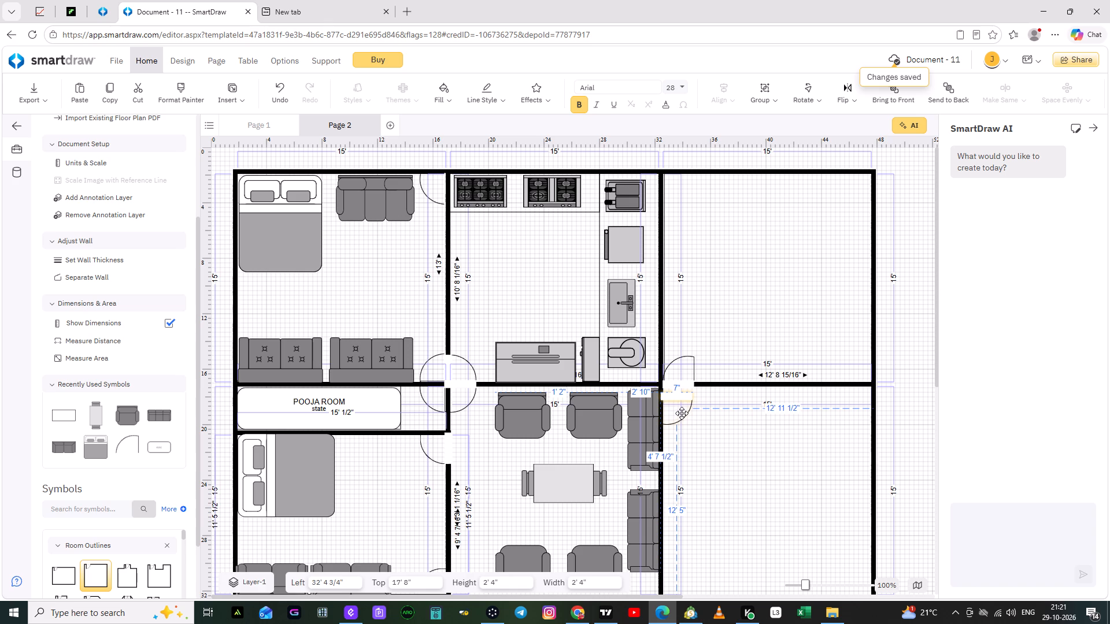
{"action": "left_click_drag", "start_coordinate": [682, 413], "coordinate": [683, 410]}
{"action": "left_click", "coordinate": [720, 434]}
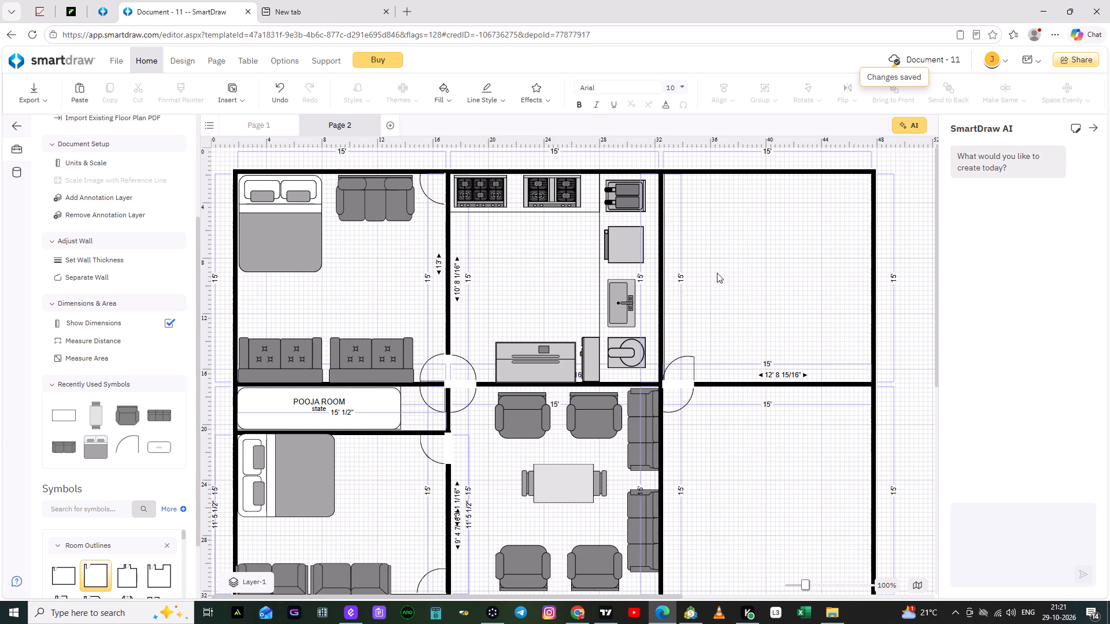
Rotate the upper new room's door at the shared wall by roughly a quarter turn from its 180° position.
{"action": "left_click", "coordinate": [686, 369]}
{"action": "left_click_drag", "start_coordinate": [702, 398], "coordinate": [646, 397]}
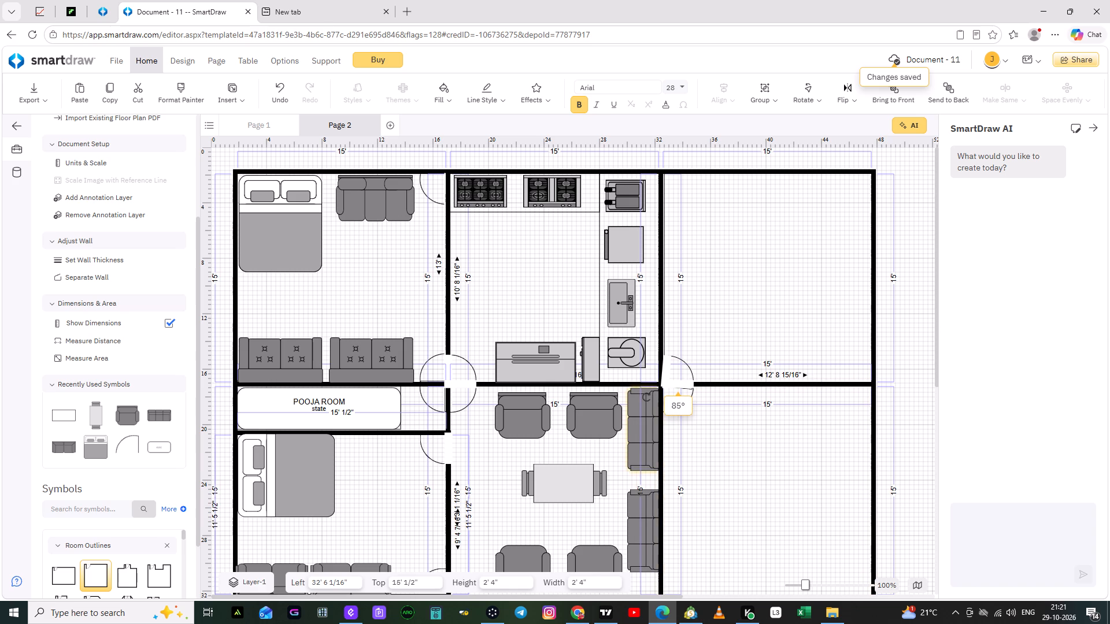
{"action": "left_click_drag", "start_coordinate": [646, 397], "coordinate": [650, 399]}
{"action": "left_click", "coordinate": [768, 473]}
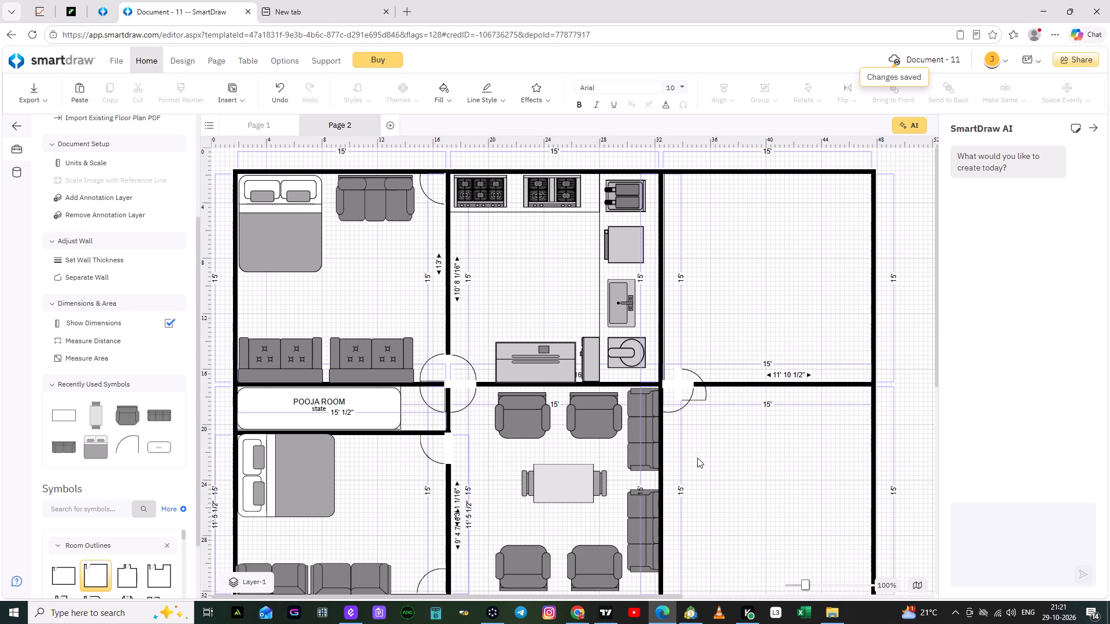
{"action": "left_click", "coordinate": [687, 390]}
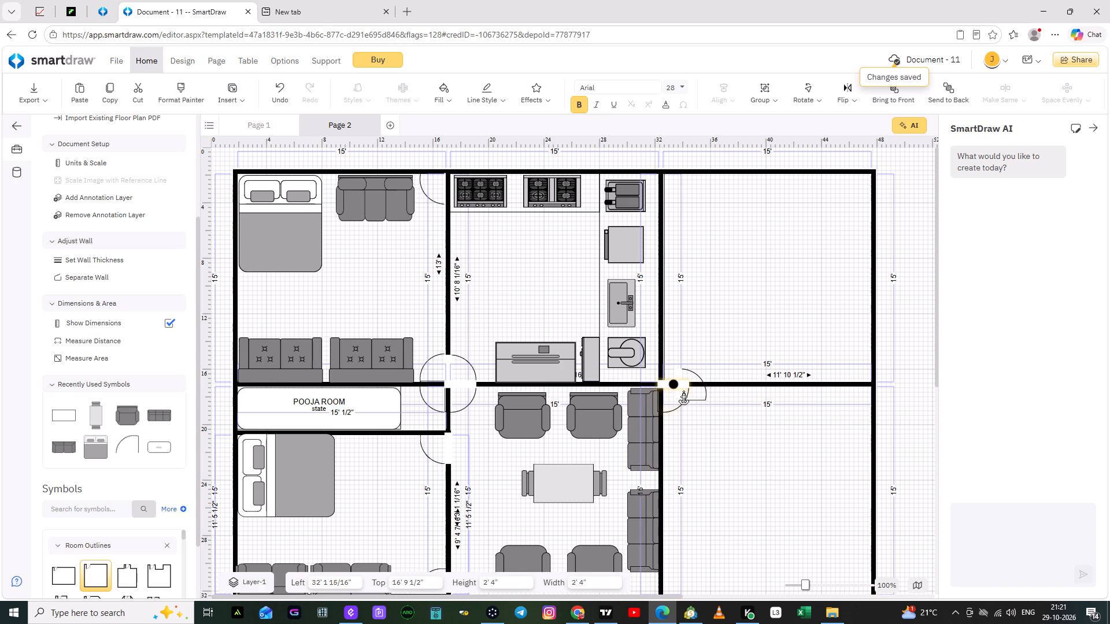
{"action": "left_click", "coordinate": [709, 425]}
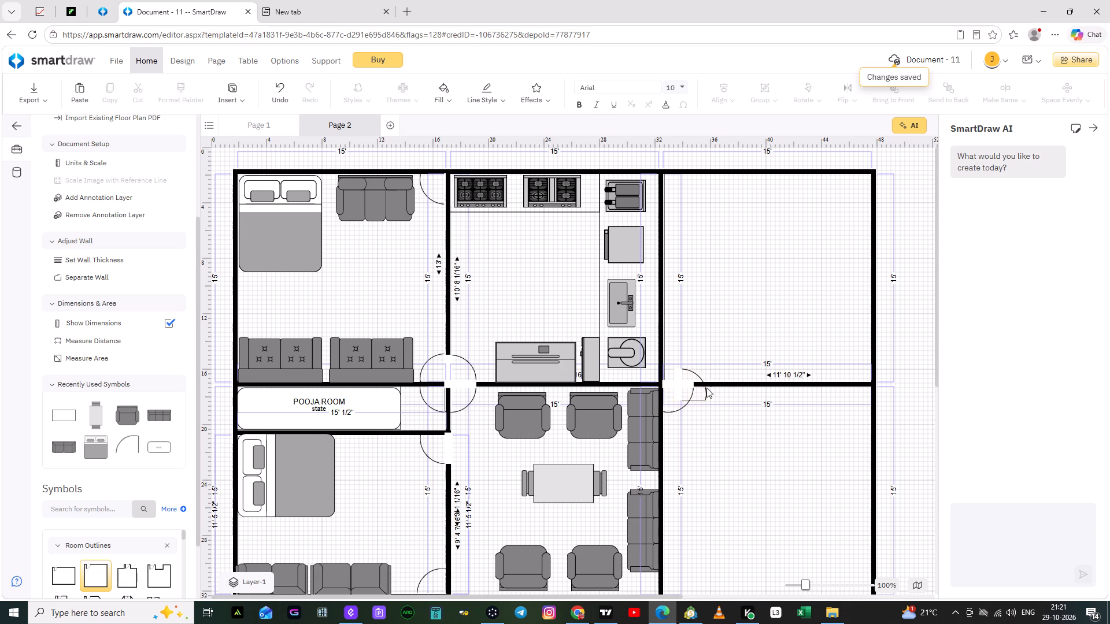
Move the upper new room's door into the wall shared with the kitchen, just above the corner, leaving about 12' 11" of wall above it.
{"action": "left_click", "coordinate": [695, 377]}
{"action": "left_click_drag", "start_coordinate": [697, 387], "coordinate": [698, 377]}
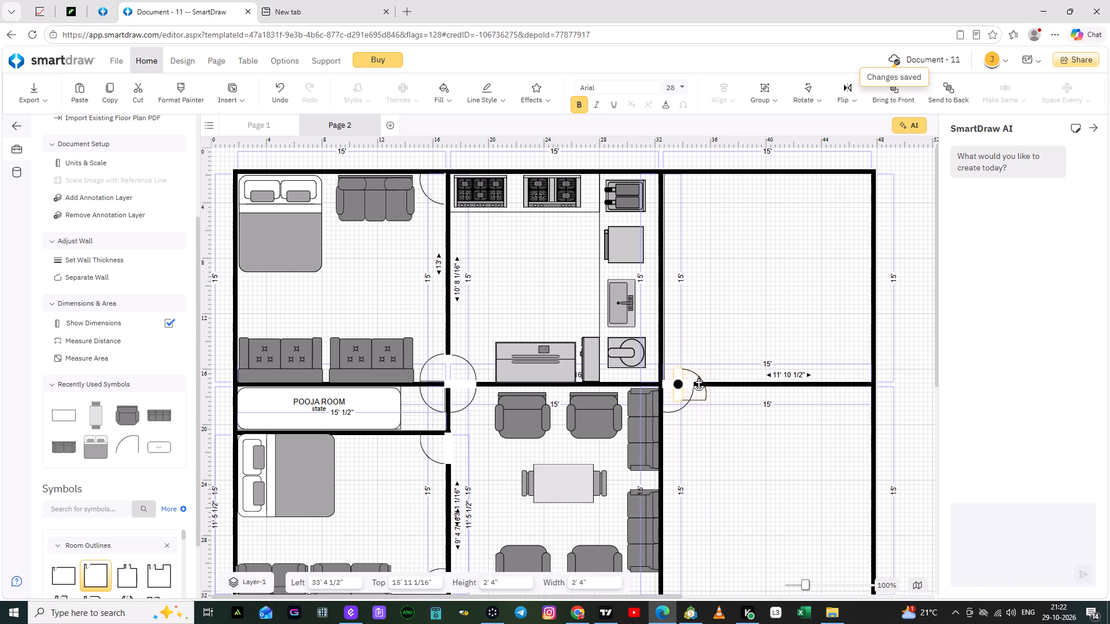
{"action": "left_click_drag", "start_coordinate": [698, 377], "coordinate": [686, 371]}
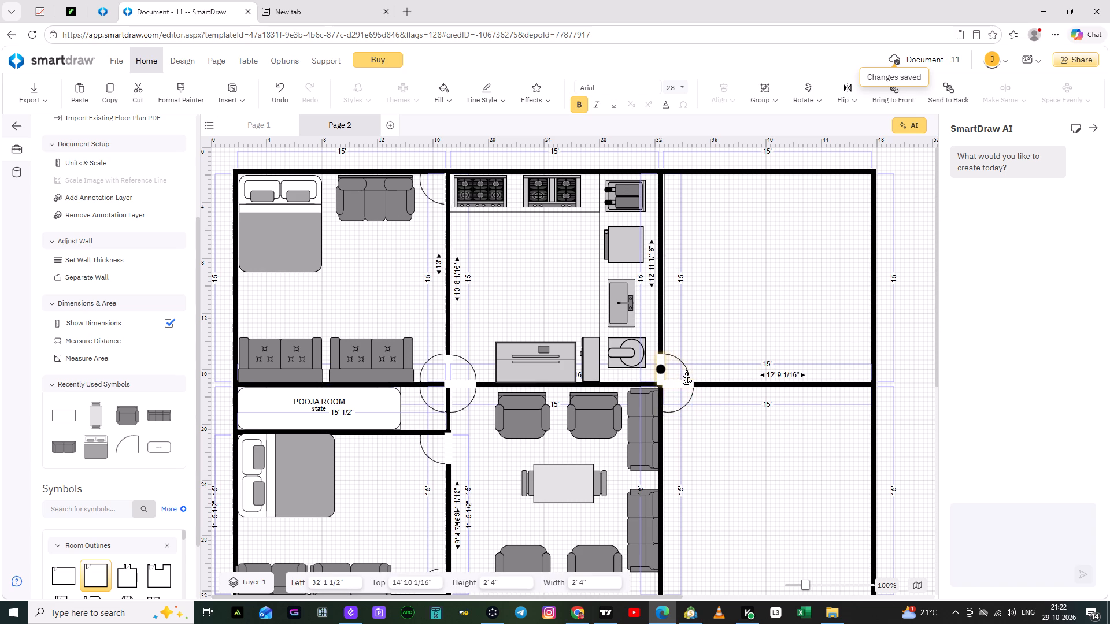
{"action": "left_click_drag", "start_coordinate": [686, 371], "coordinate": [687, 372]}
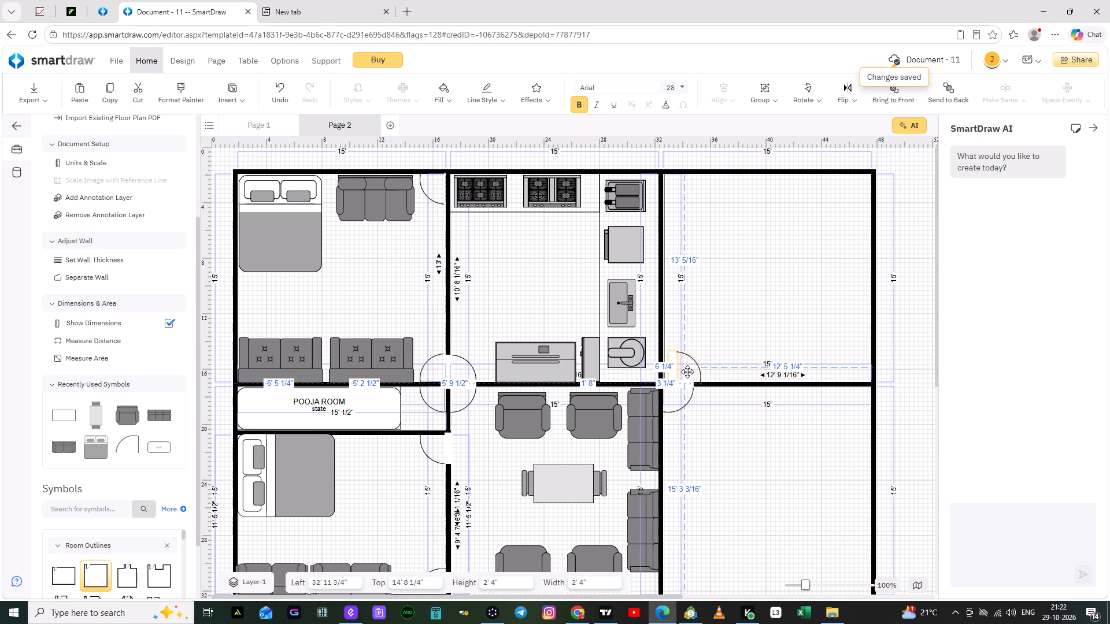
{"action": "left_click_drag", "start_coordinate": [687, 372], "coordinate": [684, 372]}
{"action": "left_click", "coordinate": [753, 463]}
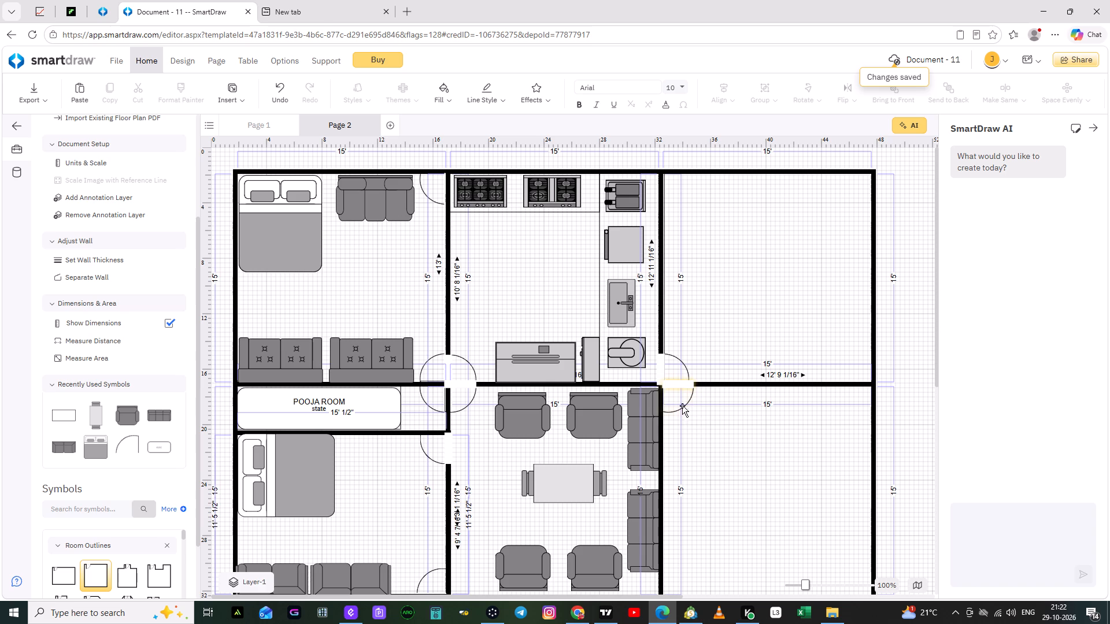
Shrink the lower new room's door in the shared wall to about 2' 2" by 2' 2".
{"action": "left_click", "coordinate": [679, 403]}
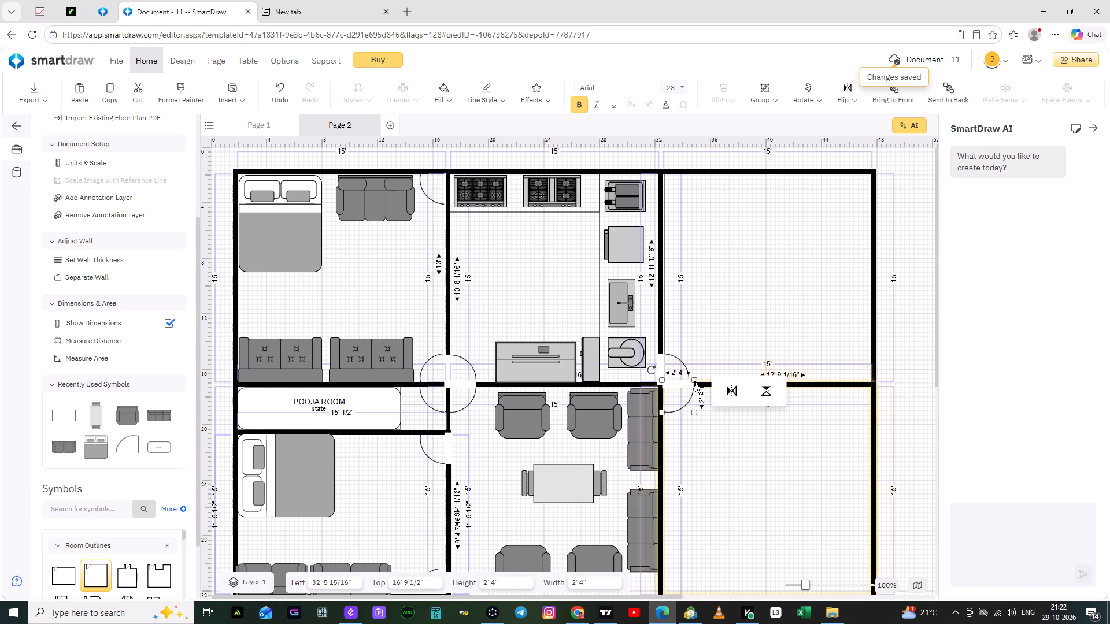
{"action": "left_click", "coordinate": [695, 381]}
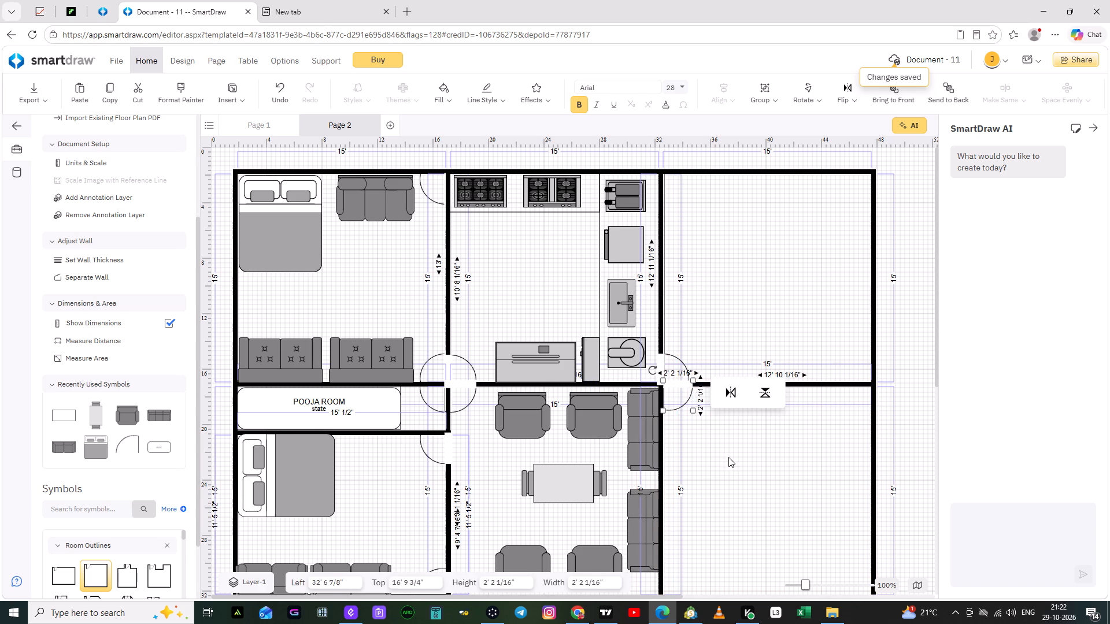
{"action": "left_click", "coordinate": [752, 489]}
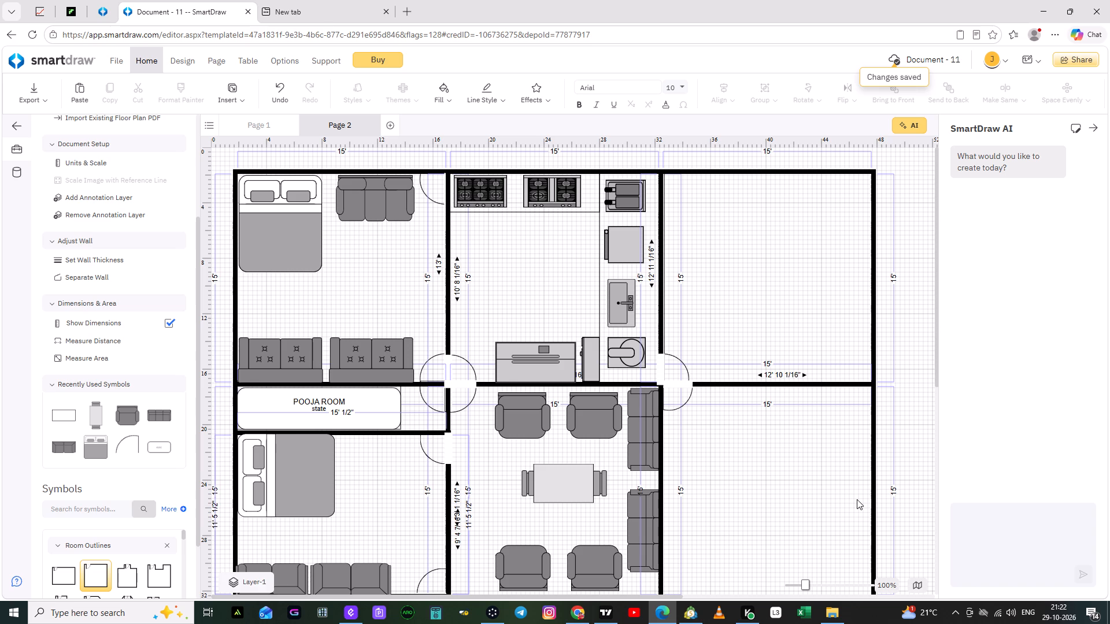
{"action": "left_click", "coordinate": [800, 287]}
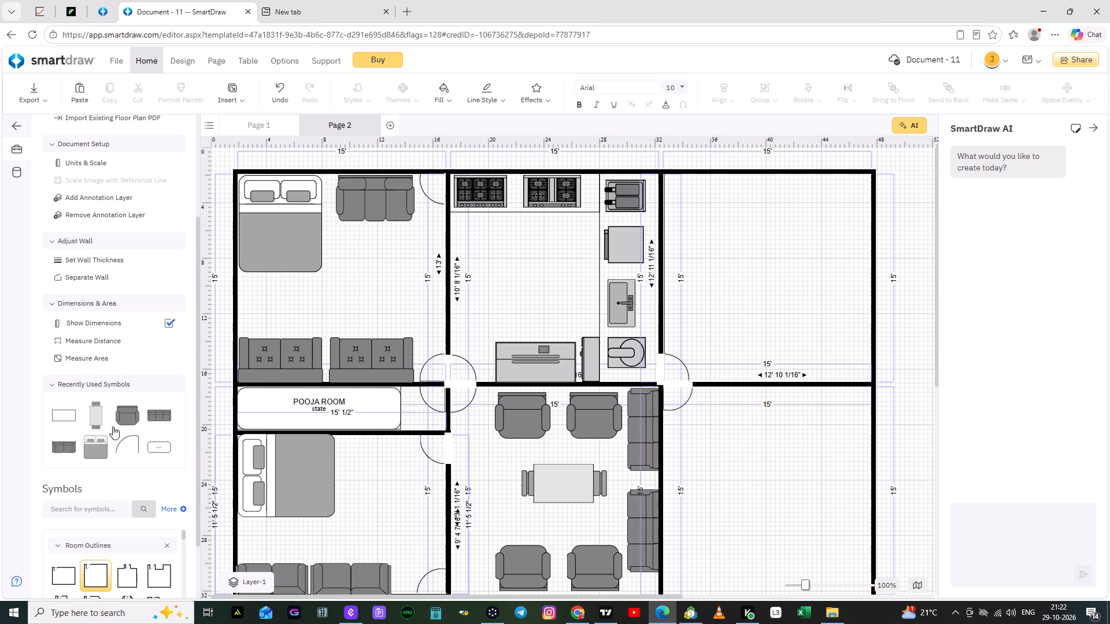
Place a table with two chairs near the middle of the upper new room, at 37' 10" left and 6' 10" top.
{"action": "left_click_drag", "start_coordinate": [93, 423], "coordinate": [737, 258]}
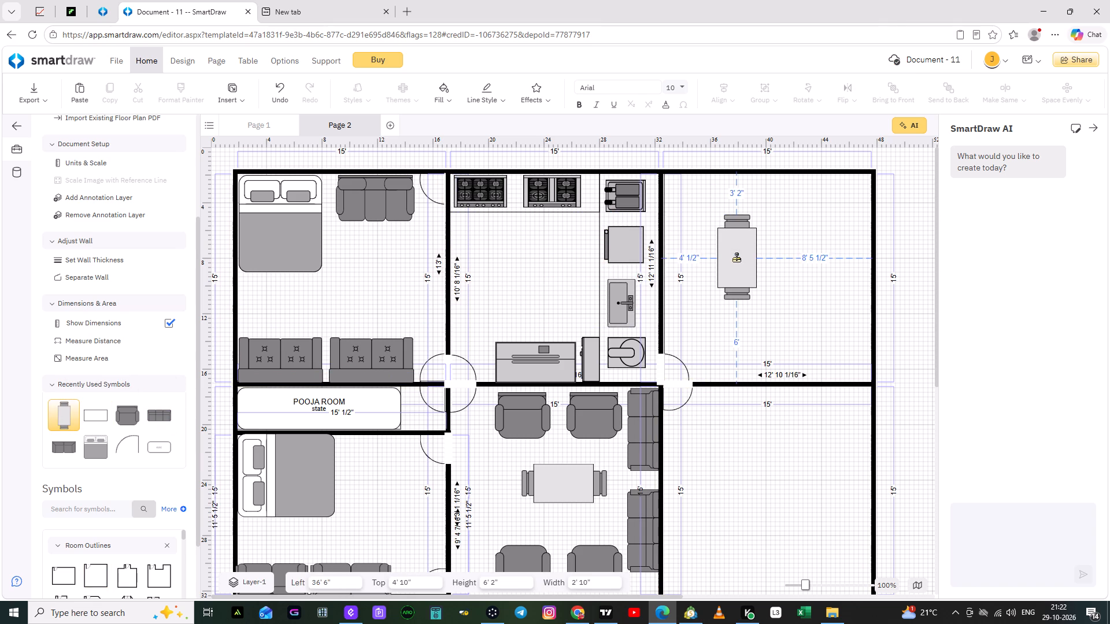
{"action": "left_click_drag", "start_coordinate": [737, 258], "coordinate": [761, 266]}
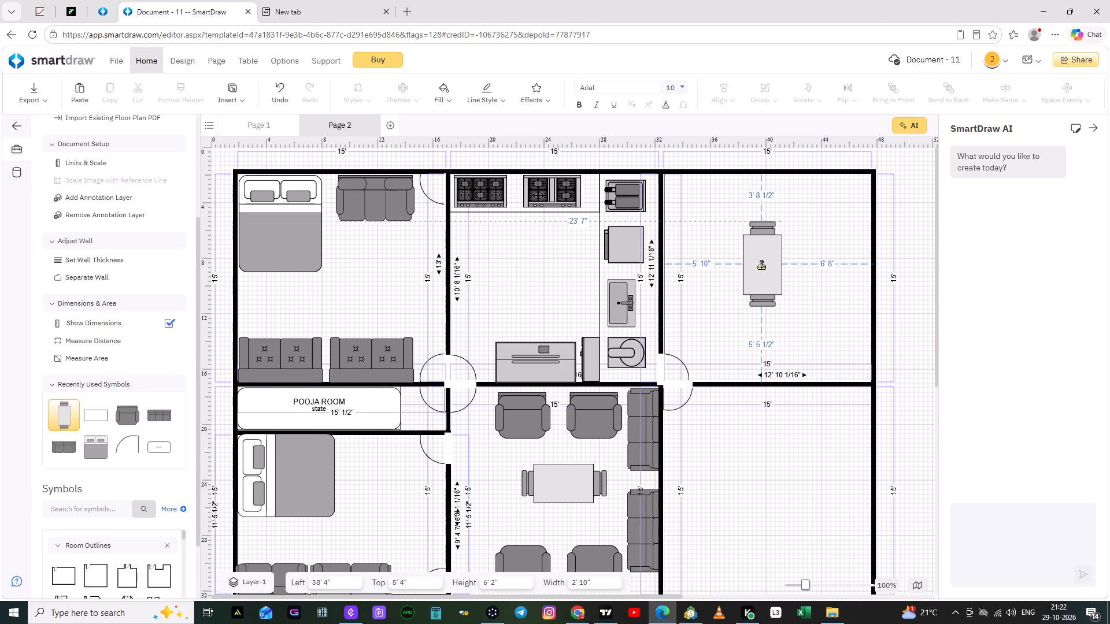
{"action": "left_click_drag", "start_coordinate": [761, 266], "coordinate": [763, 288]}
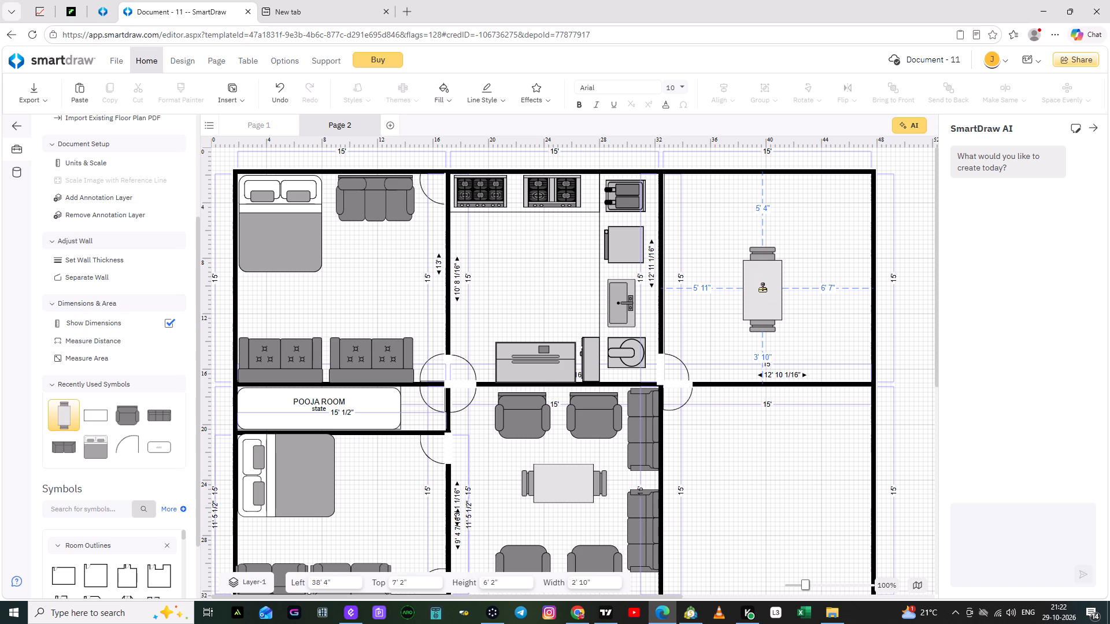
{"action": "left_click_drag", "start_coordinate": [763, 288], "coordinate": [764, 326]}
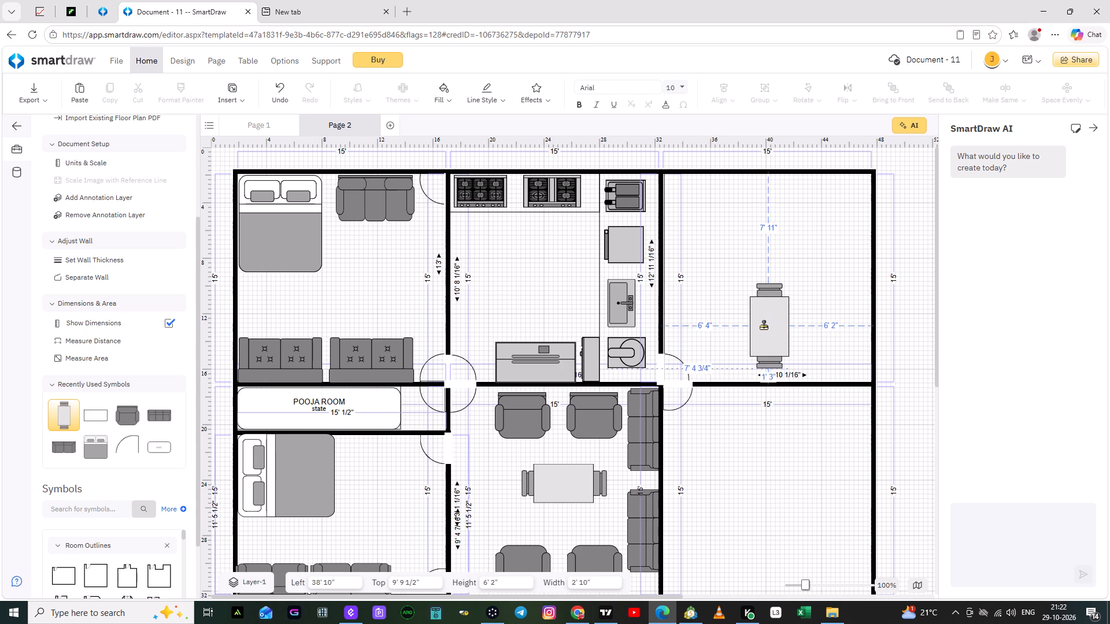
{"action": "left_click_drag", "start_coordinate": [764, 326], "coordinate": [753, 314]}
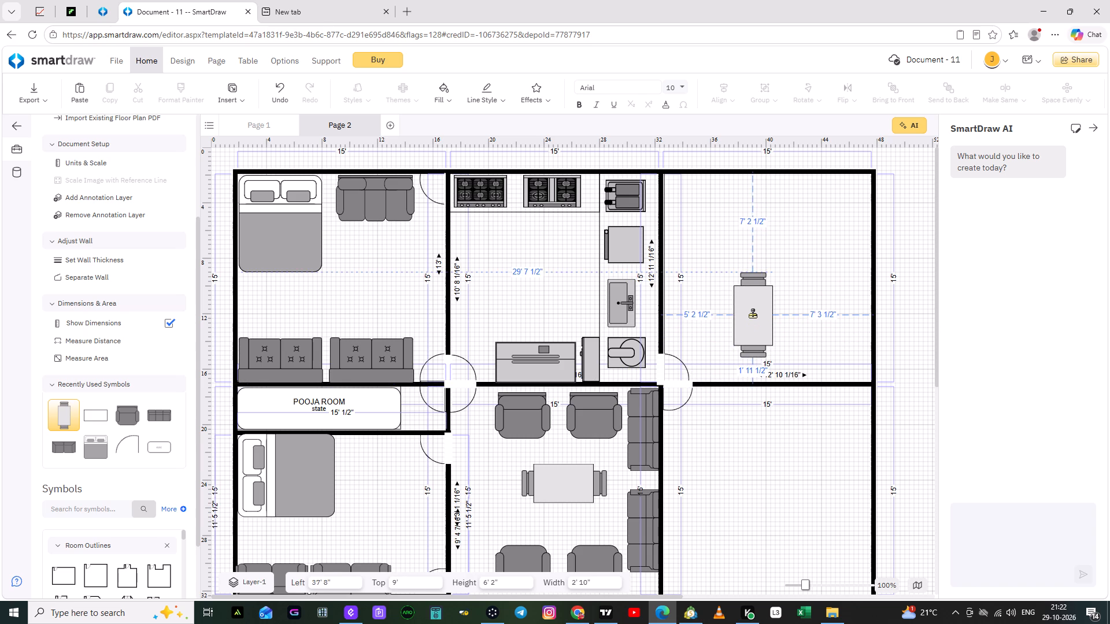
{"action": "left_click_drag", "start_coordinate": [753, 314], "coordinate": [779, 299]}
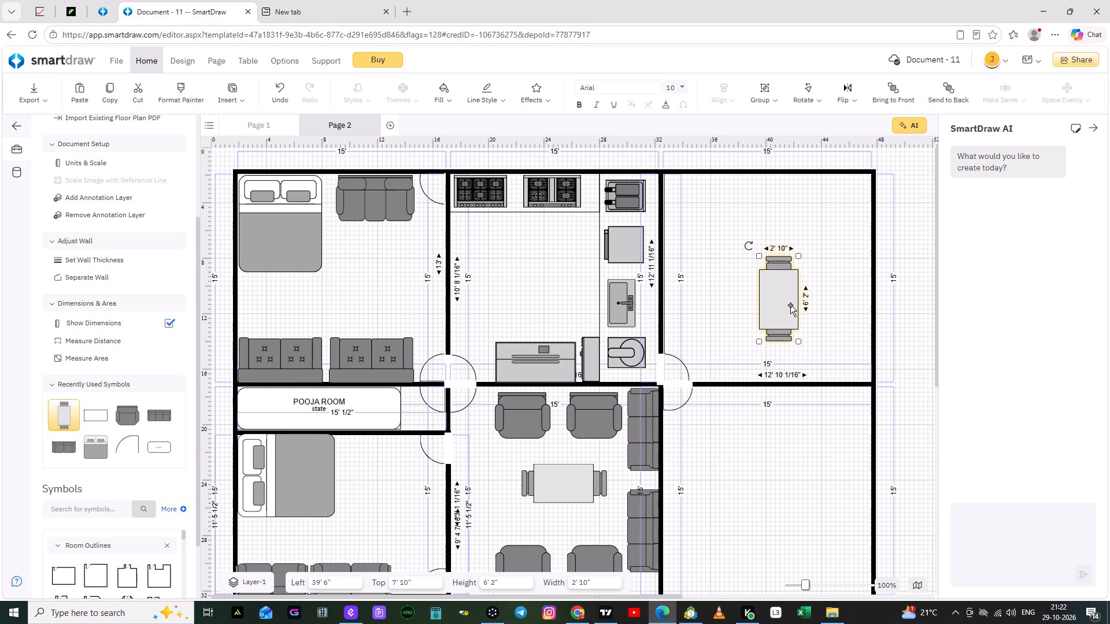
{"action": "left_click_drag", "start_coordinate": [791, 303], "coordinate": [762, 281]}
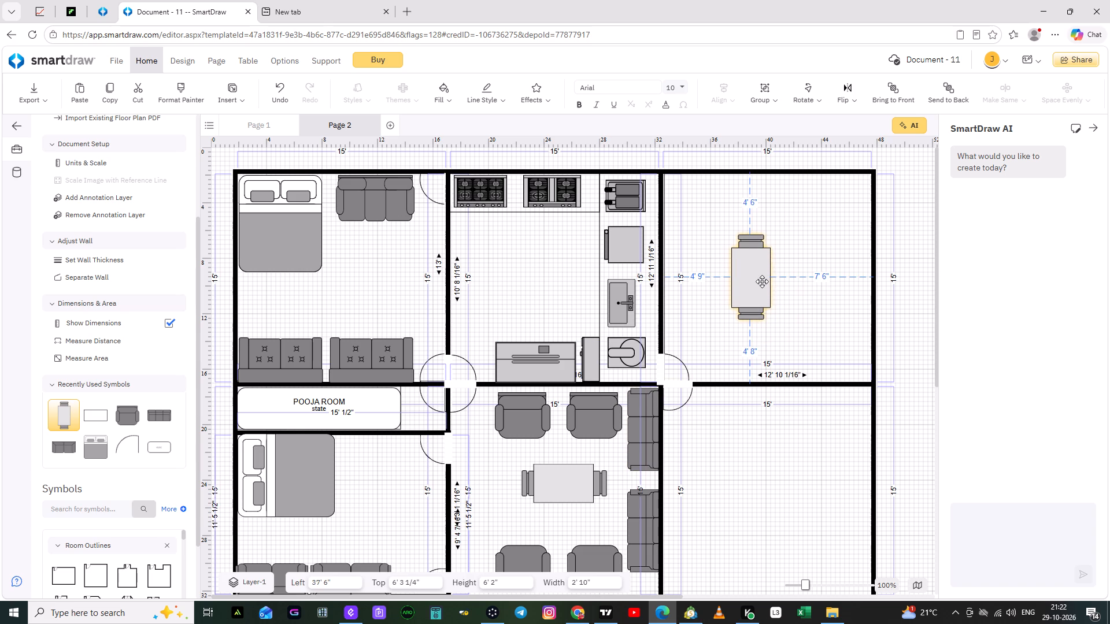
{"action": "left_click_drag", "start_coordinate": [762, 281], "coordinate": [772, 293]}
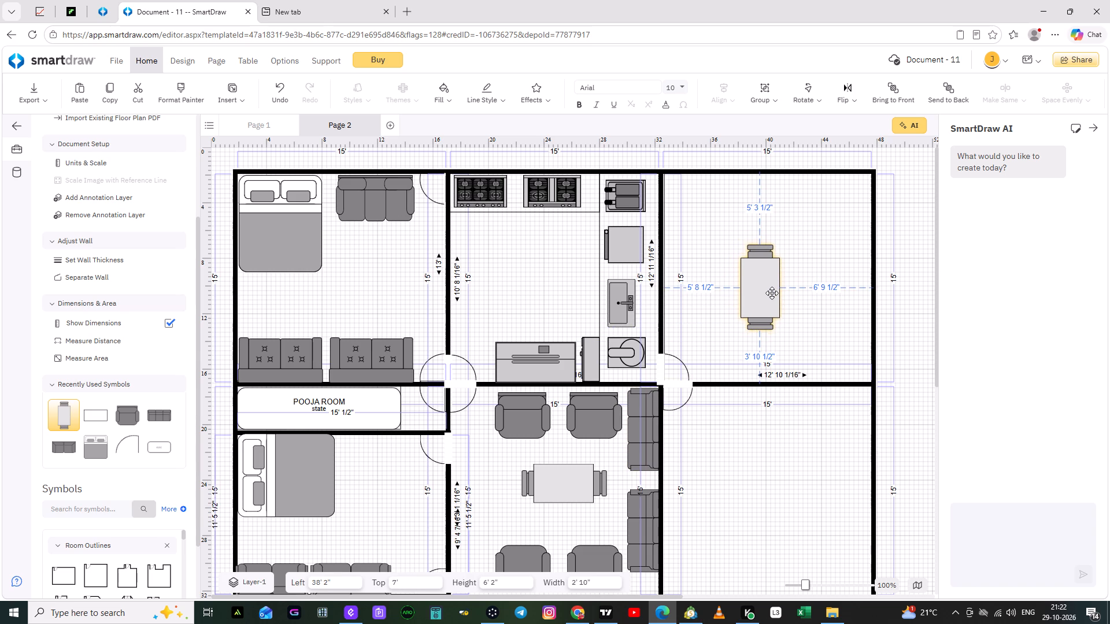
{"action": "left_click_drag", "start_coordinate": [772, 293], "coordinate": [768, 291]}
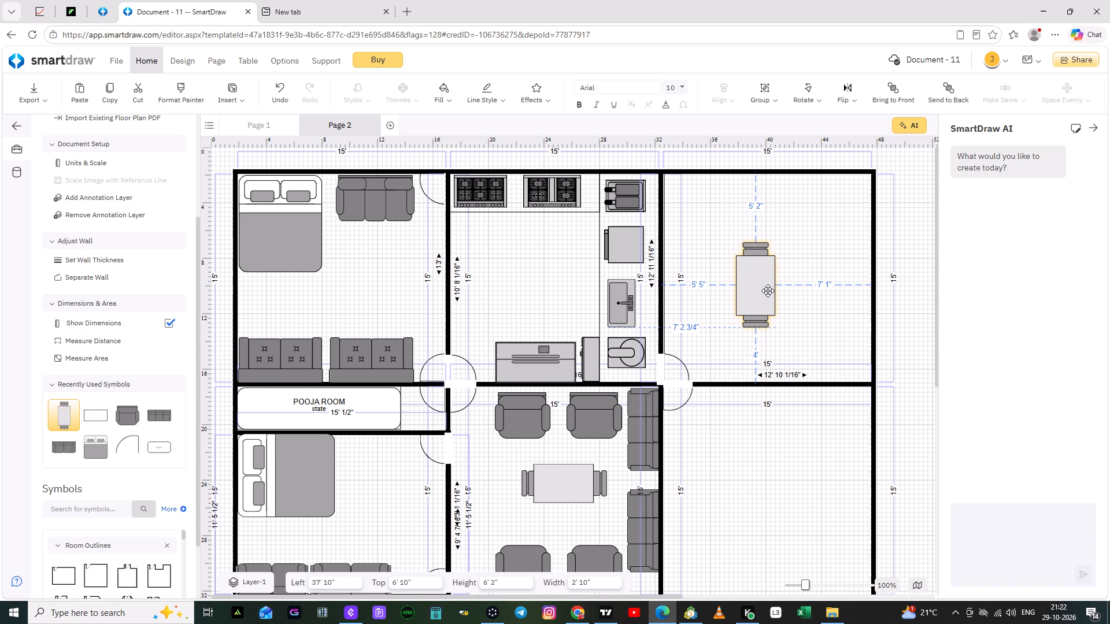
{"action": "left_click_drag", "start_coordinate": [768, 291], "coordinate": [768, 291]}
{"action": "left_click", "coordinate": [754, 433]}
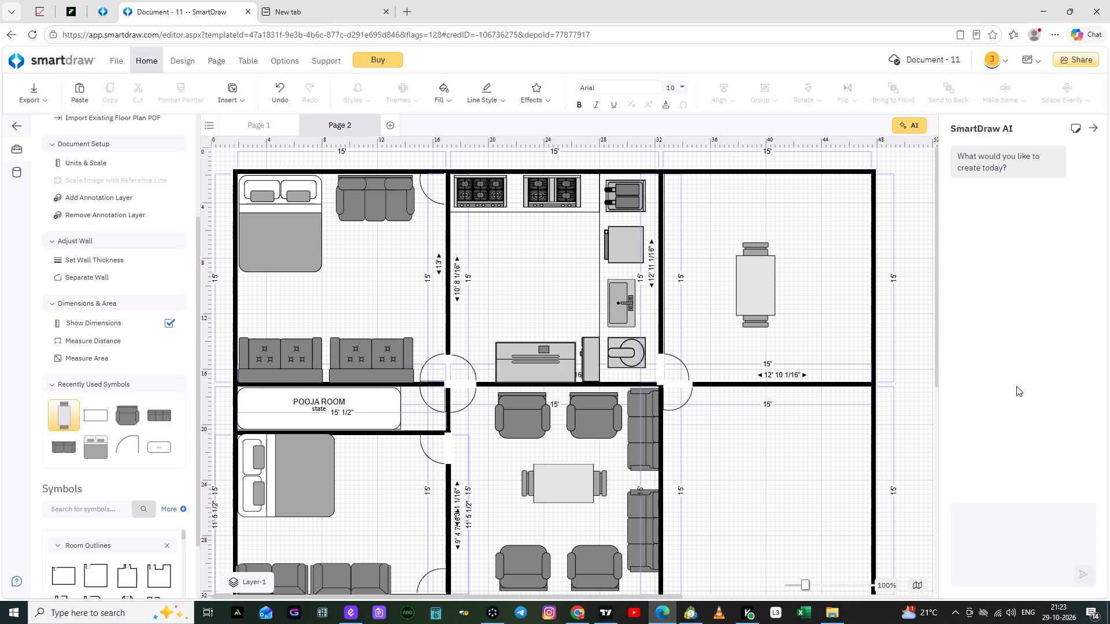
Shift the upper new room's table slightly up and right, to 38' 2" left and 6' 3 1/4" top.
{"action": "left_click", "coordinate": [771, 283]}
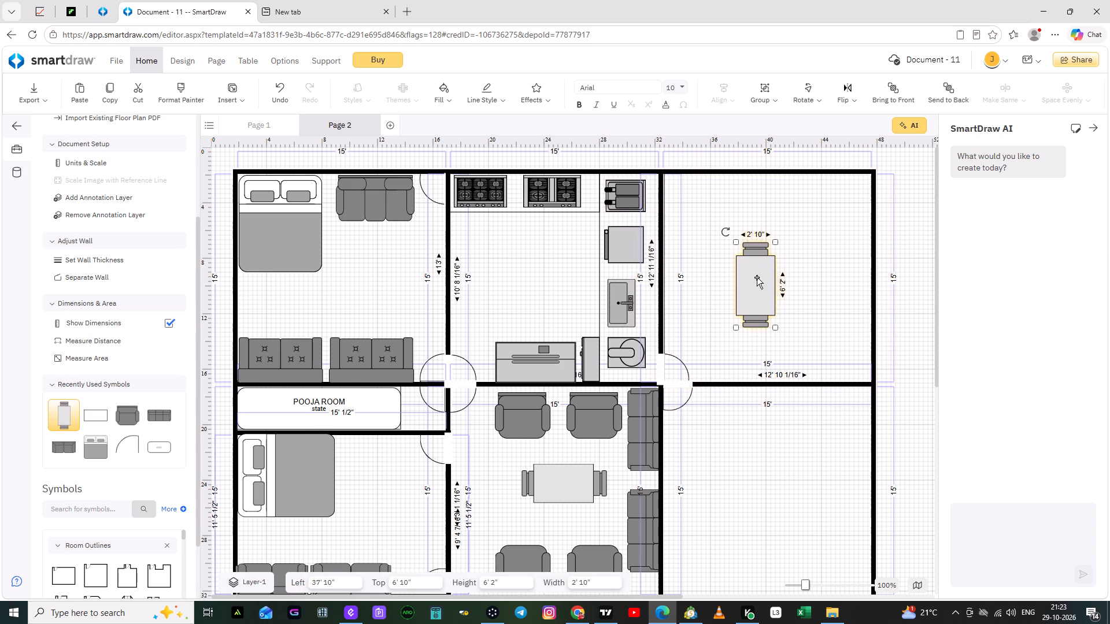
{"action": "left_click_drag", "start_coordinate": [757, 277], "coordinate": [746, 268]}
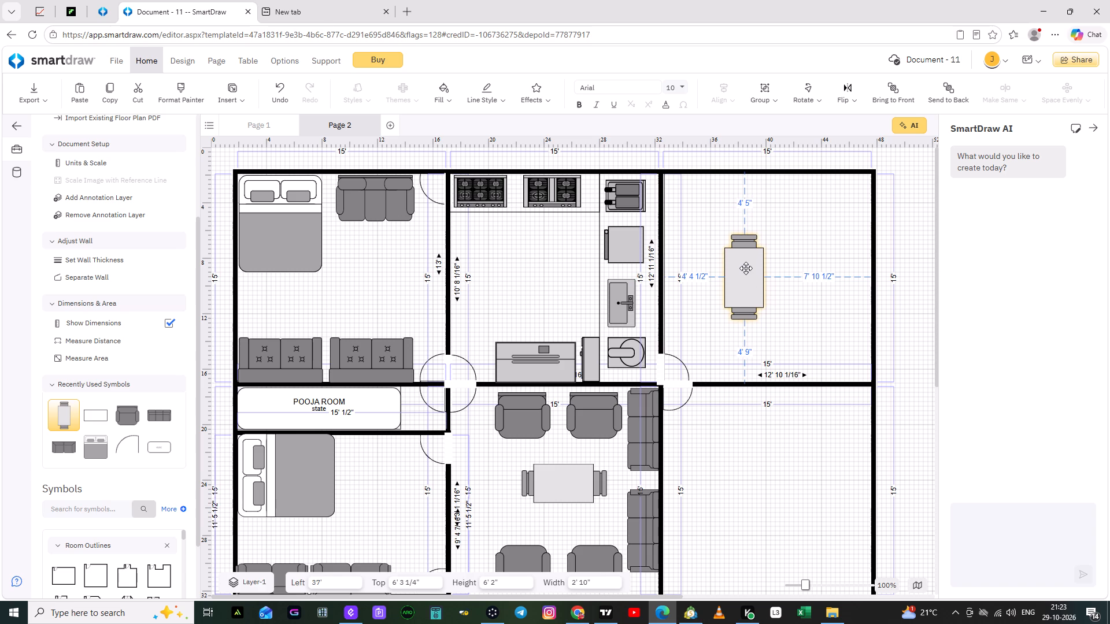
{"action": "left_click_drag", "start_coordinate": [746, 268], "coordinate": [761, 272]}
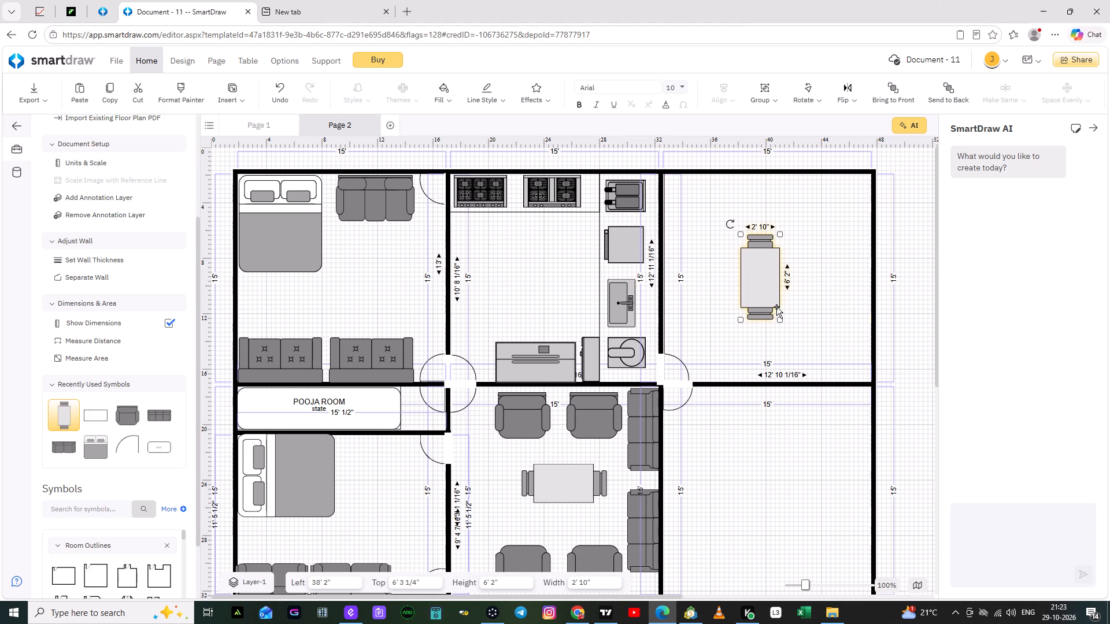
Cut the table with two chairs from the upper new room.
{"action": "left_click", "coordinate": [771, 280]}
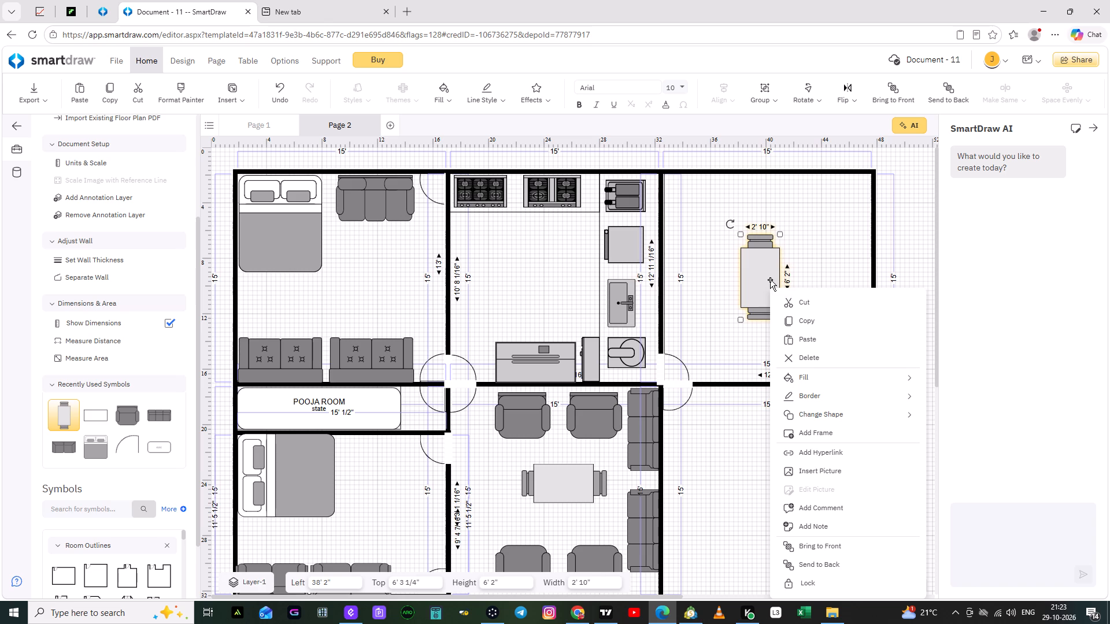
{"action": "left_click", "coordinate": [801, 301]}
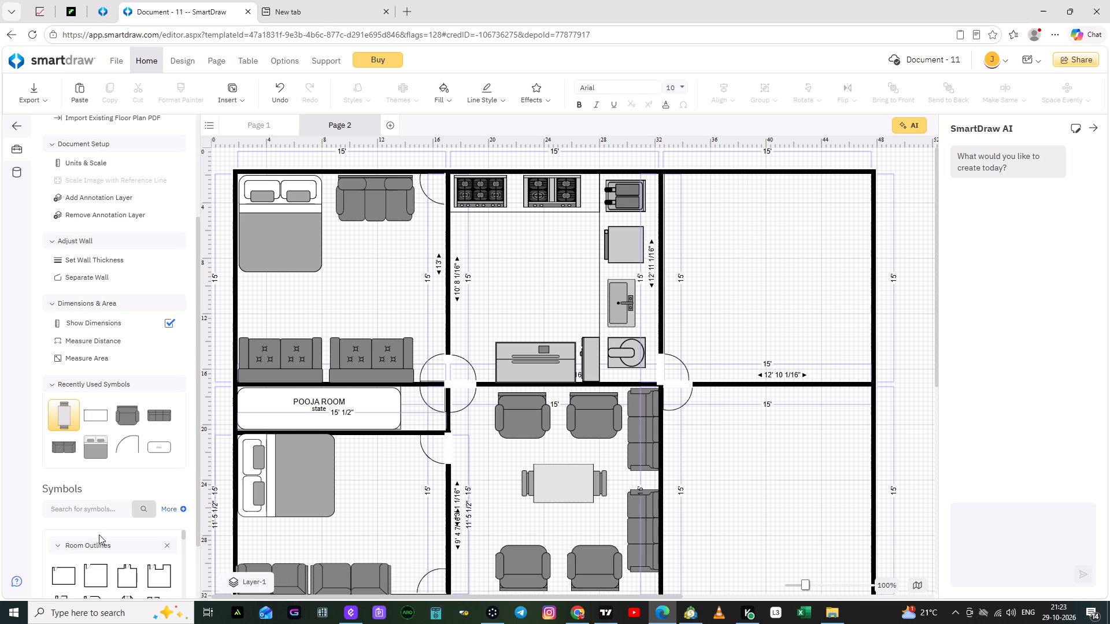
Browse the symbol library from room outlines through doors, countertops and beds to couches and sofas for suitable furniture.
{"action": "scroll", "coordinate": [110, 543], "scroll_direction": "down", "scroll_amount": 4}
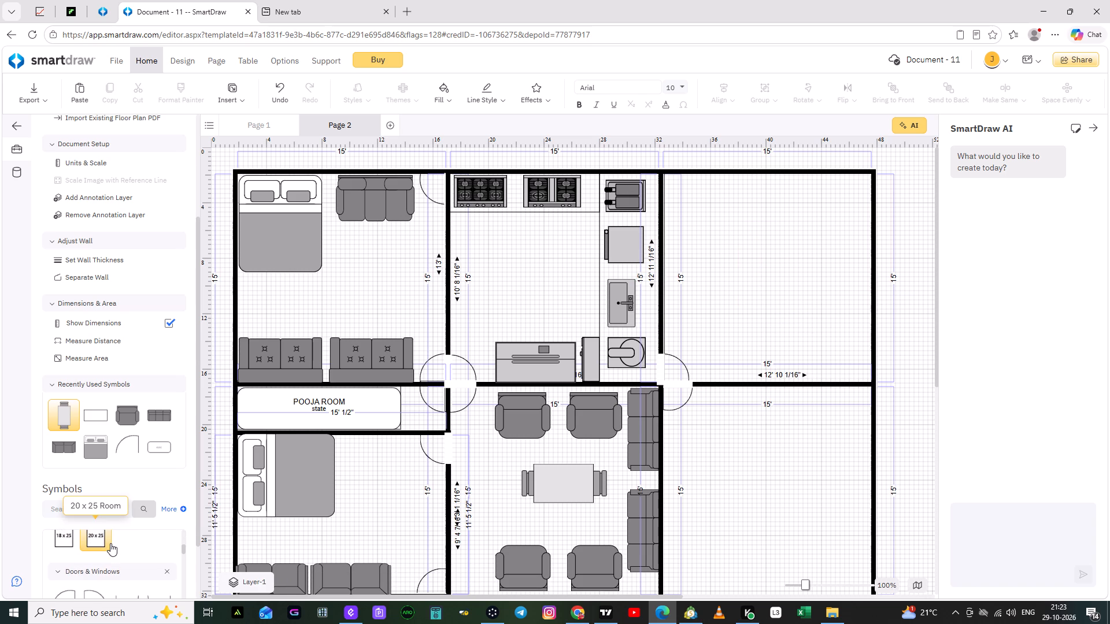
{"action": "scroll", "coordinate": [110, 543], "scroll_direction": "down", "scroll_amount": 1}
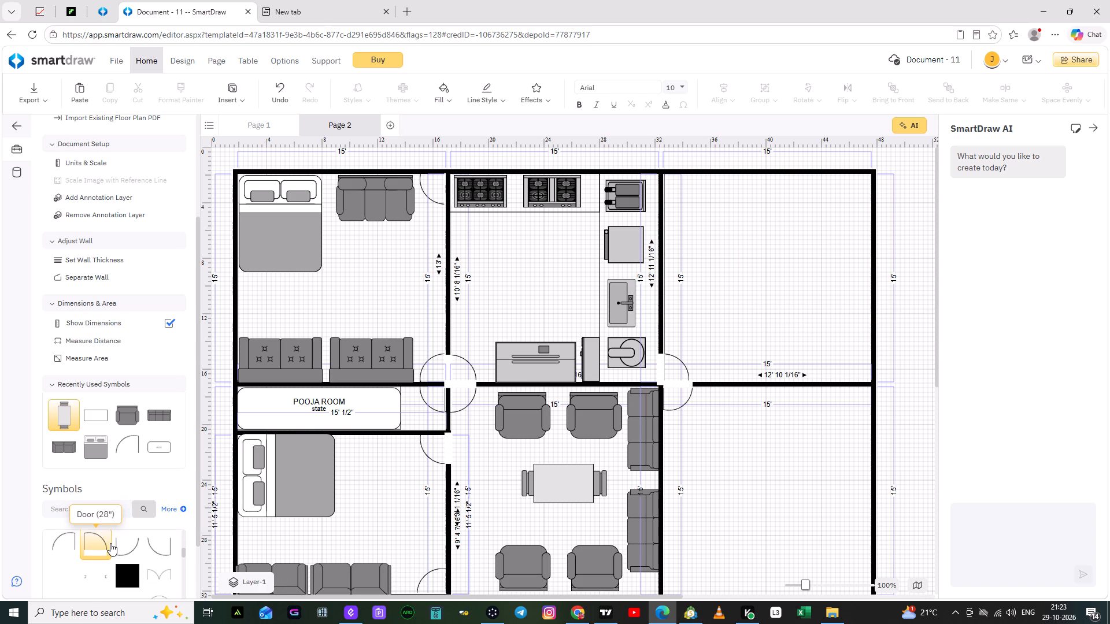
{"action": "scroll", "coordinate": [110, 543], "scroll_direction": "down", "scroll_amount": 2}
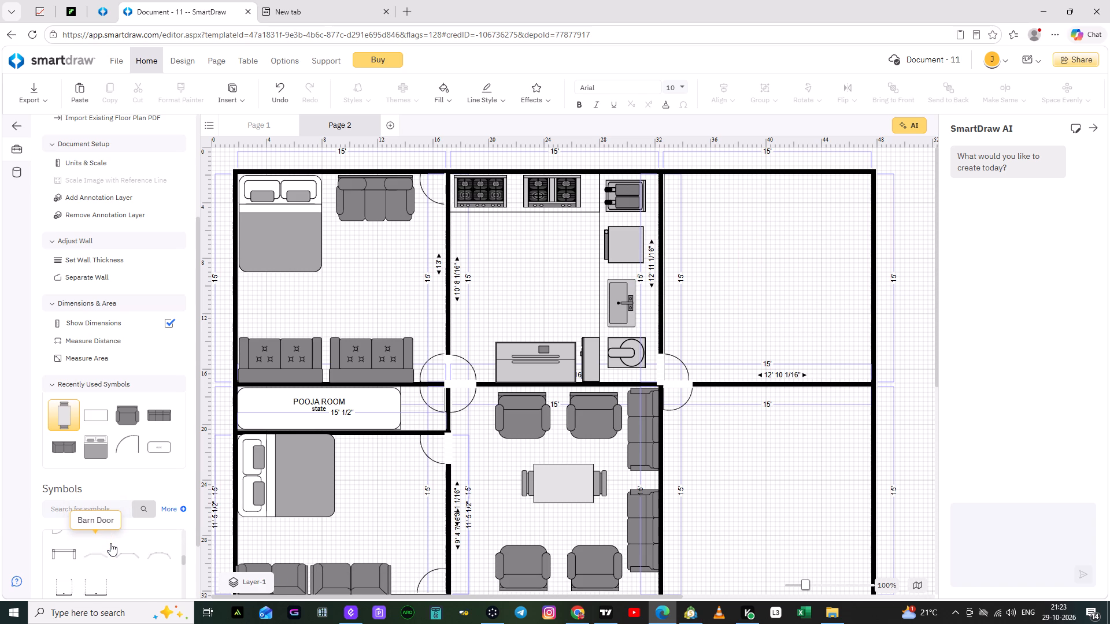
{"action": "scroll", "coordinate": [110, 543], "scroll_direction": "down", "scroll_amount": 1}
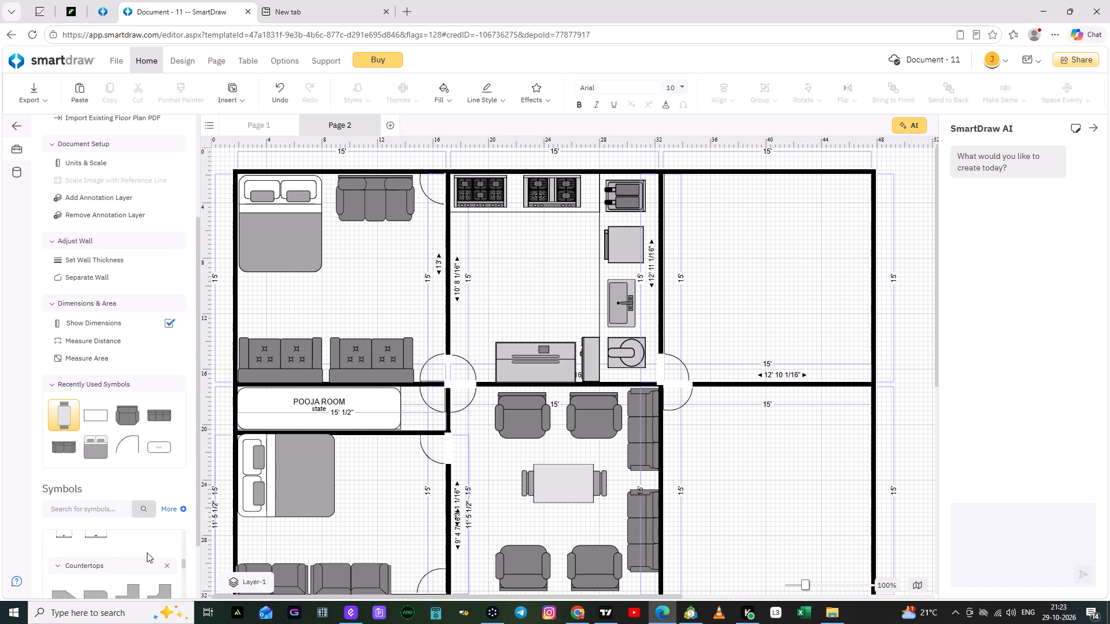
{"action": "scroll", "coordinate": [147, 552], "scroll_direction": "down", "scroll_amount": 4}
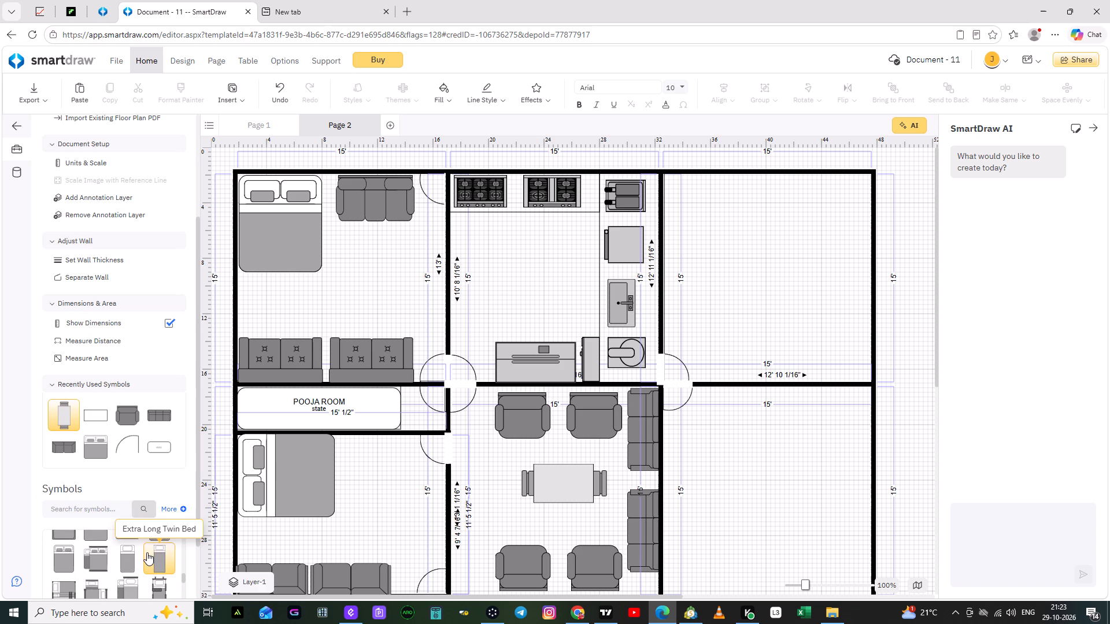
{"action": "scroll", "coordinate": [147, 552], "scroll_direction": "down", "scroll_amount": 1}
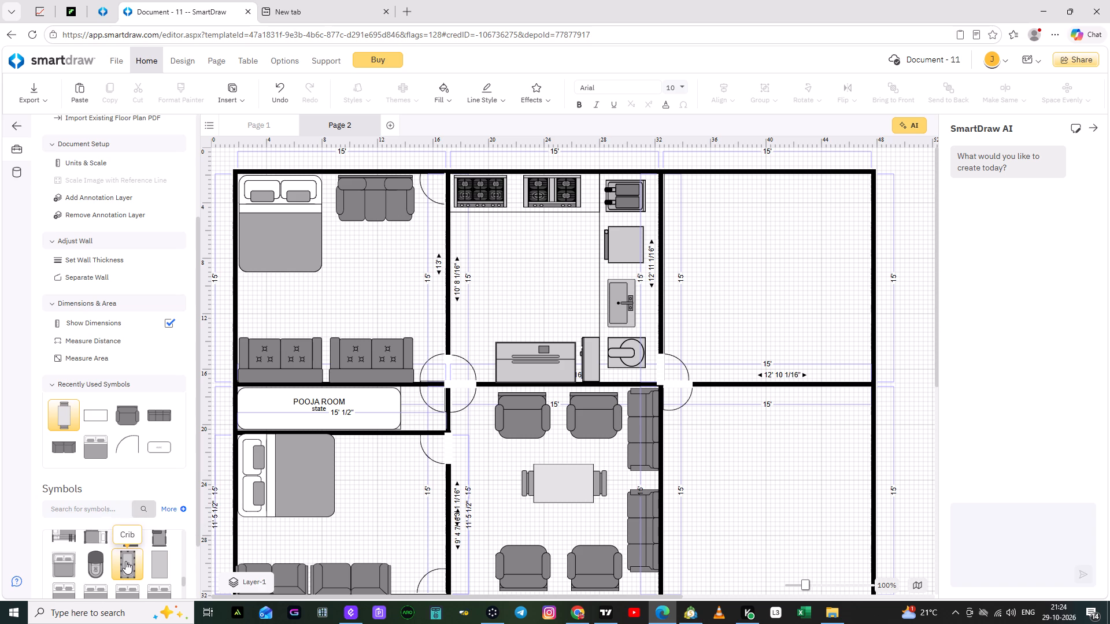
{"action": "scroll", "coordinate": [125, 561], "scroll_direction": "down", "scroll_amount": 1}
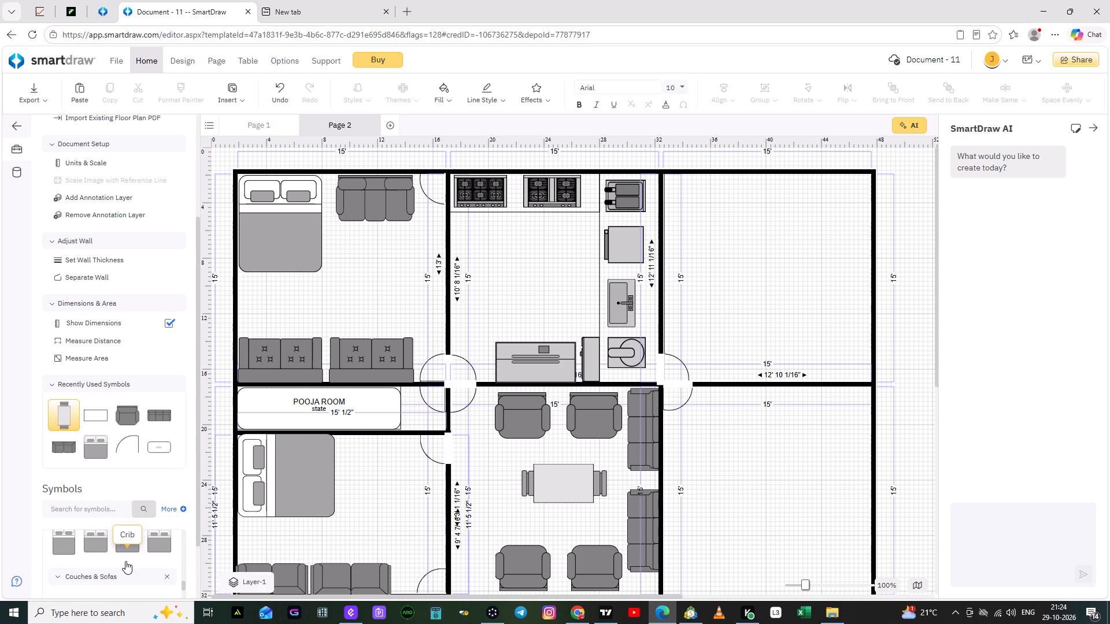
{"action": "scroll", "coordinate": [125, 561], "scroll_direction": "down", "scroll_amount": 1}
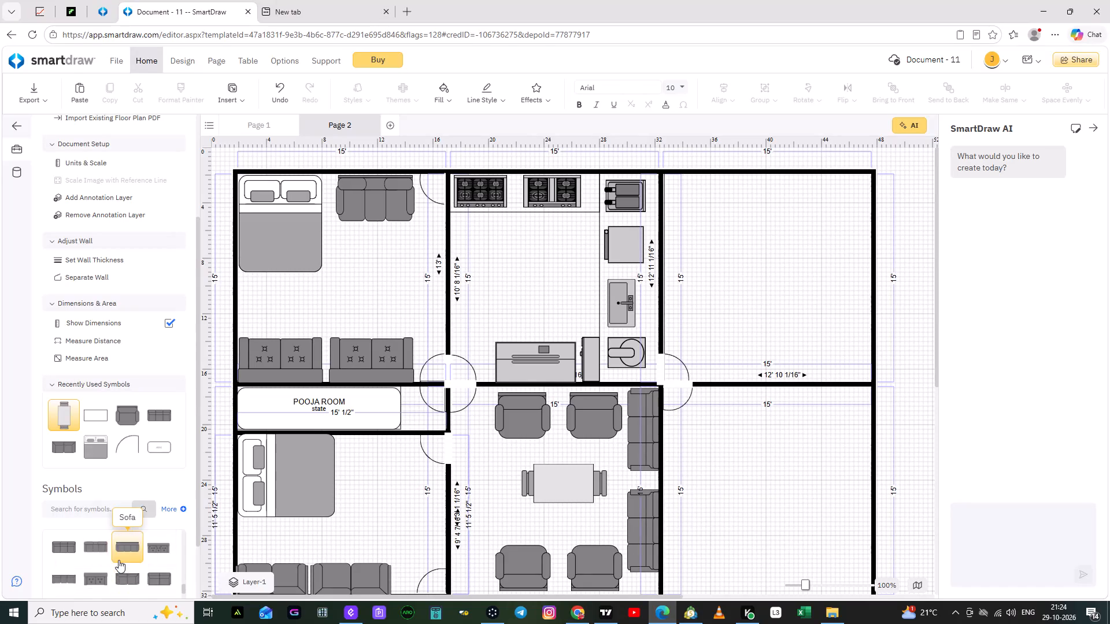
{"action": "scroll", "coordinate": [119, 560], "scroll_direction": "down", "scroll_amount": 2}
Search the symbol library for CHAIR.
{"action": "left_click", "coordinate": [82, 510]}
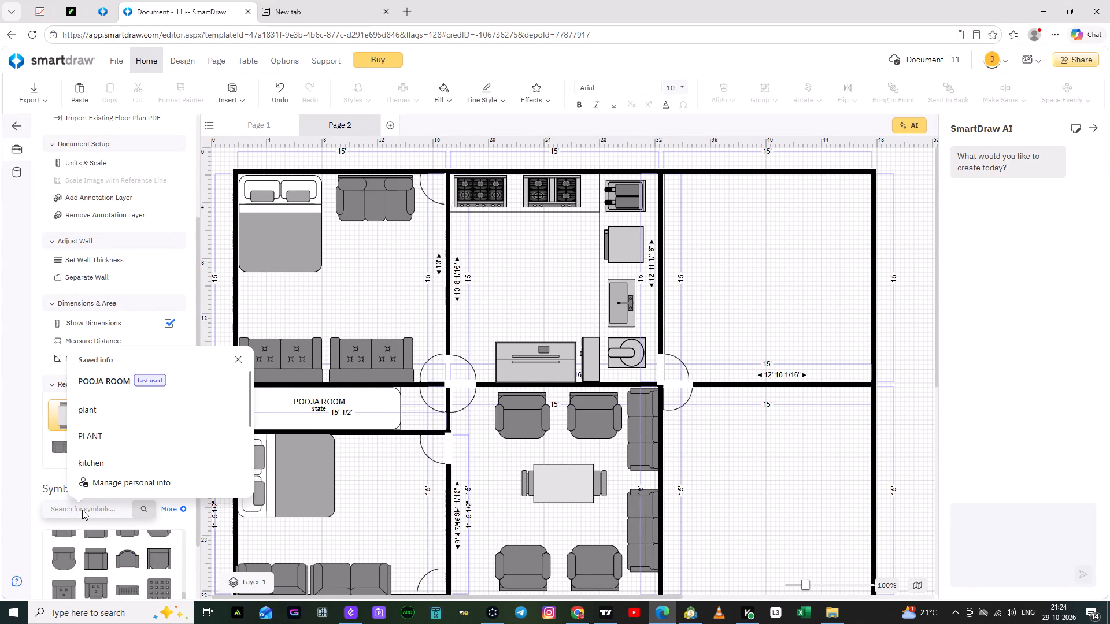
{"action": "type", "text": "CHA"}
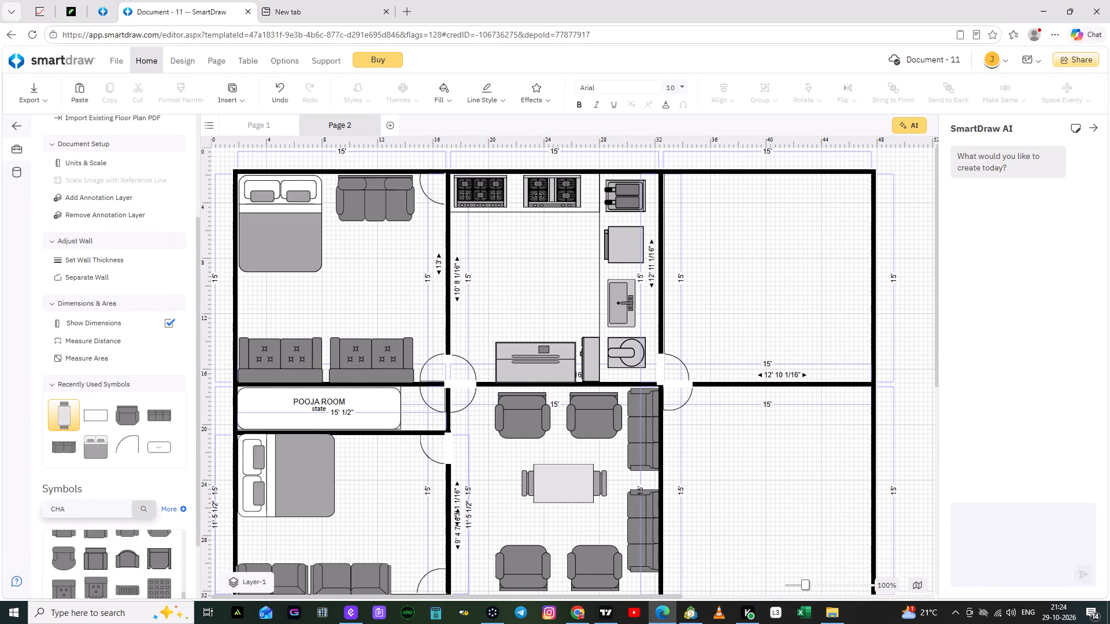
{"action": "type", "text": "IR"}
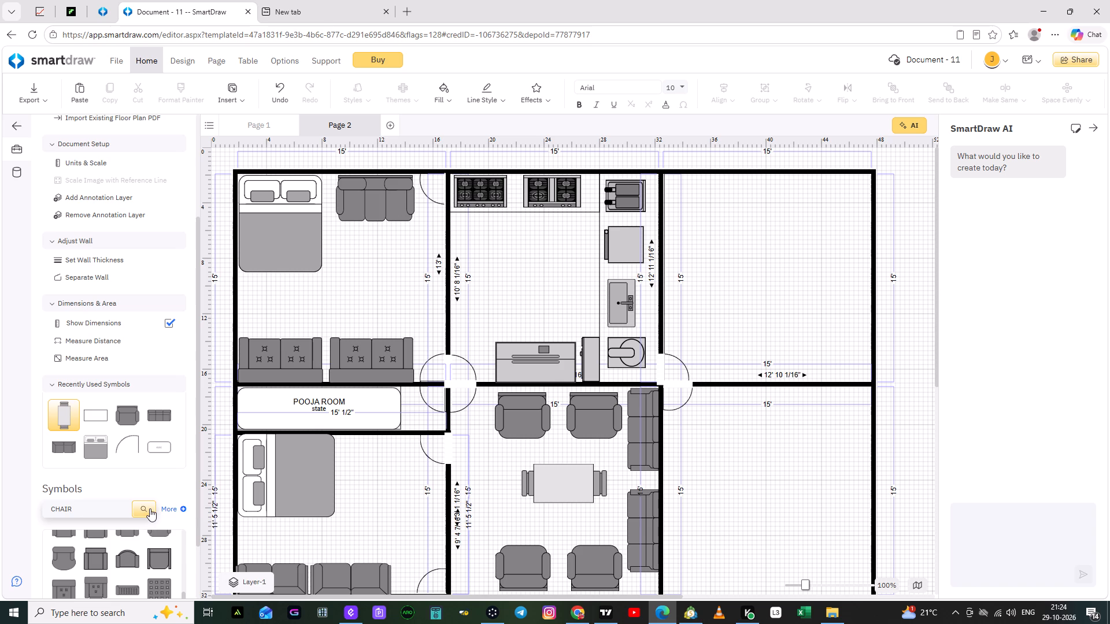
{"action": "left_click", "coordinate": [150, 508]}
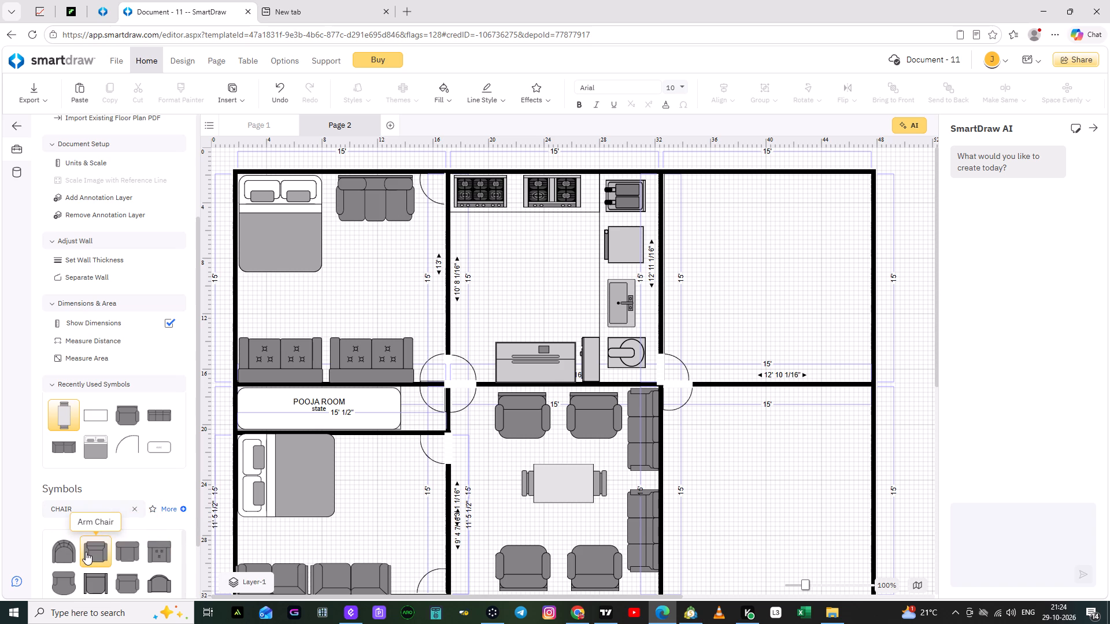
Find the Wood Chair with the wavy-edged seat among the CHAIR results and place four of them in the upper new room.
{"action": "scroll", "coordinate": [121, 563], "scroll_direction": "down", "scroll_amount": 2}
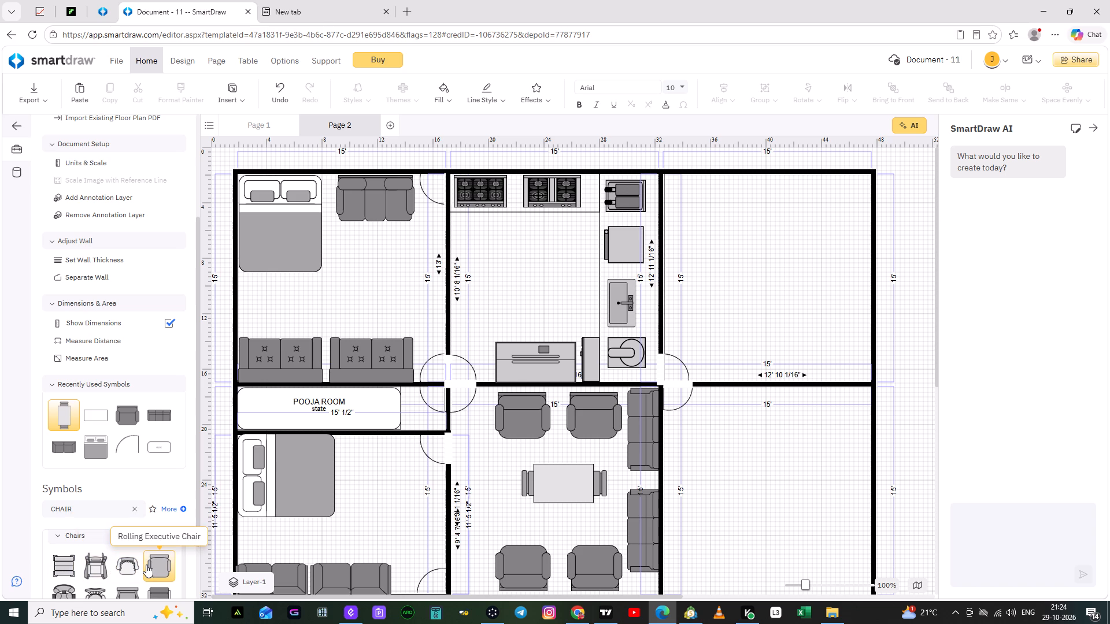
{"action": "scroll", "coordinate": [146, 564], "scroll_direction": "down", "scroll_amount": 1}
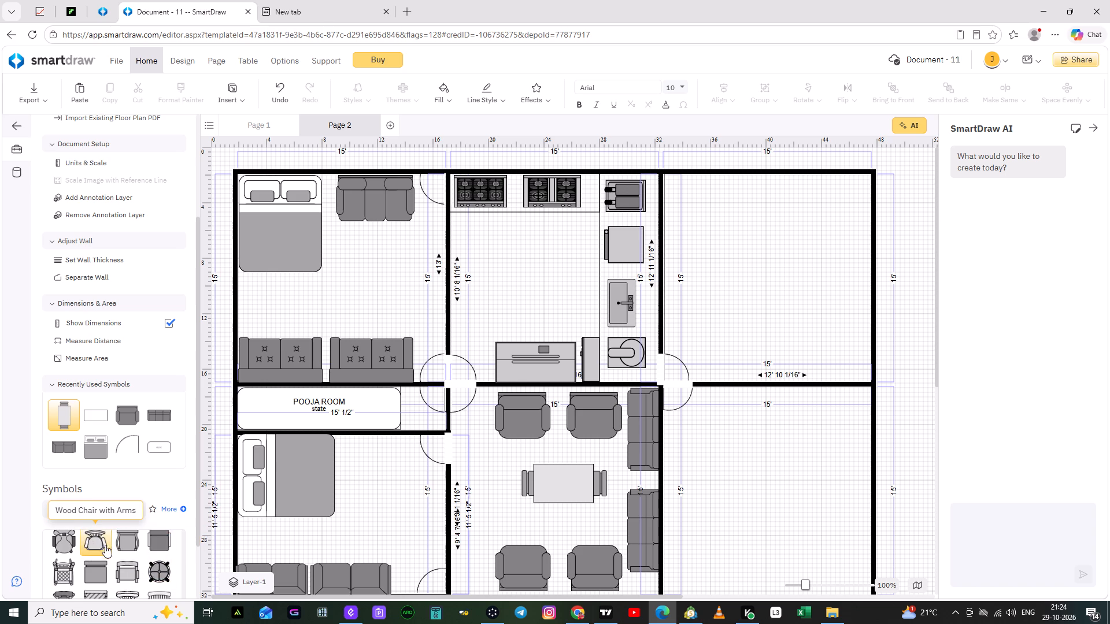
{"action": "scroll", "coordinate": [125, 553], "scroll_direction": "down", "scroll_amount": 1}
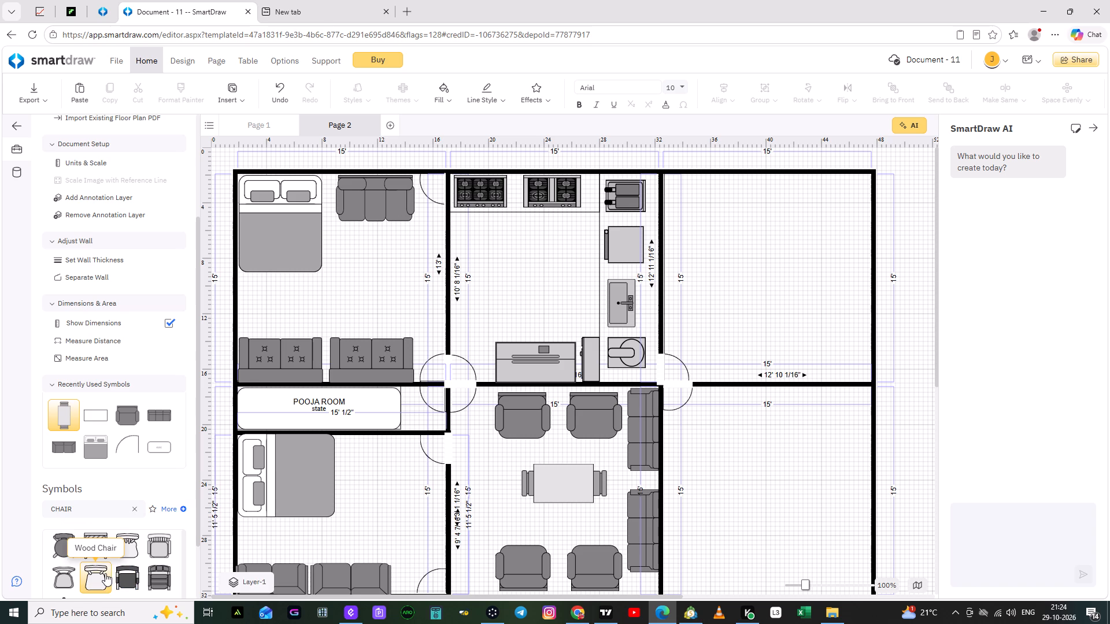
{"action": "left_click_drag", "start_coordinate": [128, 547], "coordinate": [134, 546]}
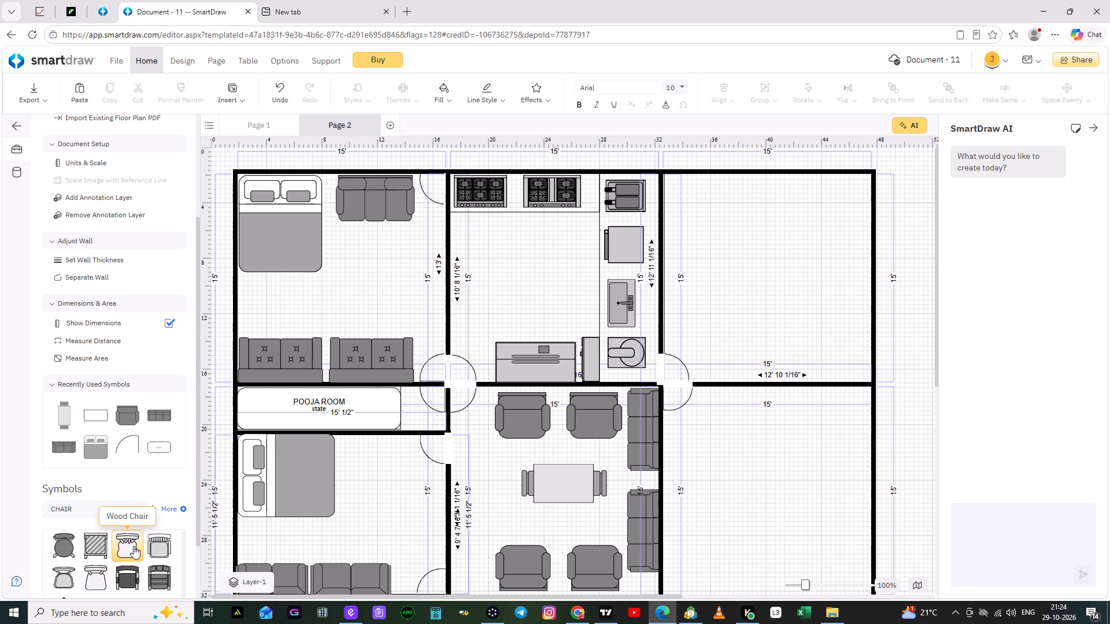
{"action": "left_click_drag", "start_coordinate": [134, 546], "coordinate": [770, 244]}
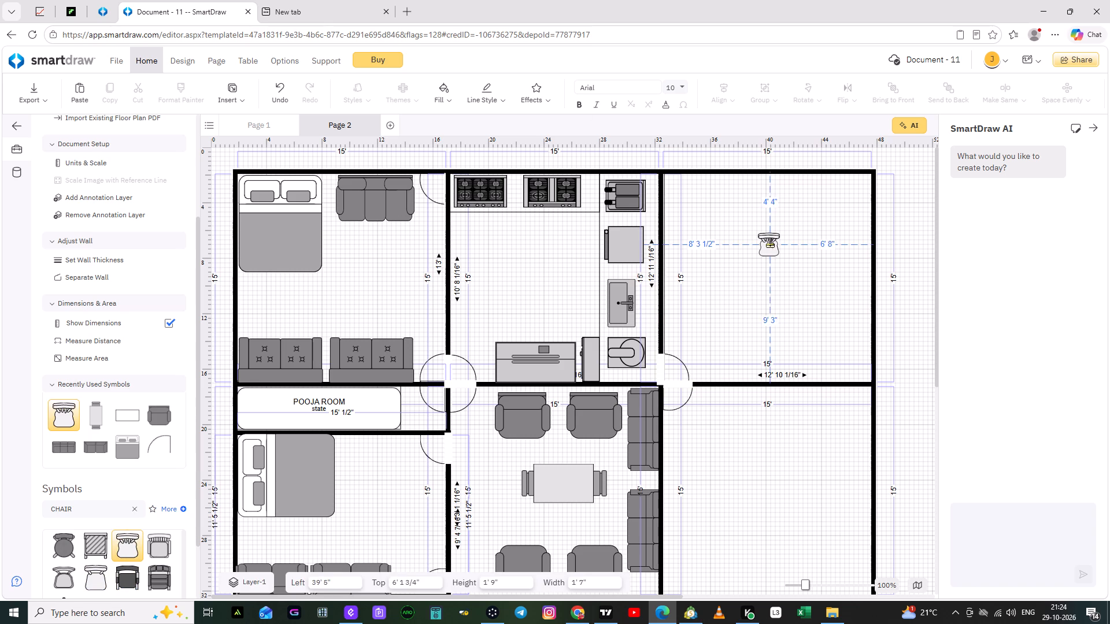
{"action": "left_click_drag", "start_coordinate": [123, 547], "coordinate": [587, 440]}
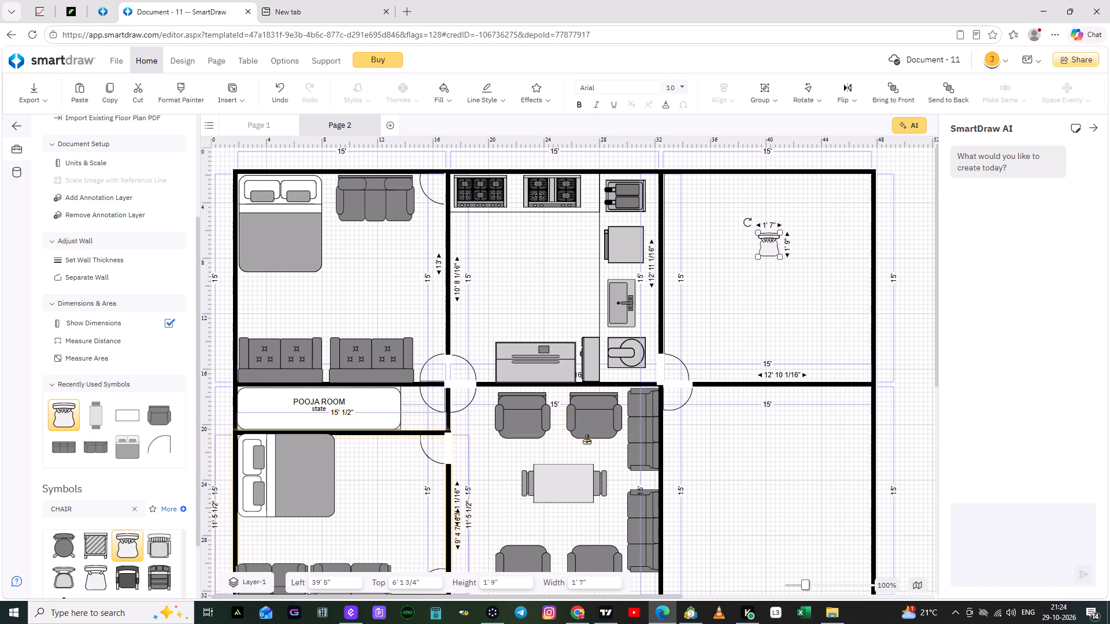
{"action": "left_click_drag", "start_coordinate": [587, 440], "coordinate": [809, 303]}
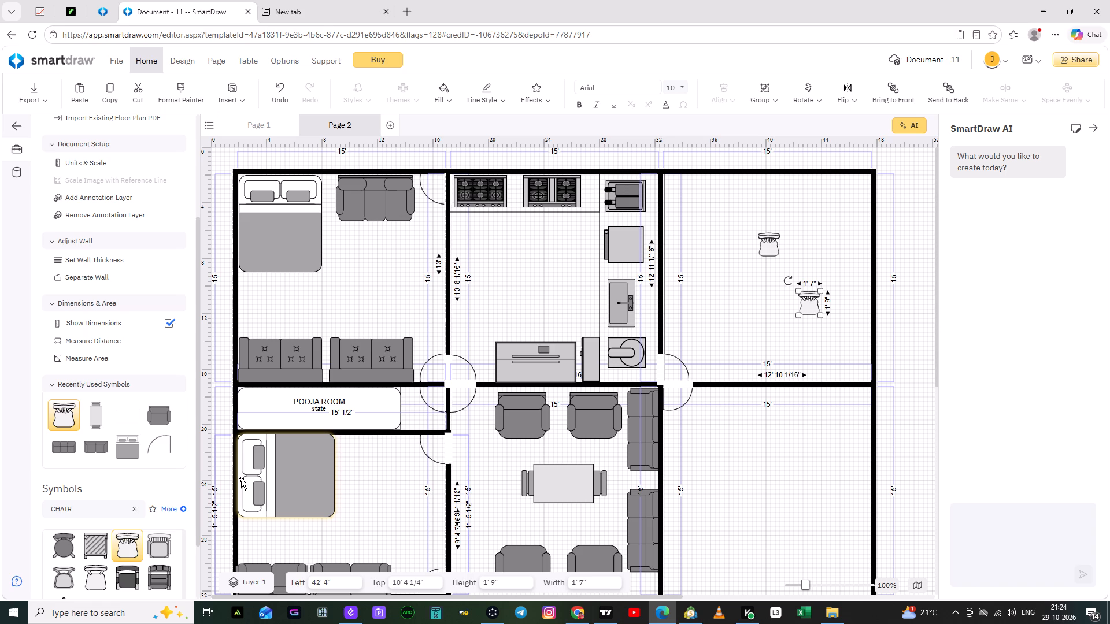
{"action": "left_click_drag", "start_coordinate": [125, 552], "coordinate": [780, 313]}
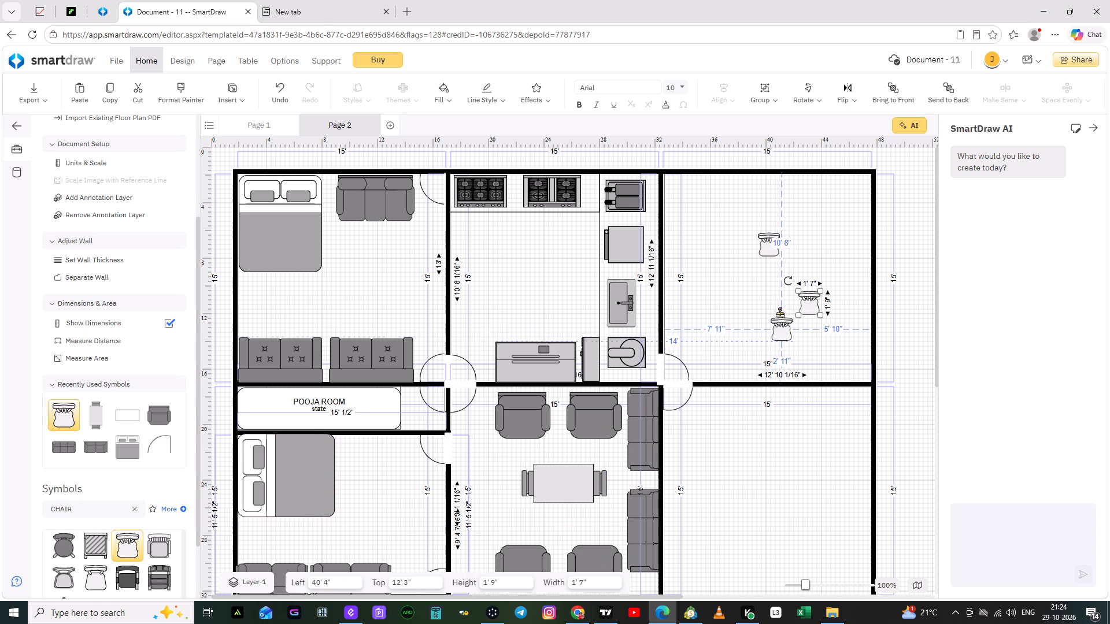
{"action": "left_click_drag", "start_coordinate": [780, 313], "coordinate": [724, 261]}
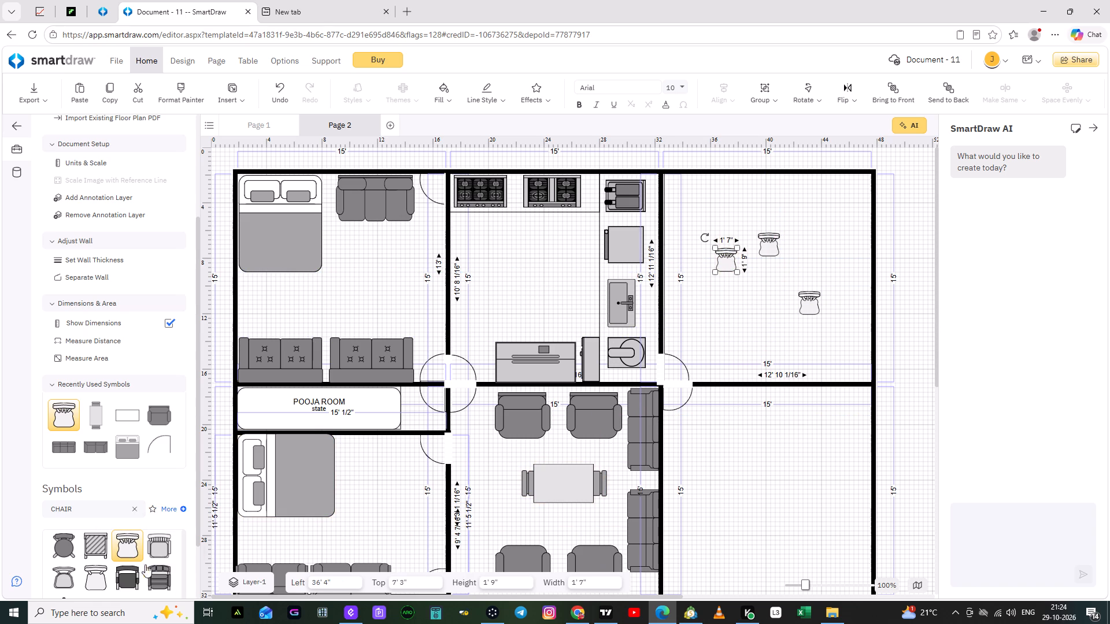
{"action": "left_click_drag", "start_coordinate": [127, 543], "coordinate": [747, 326]}
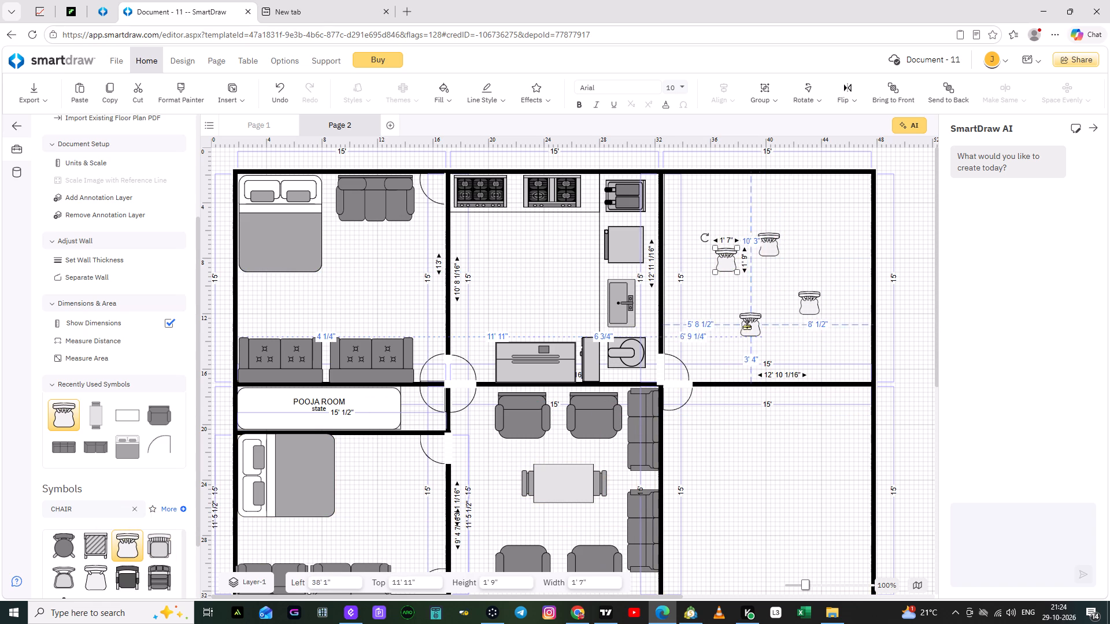
{"action": "left_click_drag", "start_coordinate": [747, 326], "coordinate": [743, 326]}
Rotate one wood chair to 270° and place it by the upper new room's right wall, at 46' 6 15/16" left and 3' 6 7/8" top.
{"action": "left_click", "coordinate": [810, 307]}
{"action": "left_click_drag", "start_coordinate": [787, 280], "coordinate": [811, 265]}
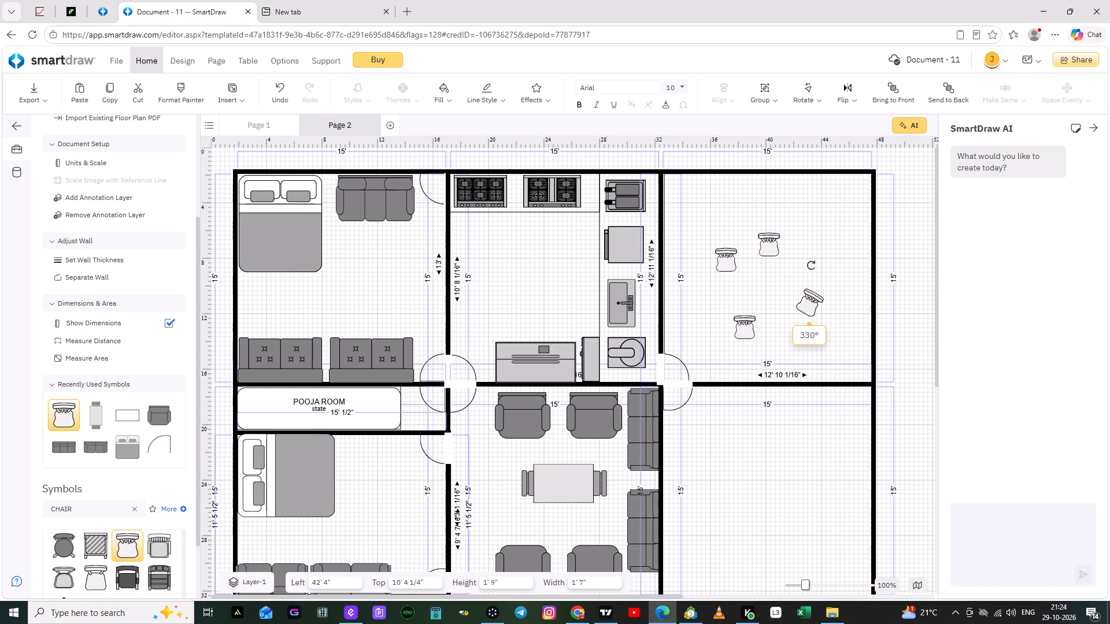
{"action": "left_click_drag", "start_coordinate": [811, 265], "coordinate": [835, 283]}
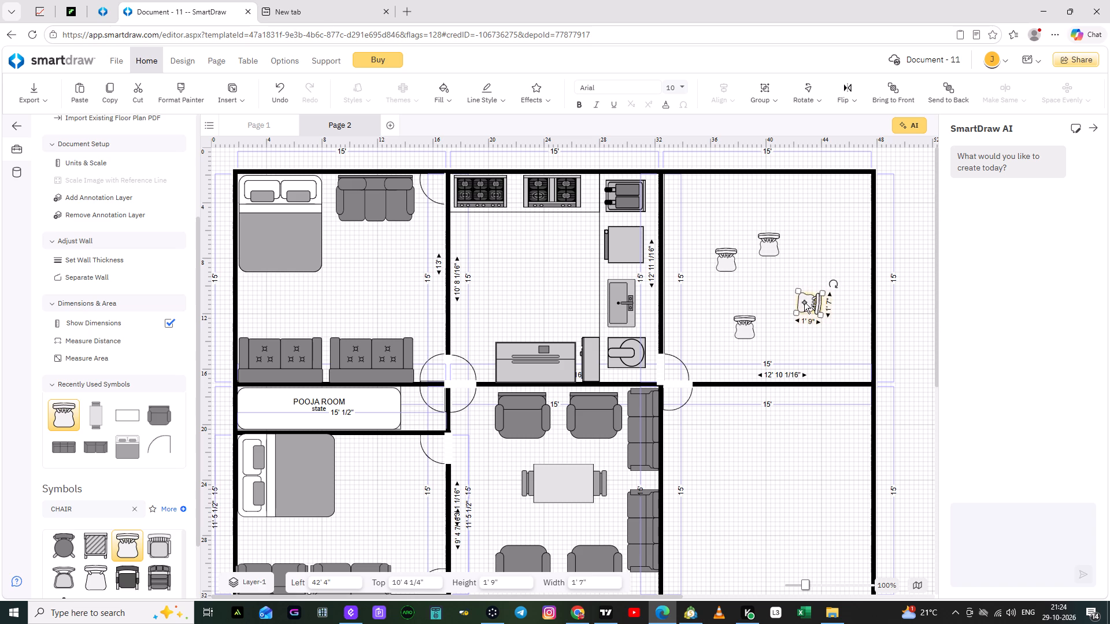
{"action": "left_click_drag", "start_coordinate": [803, 303], "coordinate": [848, 209]}
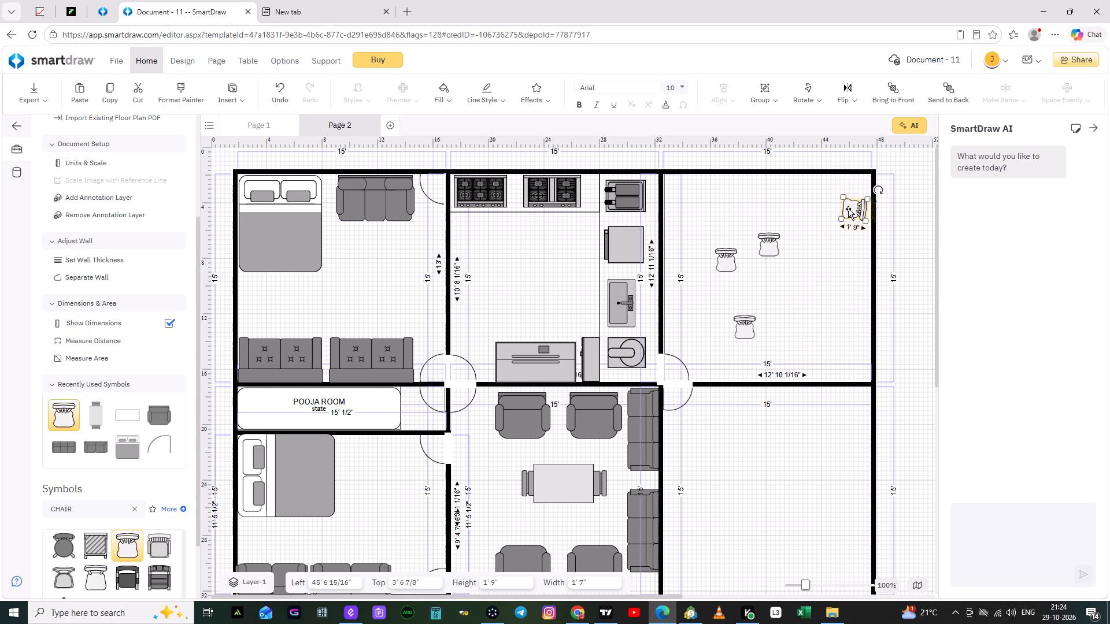
{"action": "left_click", "coordinate": [848, 209]}
{"action": "left_click", "coordinate": [877, 190]}
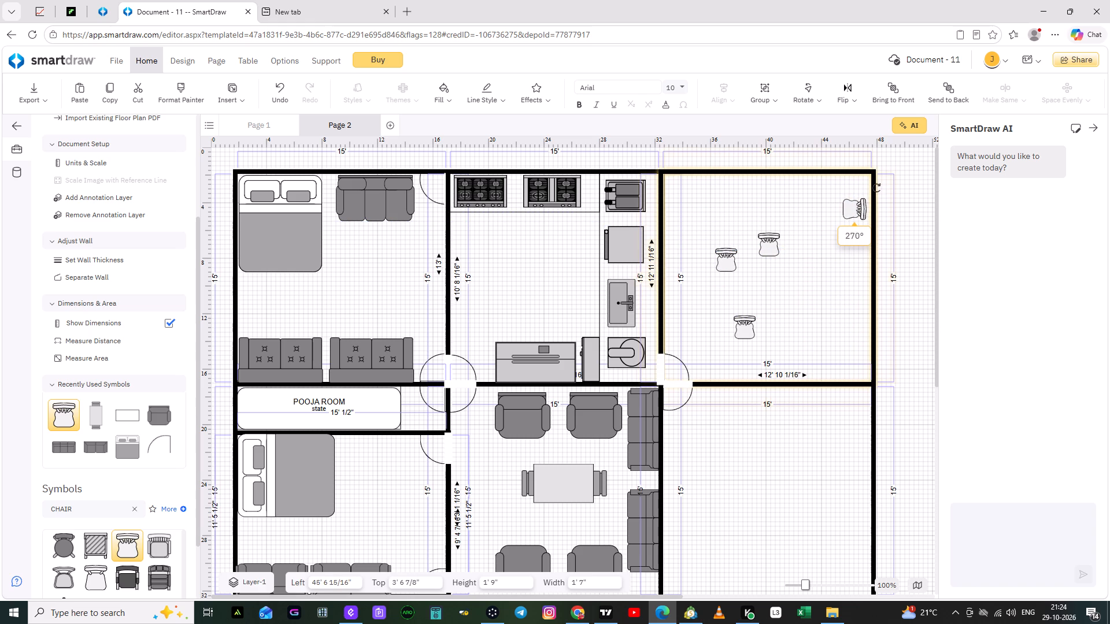
{"action": "left_click", "coordinate": [843, 301]}
Rotate a second wood chair to match and align it below the first along the right wall, at about 6' 1 3/4" top.
{"action": "left_click", "coordinate": [774, 253]}
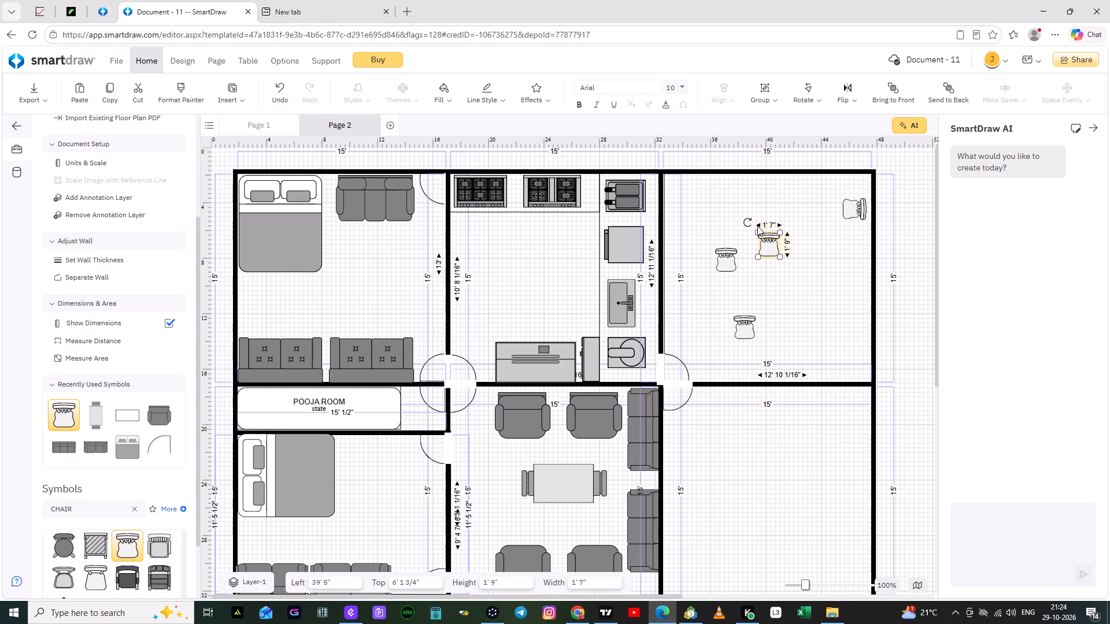
{"action": "left_click_drag", "start_coordinate": [749, 223], "coordinate": [801, 224]}
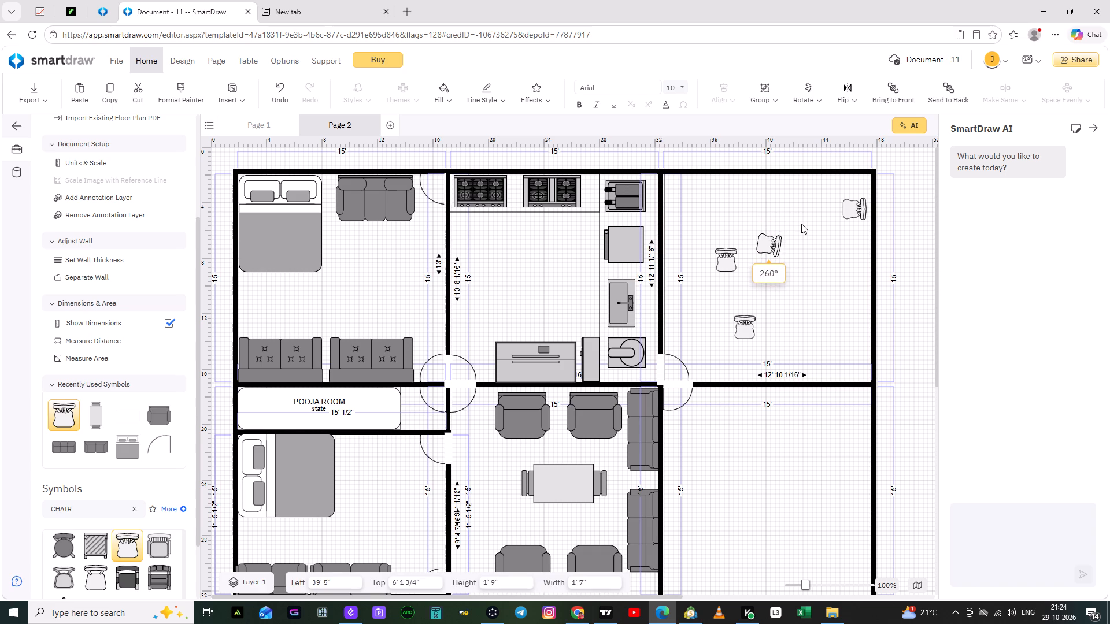
{"action": "left_click", "coordinate": [801, 224]}
{"action": "left_click", "coordinate": [795, 226]}
{"action": "left_click", "coordinate": [771, 246]}
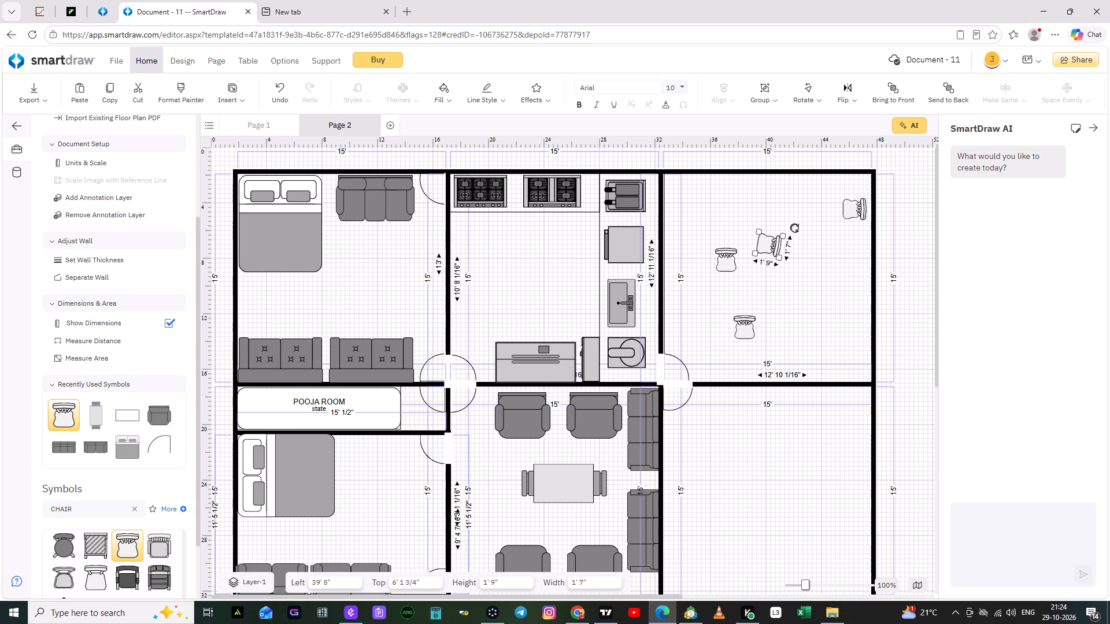
{"action": "left_click_drag", "start_coordinate": [795, 228], "coordinate": [792, 222]}
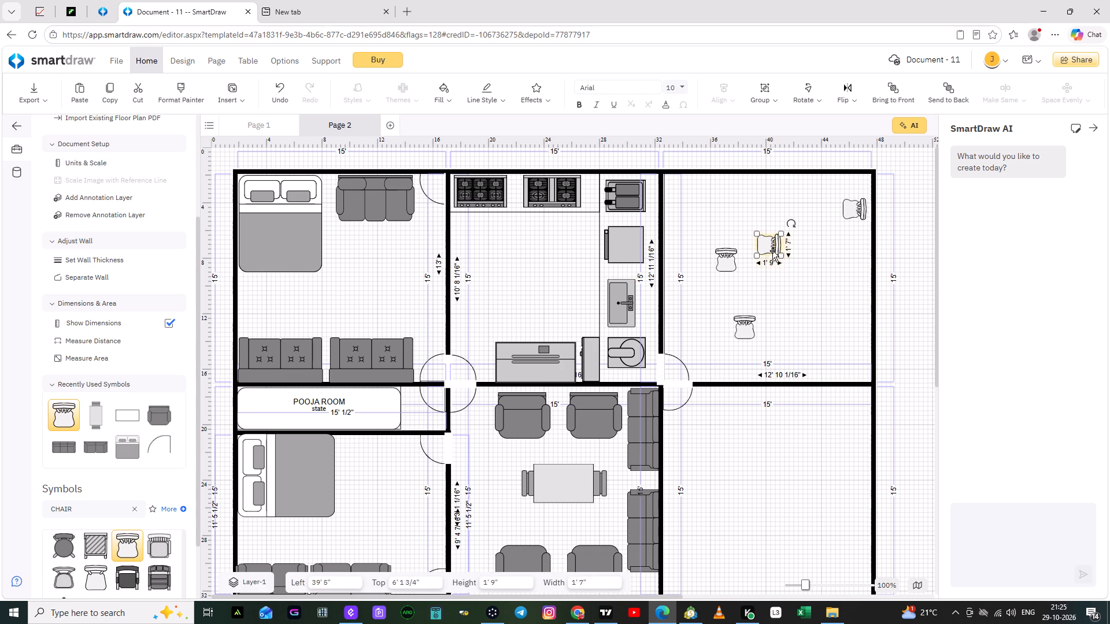
{"action": "left_click_drag", "start_coordinate": [767, 250], "coordinate": [854, 248]}
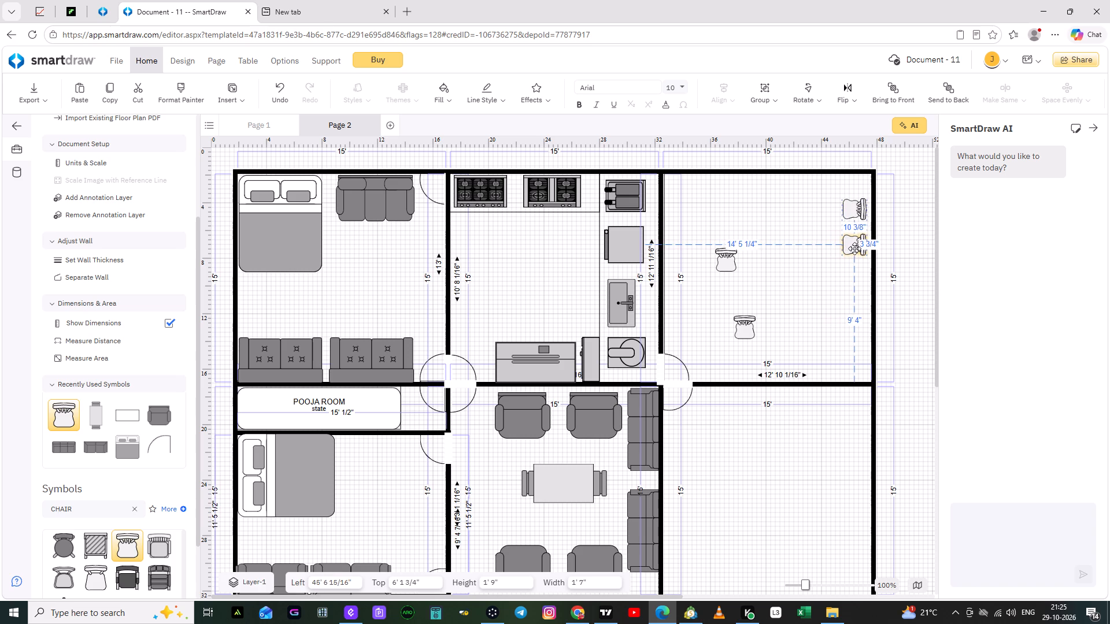
{"action": "left_click_drag", "start_coordinate": [854, 248], "coordinate": [855, 248]}
{"action": "left_click", "coordinate": [829, 300]}
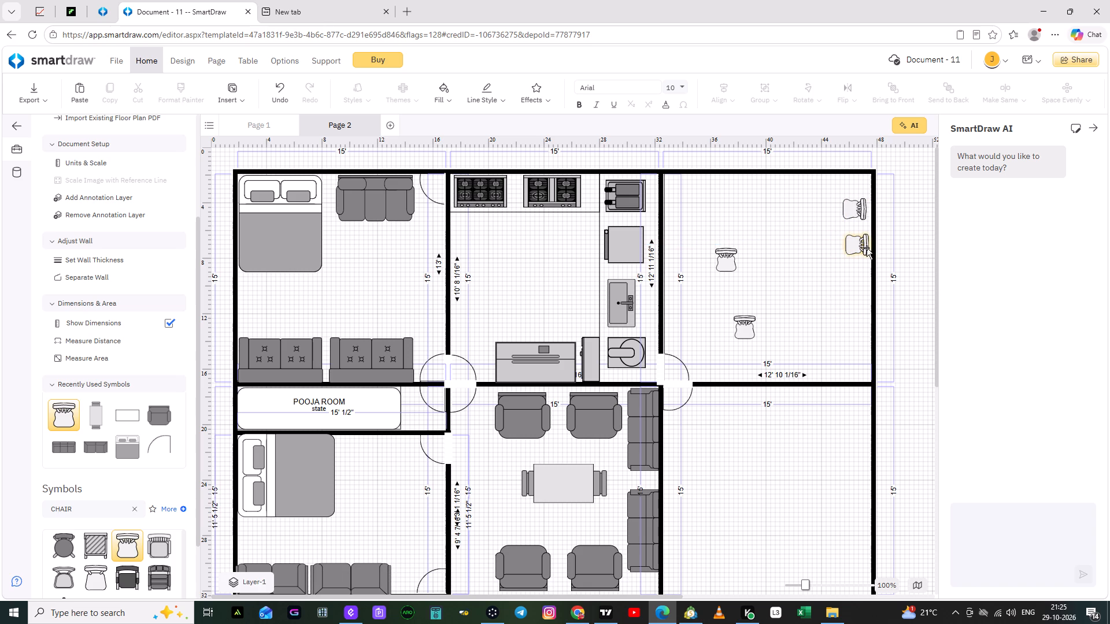
{"action": "left_click", "coordinate": [860, 249]}
{"action": "left_click", "coordinate": [849, 267]}
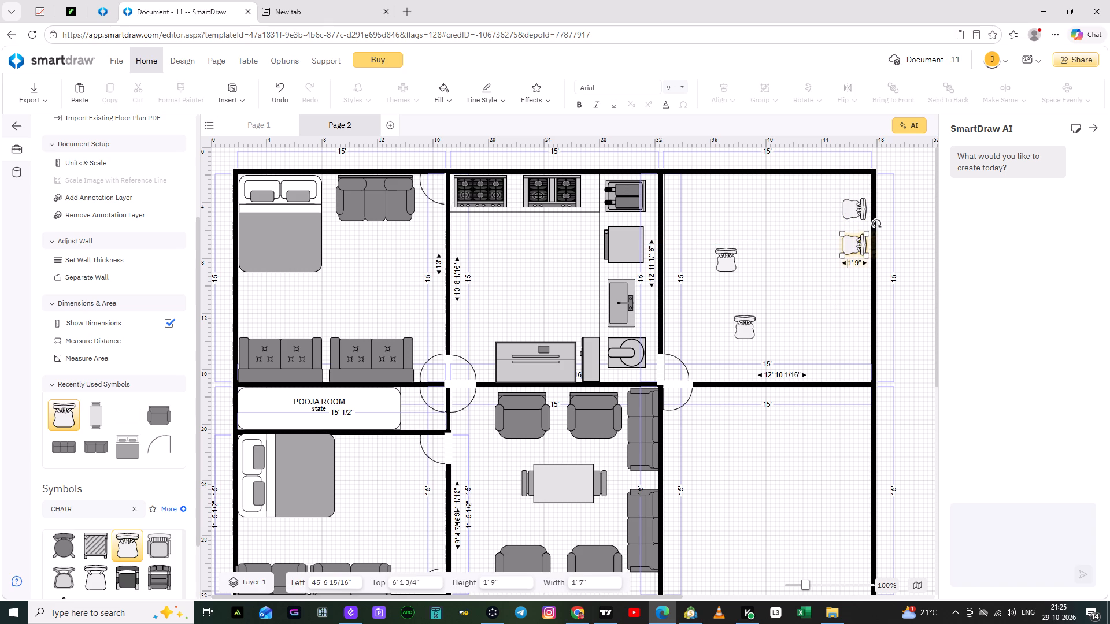
Rotate a third wood chair to match and align it along the right wall, about 8 1/2" below the second chair.
{"action": "left_click", "coordinate": [723, 265]}
{"action": "left_click_drag", "start_coordinate": [726, 268], "coordinate": [831, 283]}
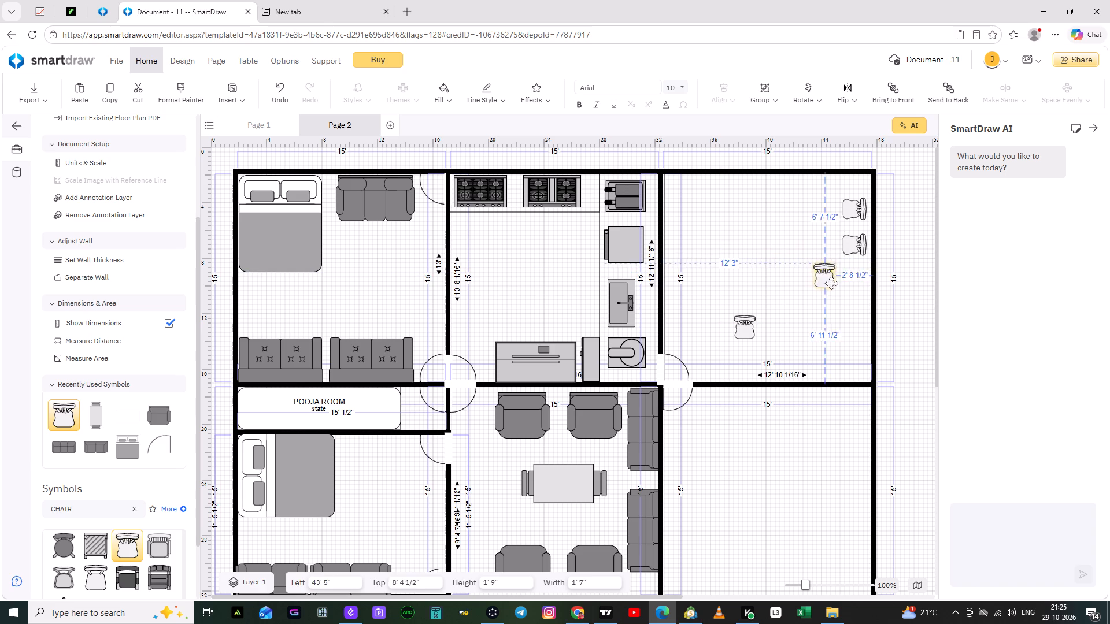
{"action": "left_click_drag", "start_coordinate": [831, 283], "coordinate": [849, 283]}
{"action": "left_click", "coordinate": [849, 283]}
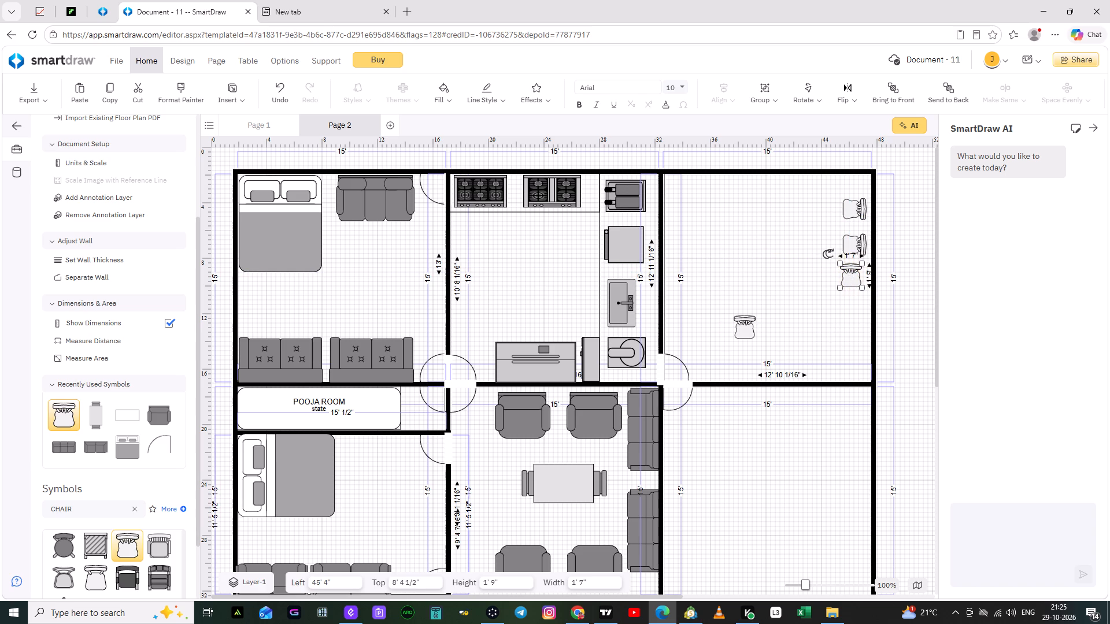
{"action": "left_click_drag", "start_coordinate": [827, 254], "coordinate": [871, 255]}
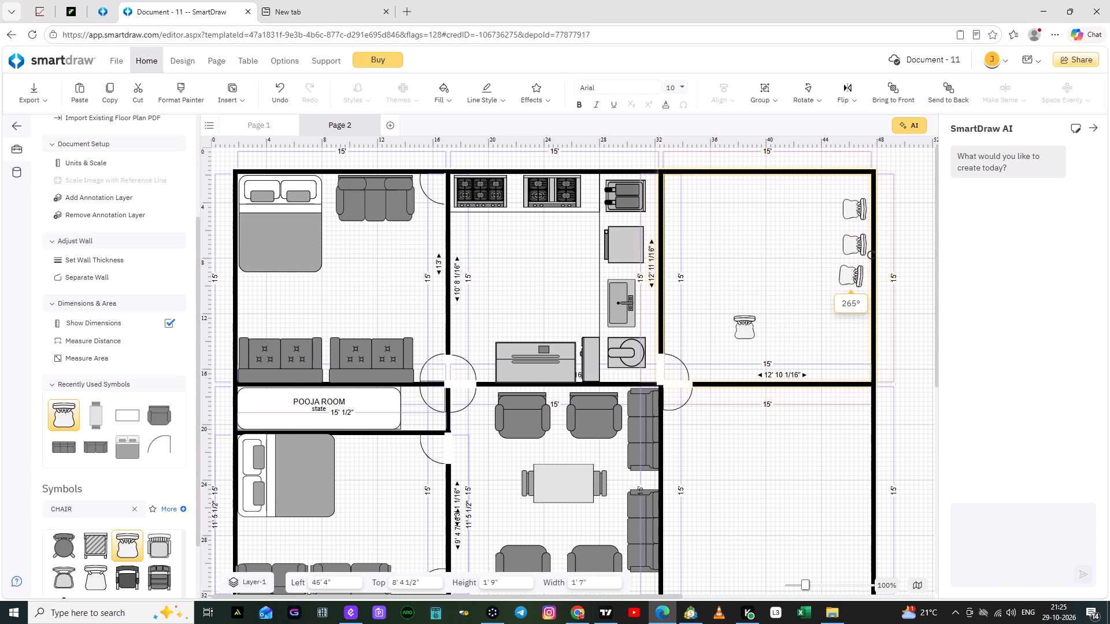
{"action": "left_click_drag", "start_coordinate": [871, 255], "coordinate": [871, 254]}
{"action": "left_click_drag", "start_coordinate": [846, 273], "coordinate": [852, 276]}
{"action": "left_click", "coordinate": [818, 332]}
Rotate the fourth wood chair to match and align it along the right wall, about 1' 3" below the third chair.
{"action": "left_click", "coordinate": [745, 334]}
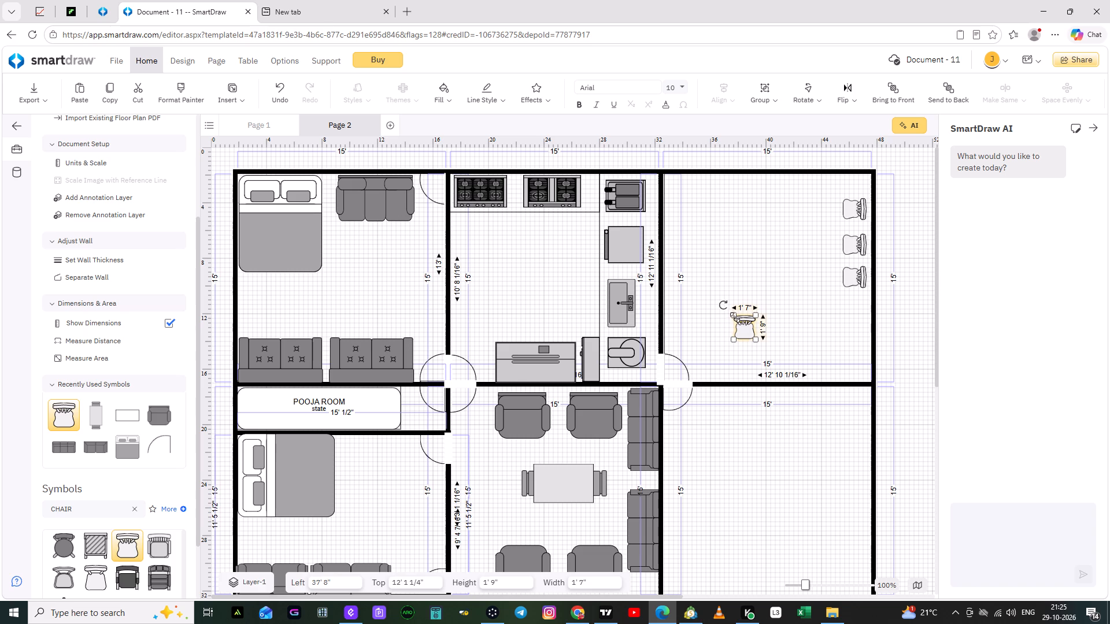
{"action": "left_click_drag", "start_coordinate": [724, 306], "coordinate": [791, 289]}
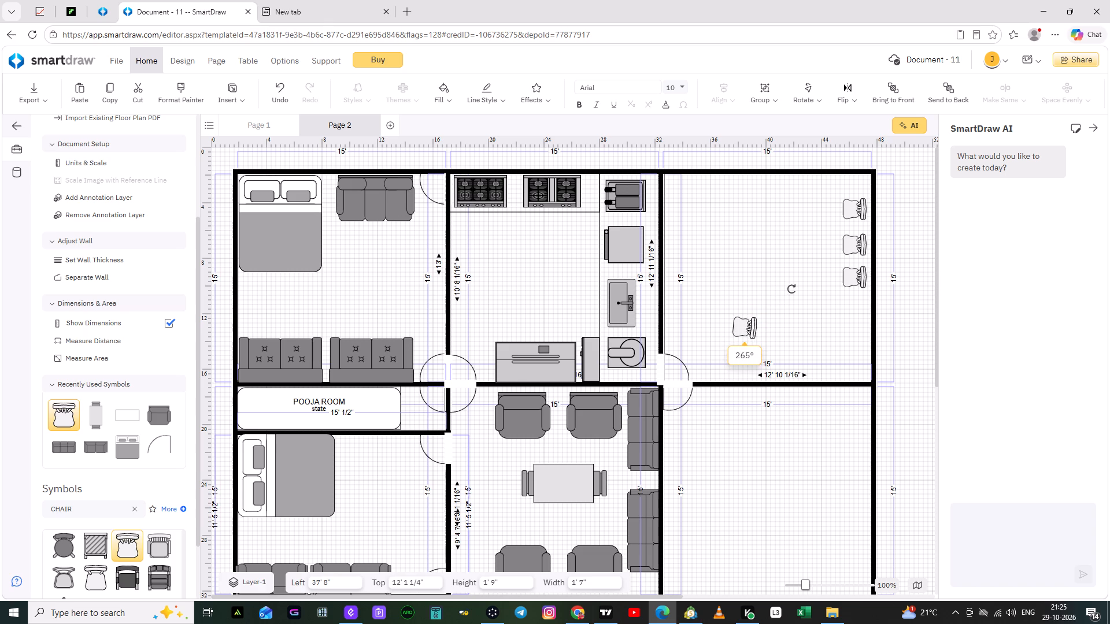
{"action": "left_click_drag", "start_coordinate": [791, 289], "coordinate": [791, 285]}
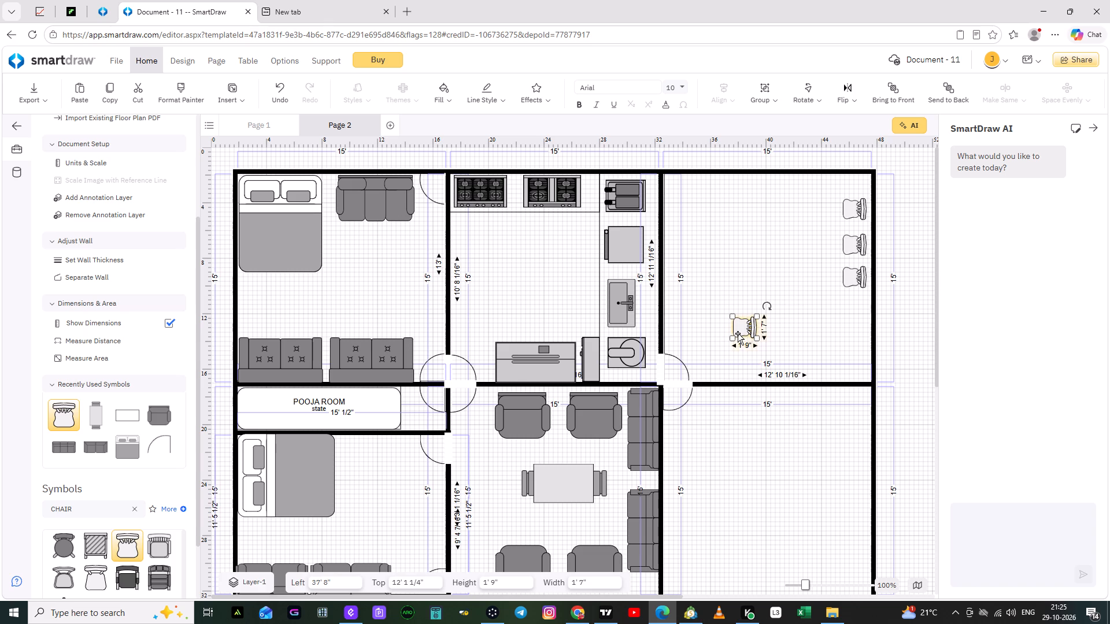
{"action": "left_click_drag", "start_coordinate": [738, 333], "coordinate": [848, 325]}
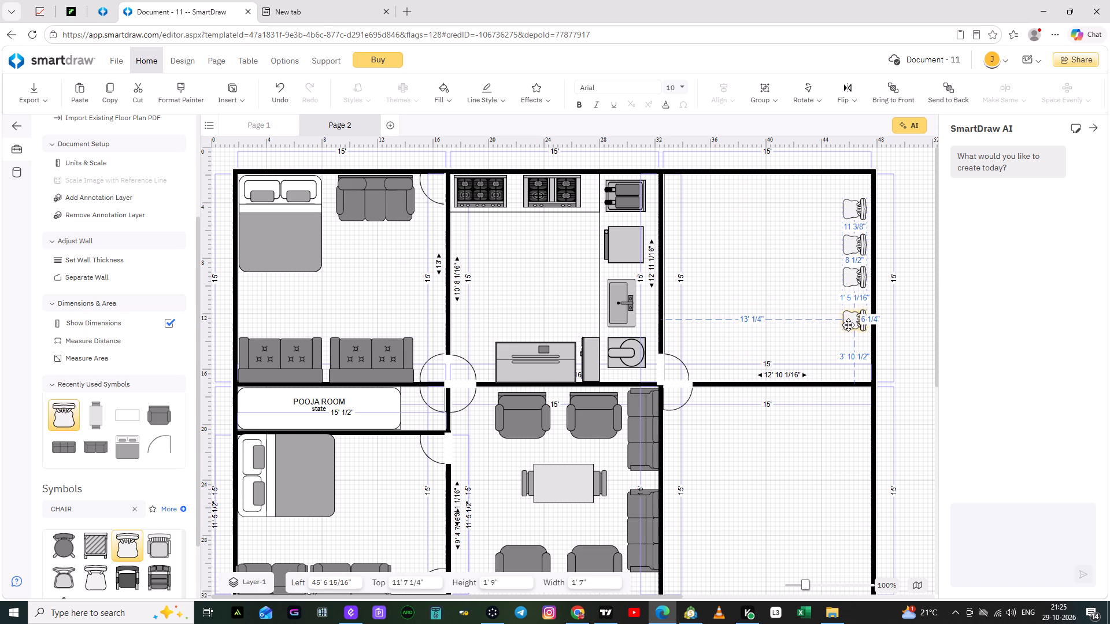
{"action": "left_click_drag", "start_coordinate": [848, 325], "coordinate": [849, 325]}
{"action": "left_click", "coordinate": [774, 328]}
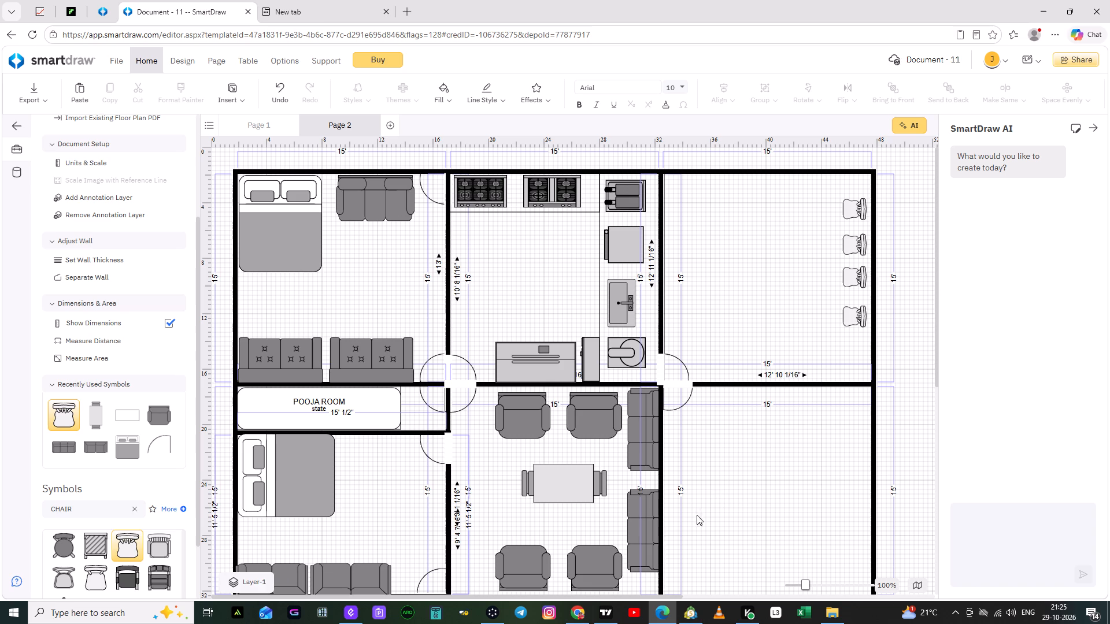
Add a fifth wood chair, rotated to match, at the lower end of the right-wall row, about 46' 7" left and 13' 7" top.
{"action": "left_click_drag", "start_coordinate": [116, 548], "coordinate": [653, 362]}
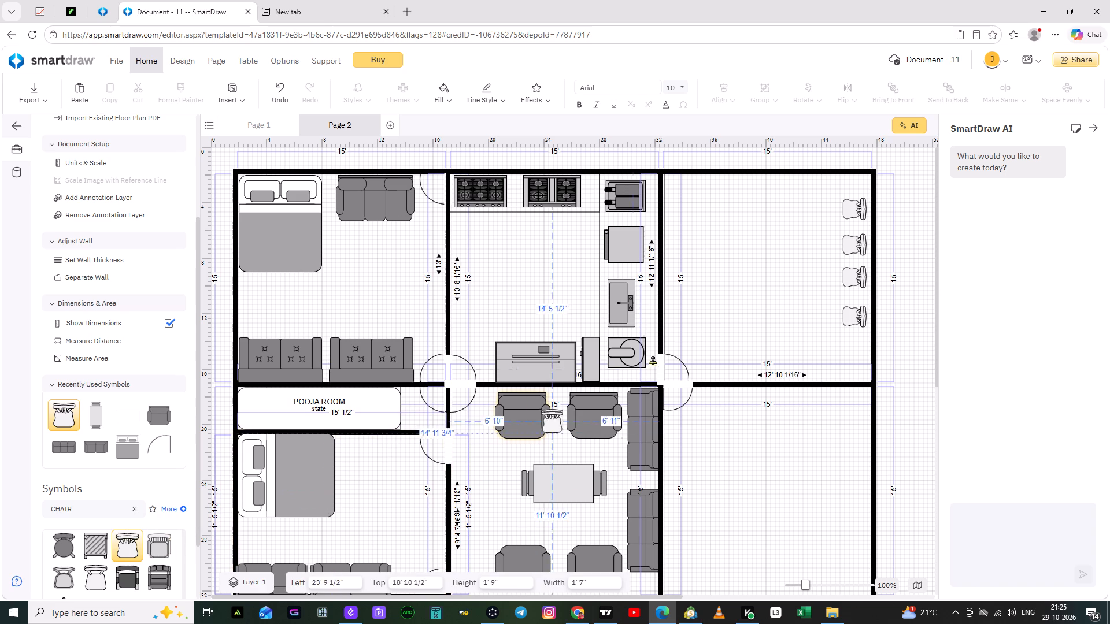
{"action": "left_click_drag", "start_coordinate": [653, 362], "coordinate": [746, 326]}
{"action": "left_click", "coordinate": [746, 326]}
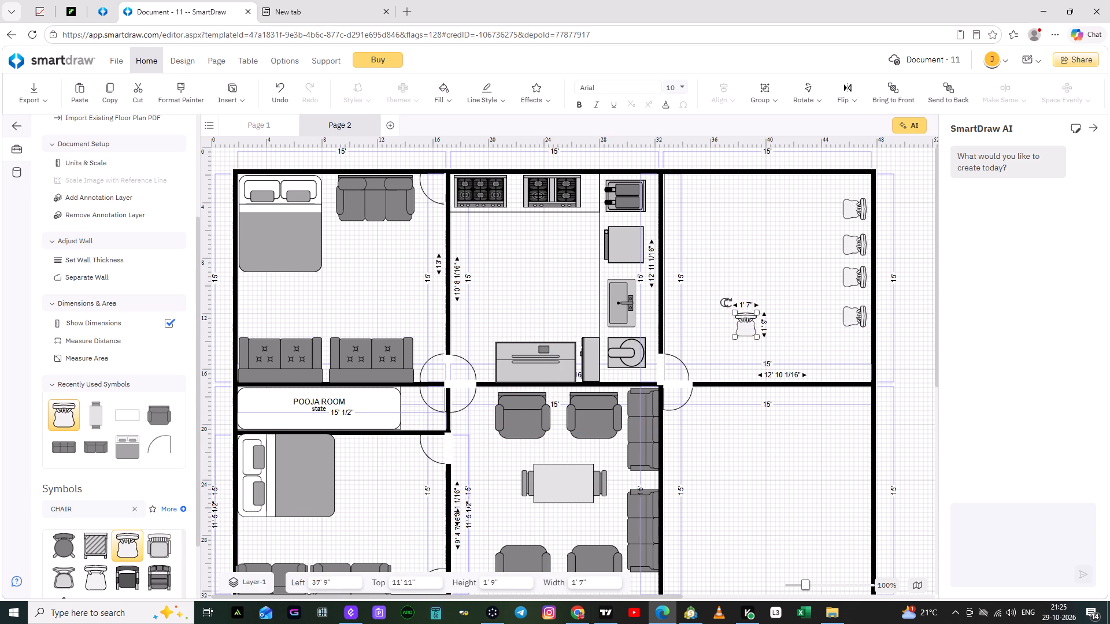
{"action": "left_click_drag", "start_coordinate": [726, 301], "coordinate": [779, 298]}
{"action": "left_click_drag", "start_coordinate": [742, 323], "coordinate": [850, 348]}
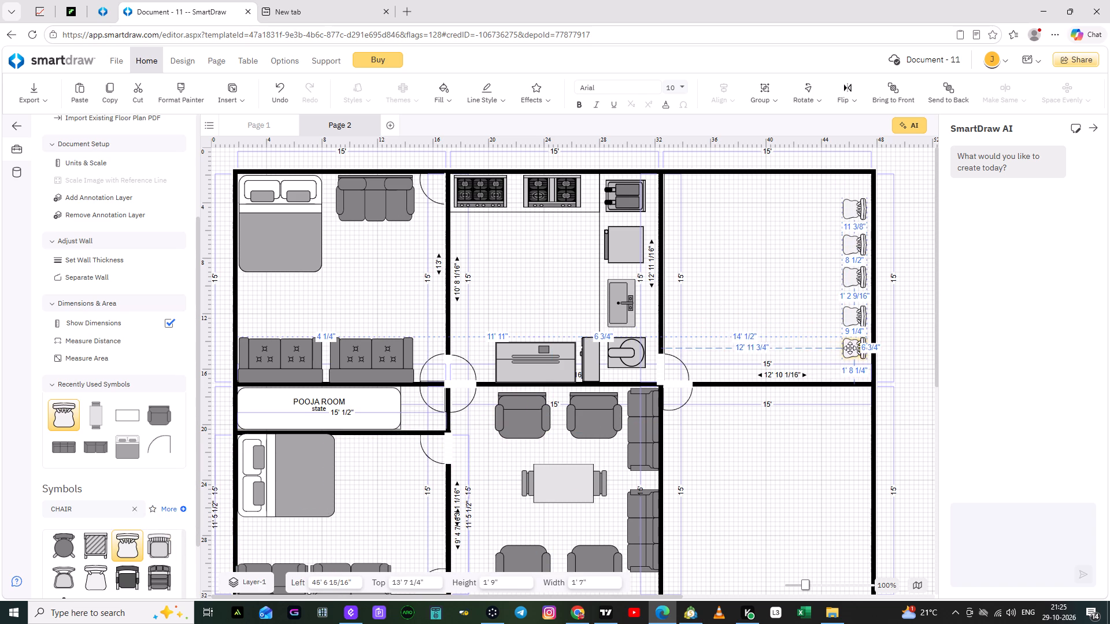
{"action": "left_click_drag", "start_coordinate": [850, 348], "coordinate": [851, 348]}
{"action": "left_click", "coordinate": [779, 323]}
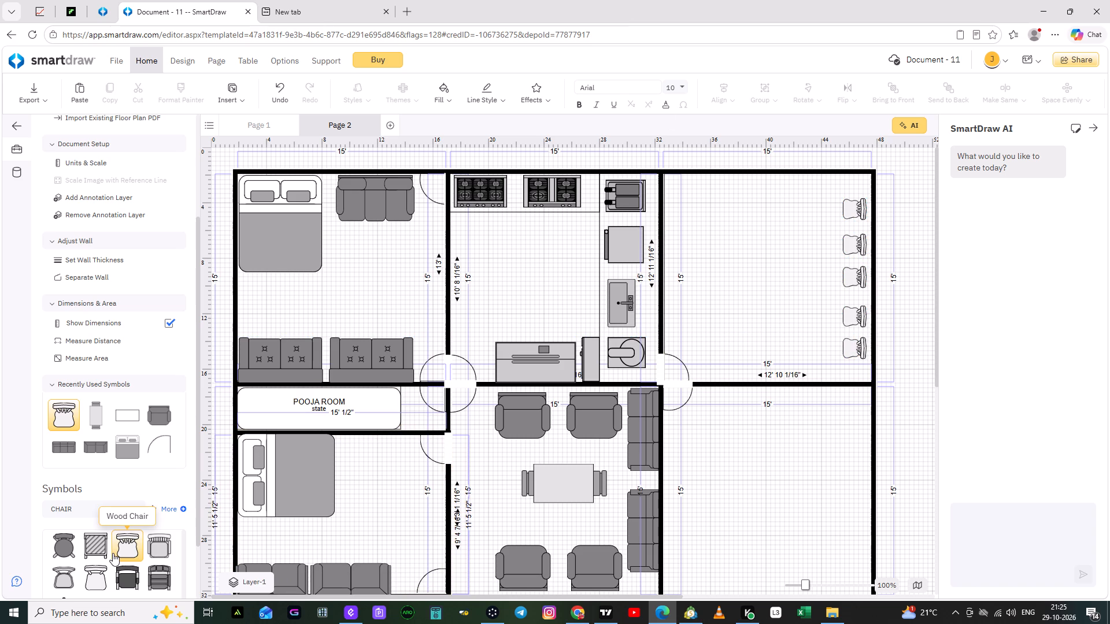
Add two unrotated wood chairs along the upper right room's top wall, about 3' apart, starting near its left corner at about 33' 1" left.
{"action": "left_click_drag", "start_coordinate": [128, 550], "coordinate": [225, 481]}
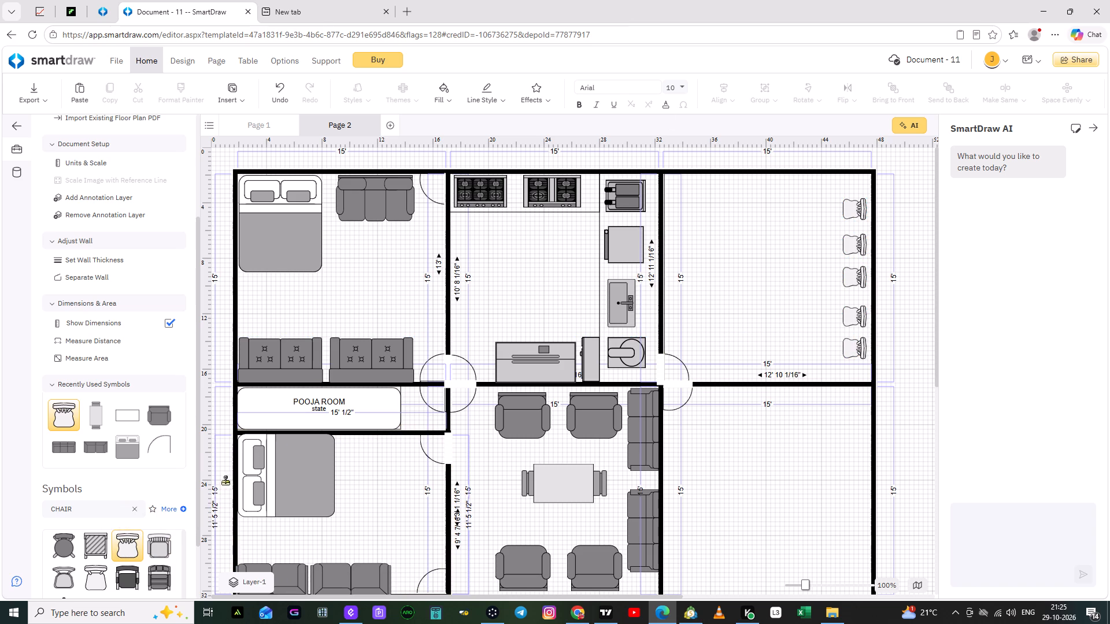
{"action": "left_click_drag", "start_coordinate": [225, 481], "coordinate": [686, 195]}
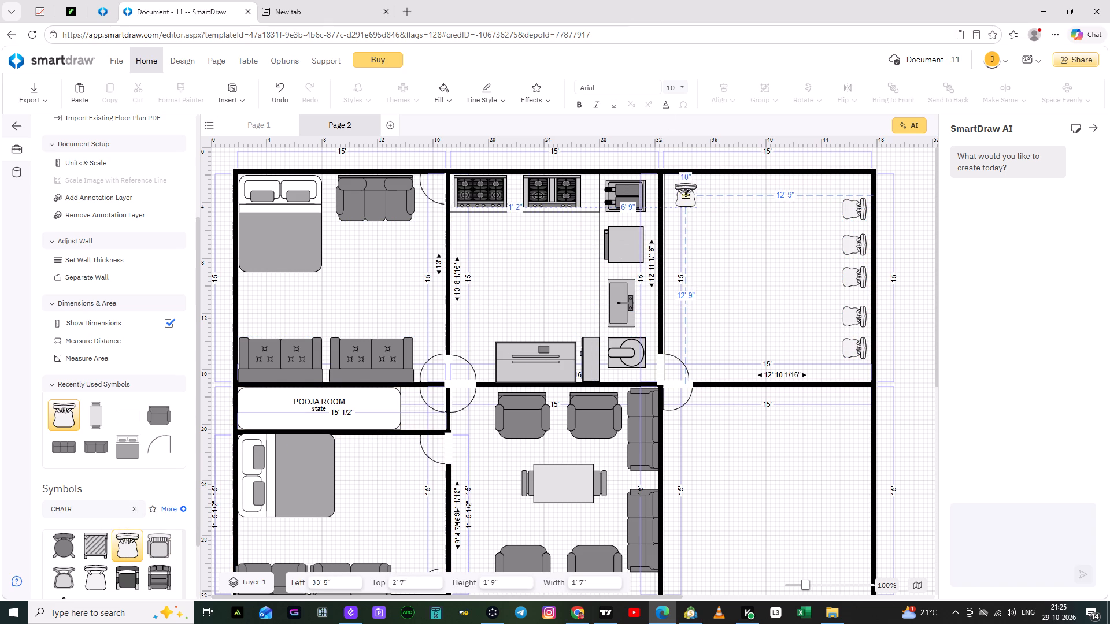
{"action": "left_click_drag", "start_coordinate": [686, 195], "coordinate": [682, 191]}
{"action": "left_click", "coordinate": [726, 265]}
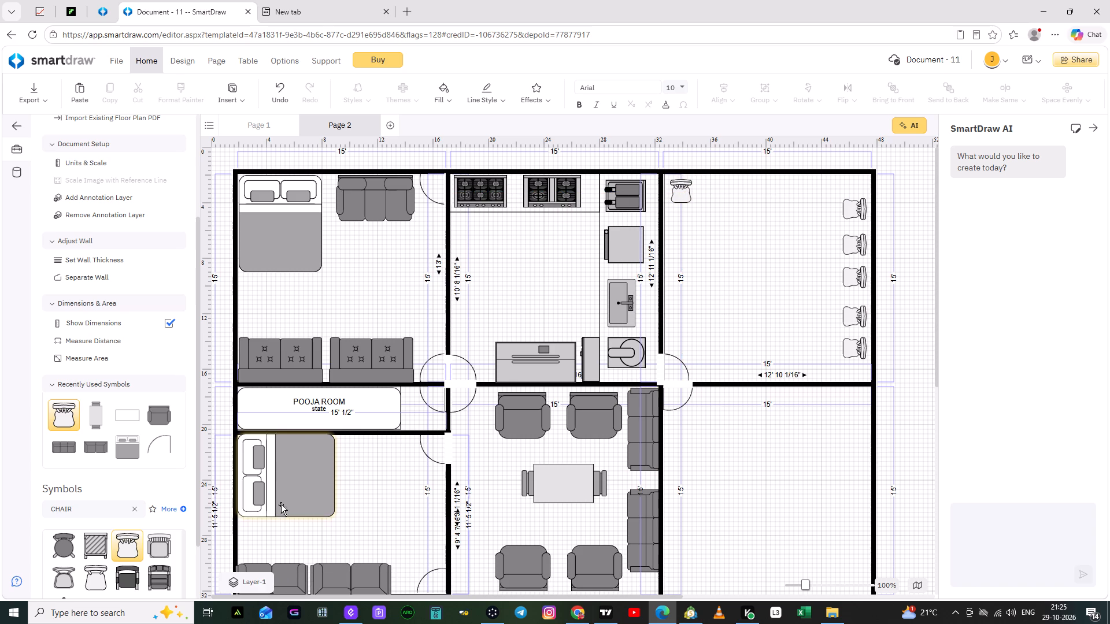
{"action": "left_click_drag", "start_coordinate": [124, 547], "coordinate": [709, 265]}
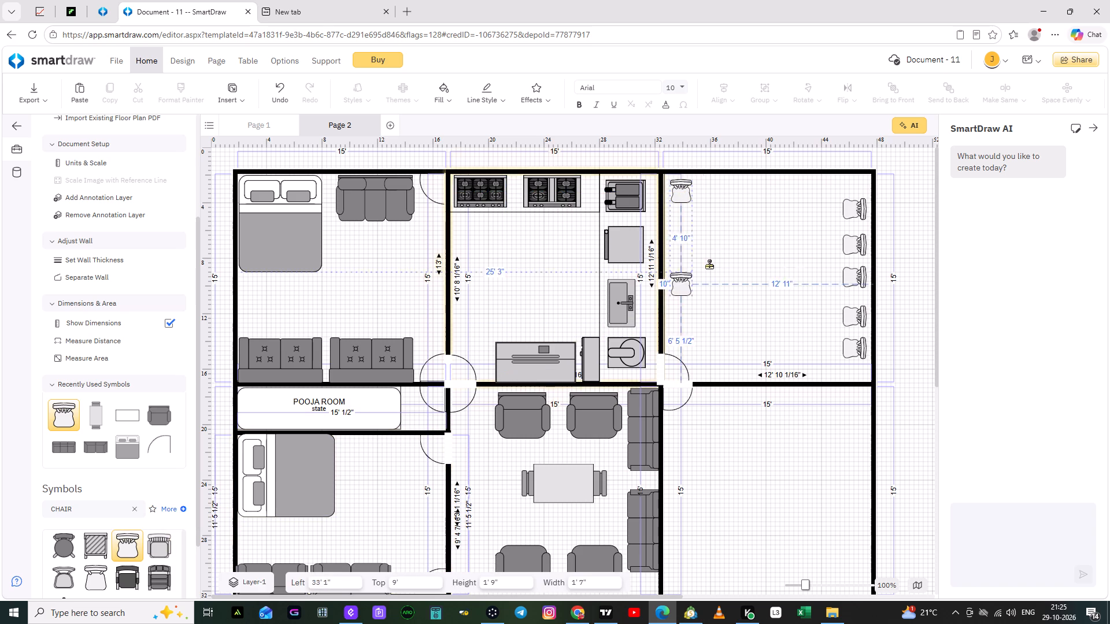
{"action": "left_click_drag", "start_coordinate": [709, 265], "coordinate": [723, 191]}
{"action": "left_click", "coordinate": [731, 252]}
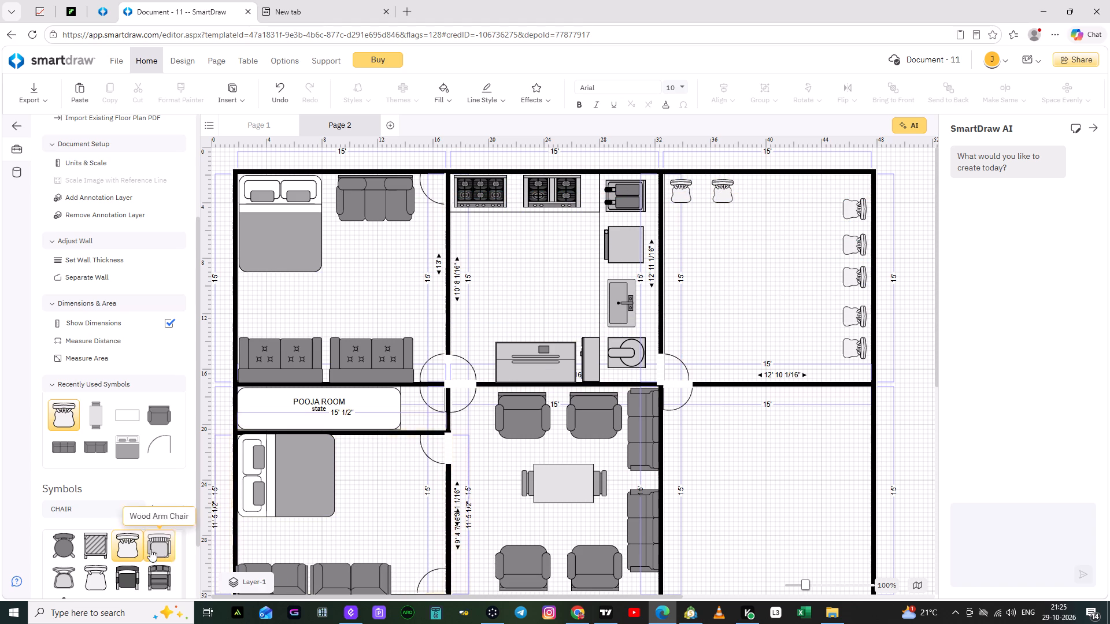
Add a third and fourth wood chair to continue the top-wall row, with the fourth at about 42' 5" left.
{"action": "left_click_drag", "start_coordinate": [132, 552], "coordinate": [650, 302]}
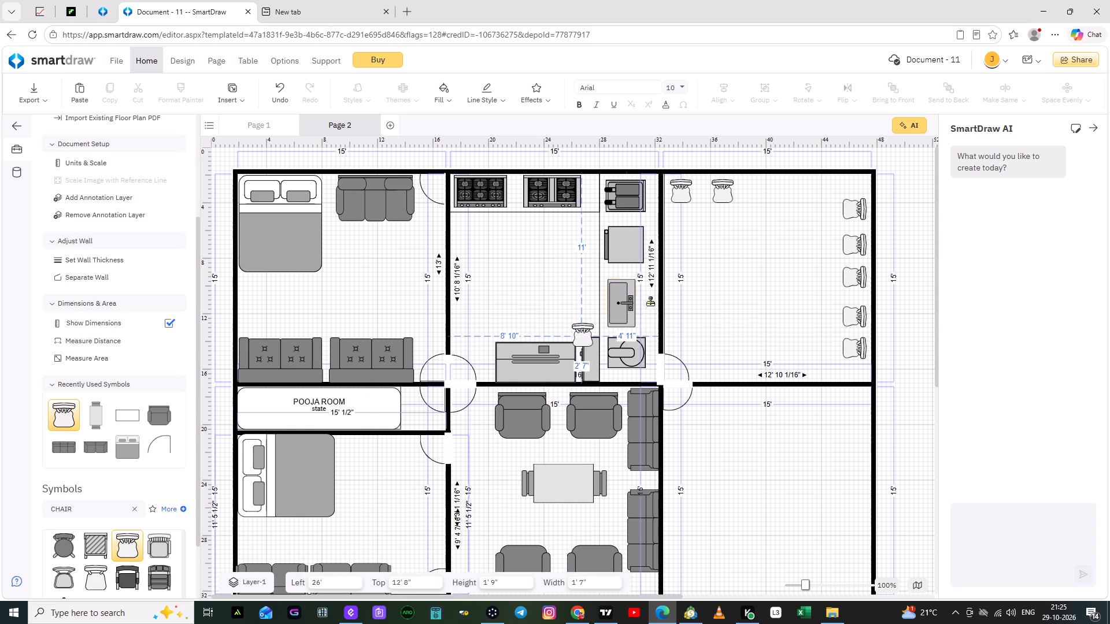
{"action": "left_click_drag", "start_coordinate": [650, 302], "coordinate": [765, 191]}
{"action": "left_click", "coordinate": [778, 268]}
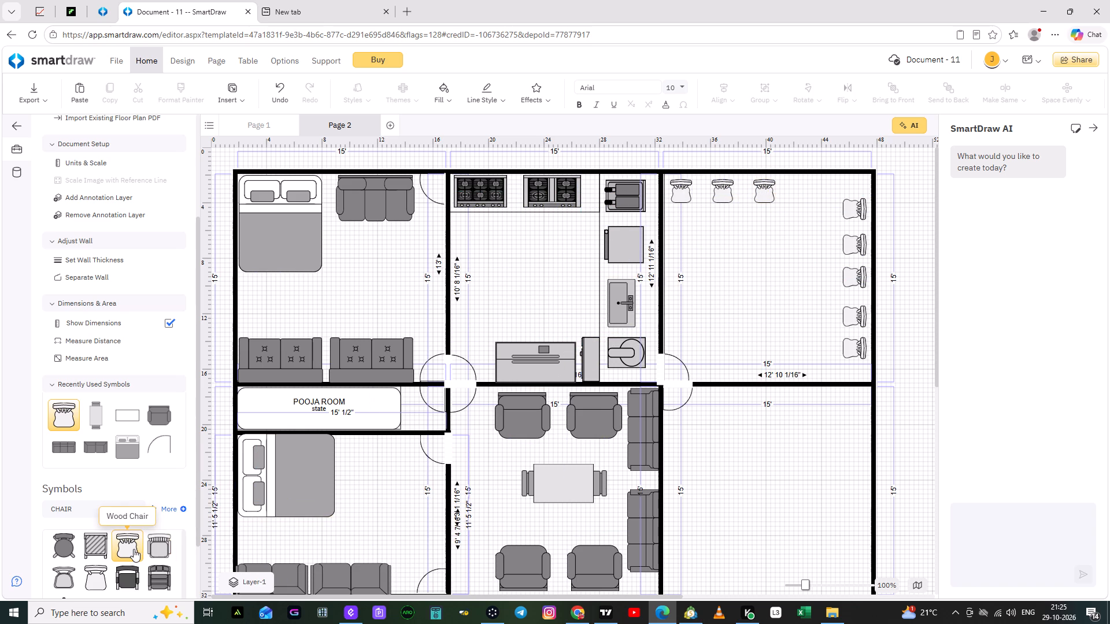
{"action": "left_click_drag", "start_coordinate": [134, 549], "coordinate": [823, 194]}
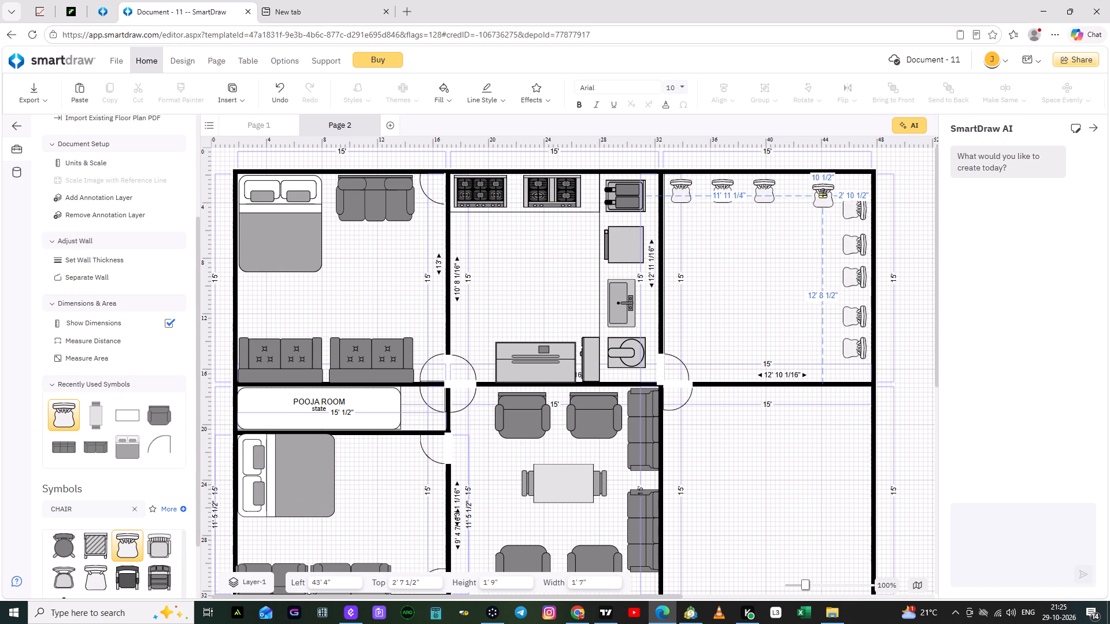
{"action": "left_click_drag", "start_coordinate": [823, 194], "coordinate": [812, 188]}
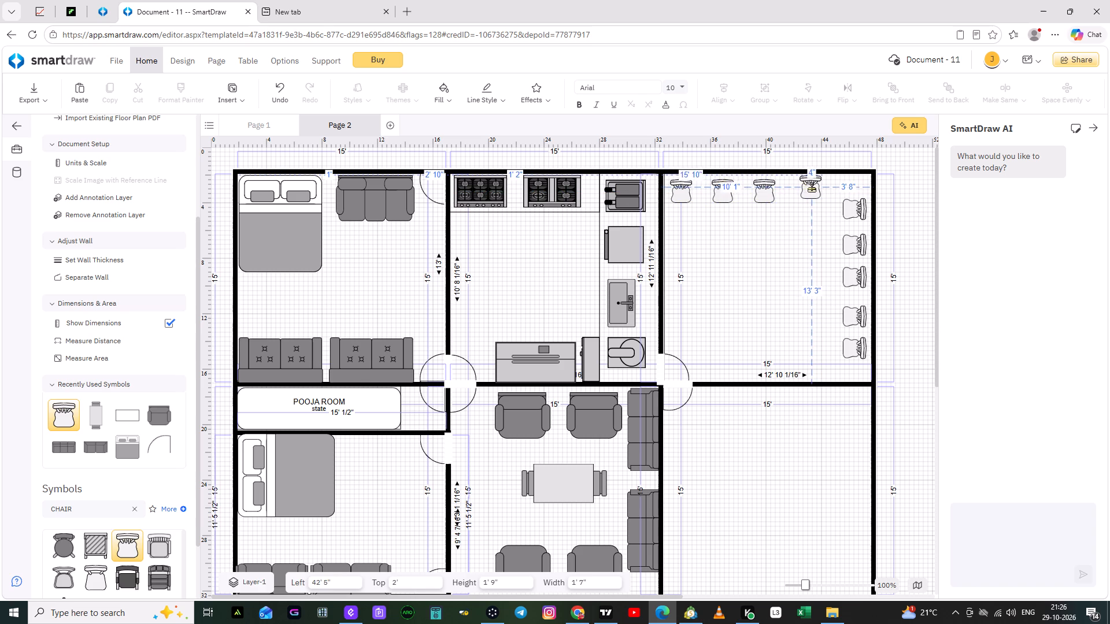
{"action": "left_click_drag", "start_coordinate": [812, 188], "coordinate": [809, 189]}
{"action": "left_click", "coordinate": [777, 304]}
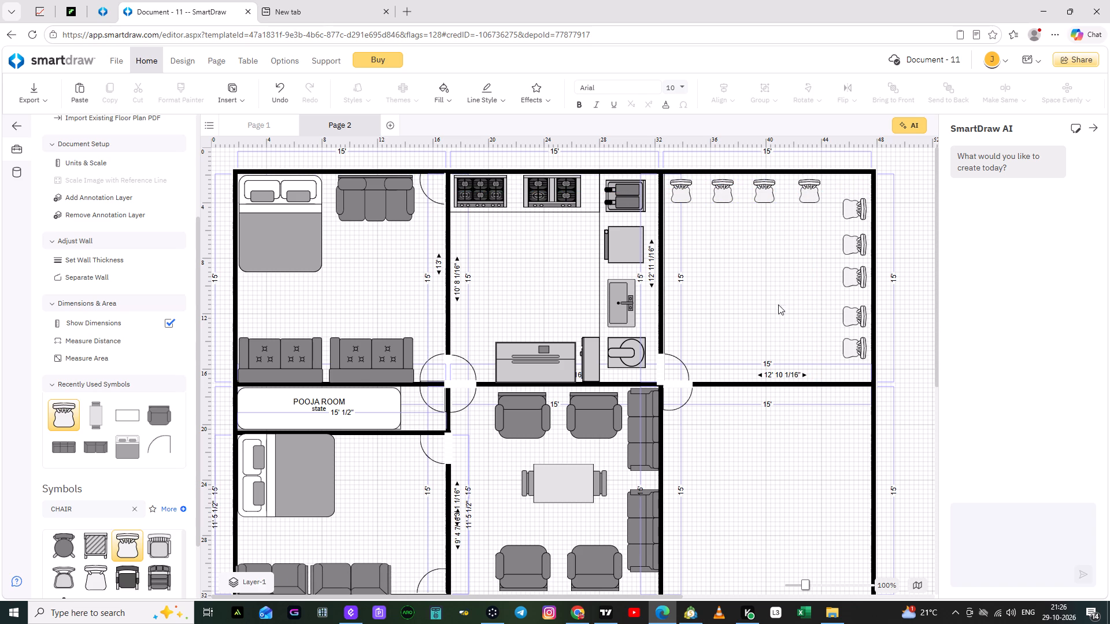
Replace the chair search and search the symbols for MUSIC ROOM.
{"action": "left_click", "coordinate": [136, 510]}
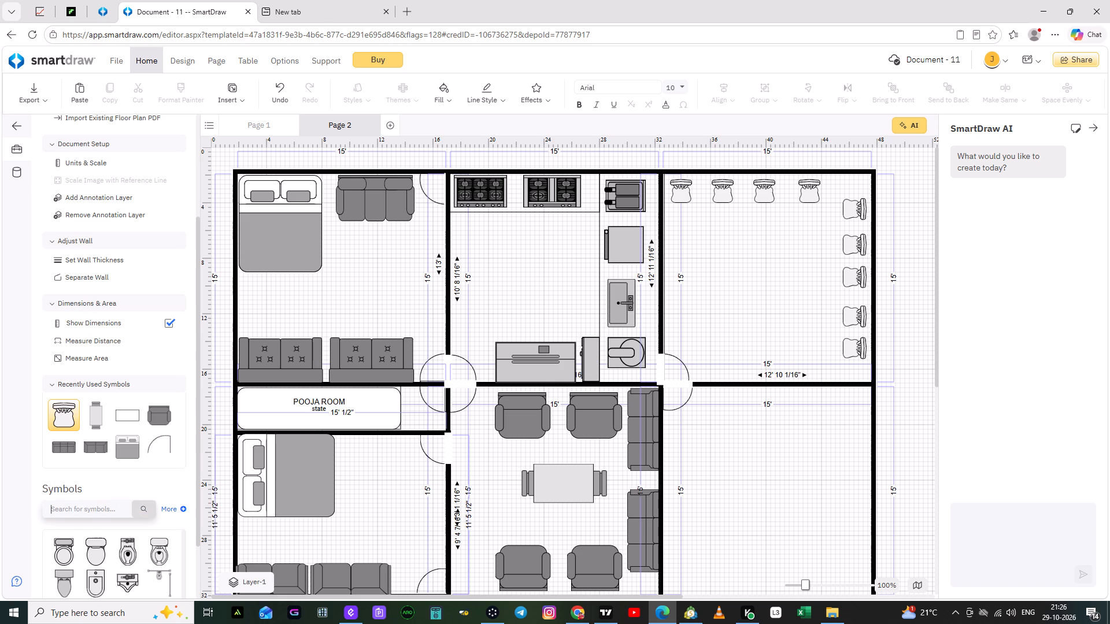
{"action": "left_click", "coordinate": [88, 507]}
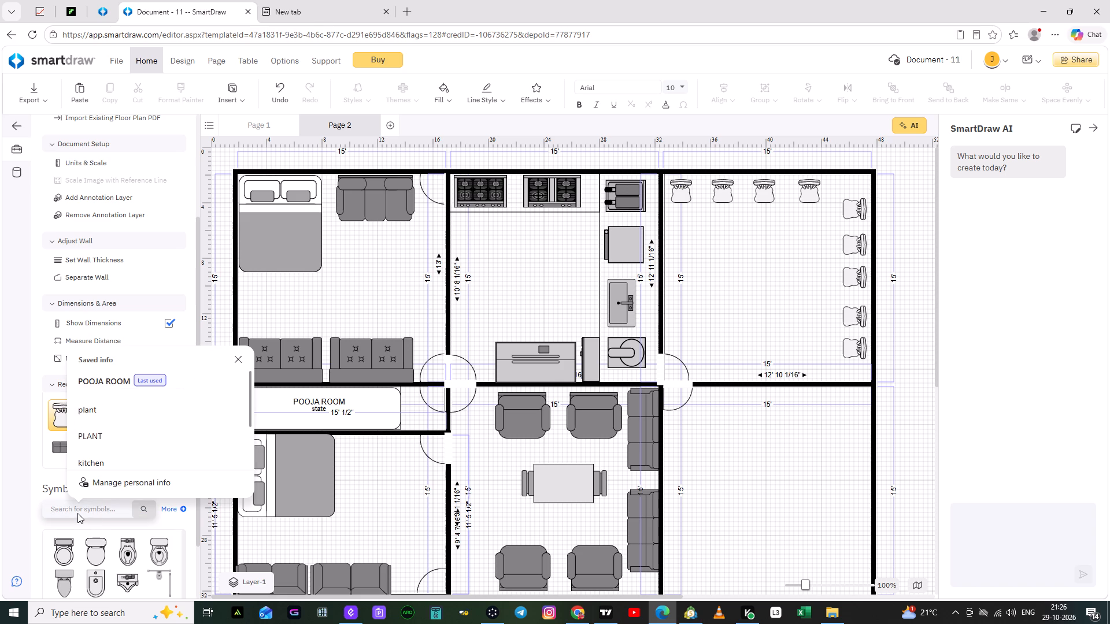
{"action": "type", "text": "MU"}
{"action": "key", "text": "s"}
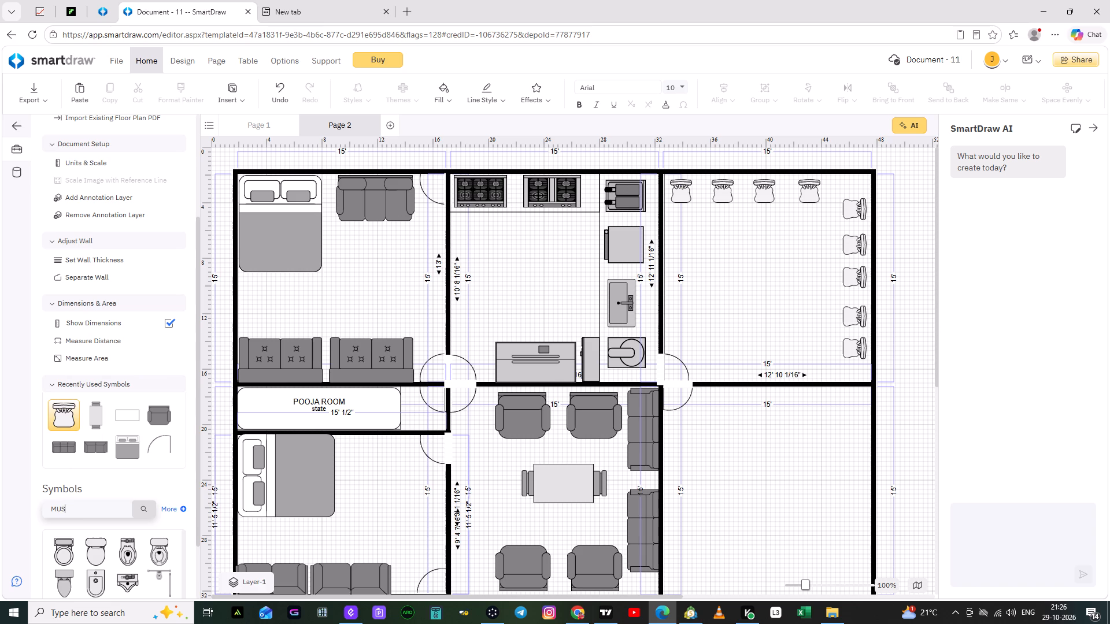
{"action": "type", "text": "IC"}
{"action": "key", "text": "space"}
{"action": "key", "text": "r"}
{"action": "type", "text": "OOM"}
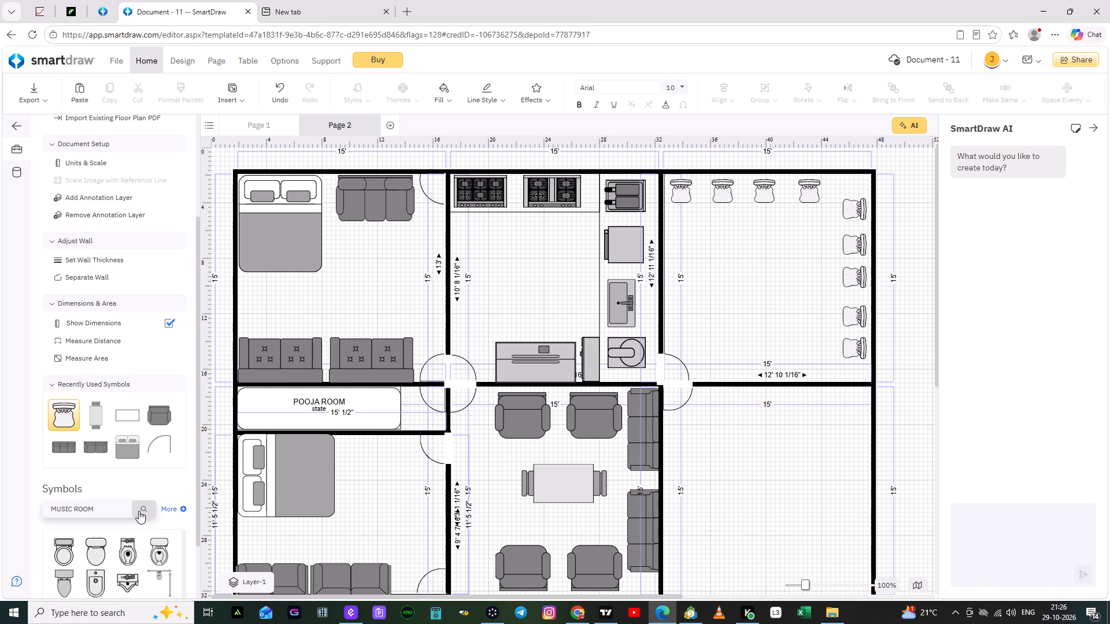
{"action": "left_click", "coordinate": [143, 509]}
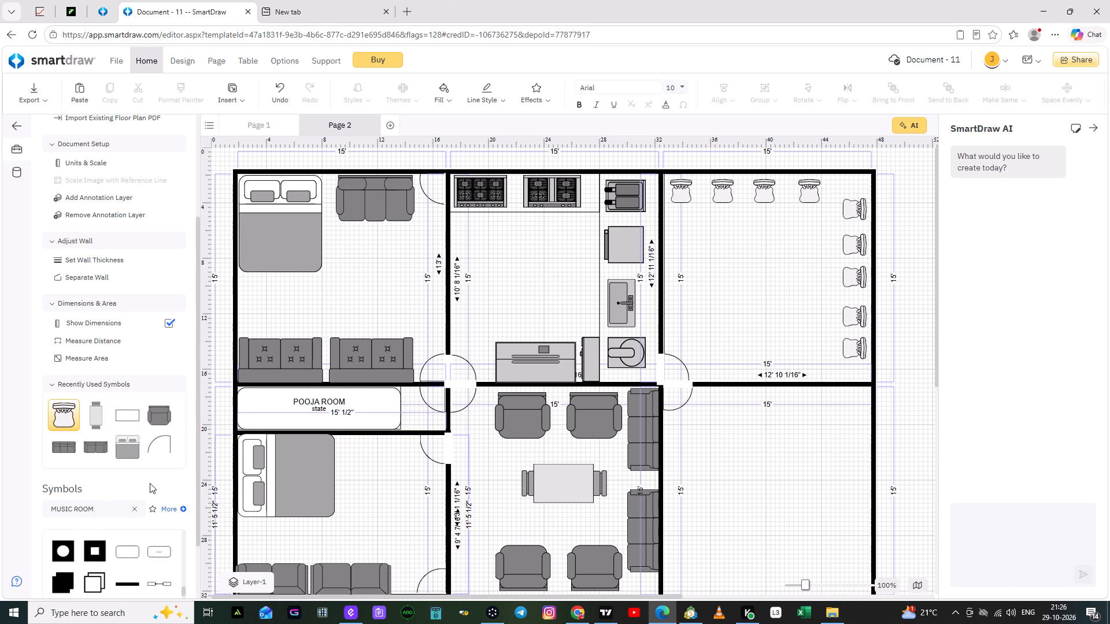
Look through the MUSIC ROOM symbol results for items suited to furnishing a music room.
{"action": "scroll", "coordinate": [150, 483], "scroll_direction": "down", "scroll_amount": 1}
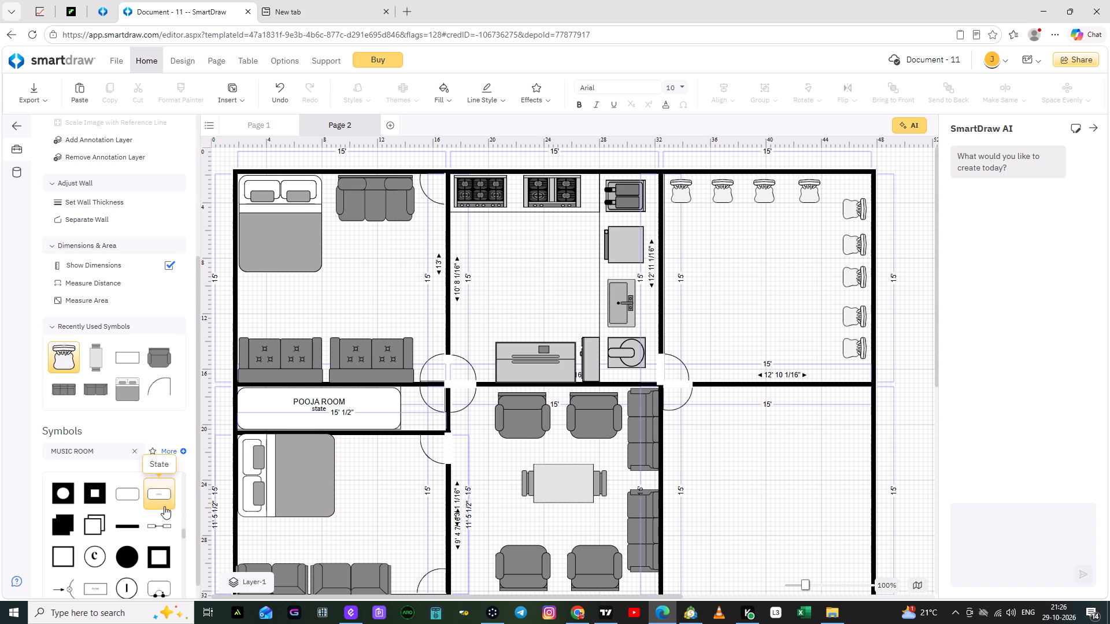
{"action": "scroll", "coordinate": [139, 511], "scroll_direction": "down", "scroll_amount": 1}
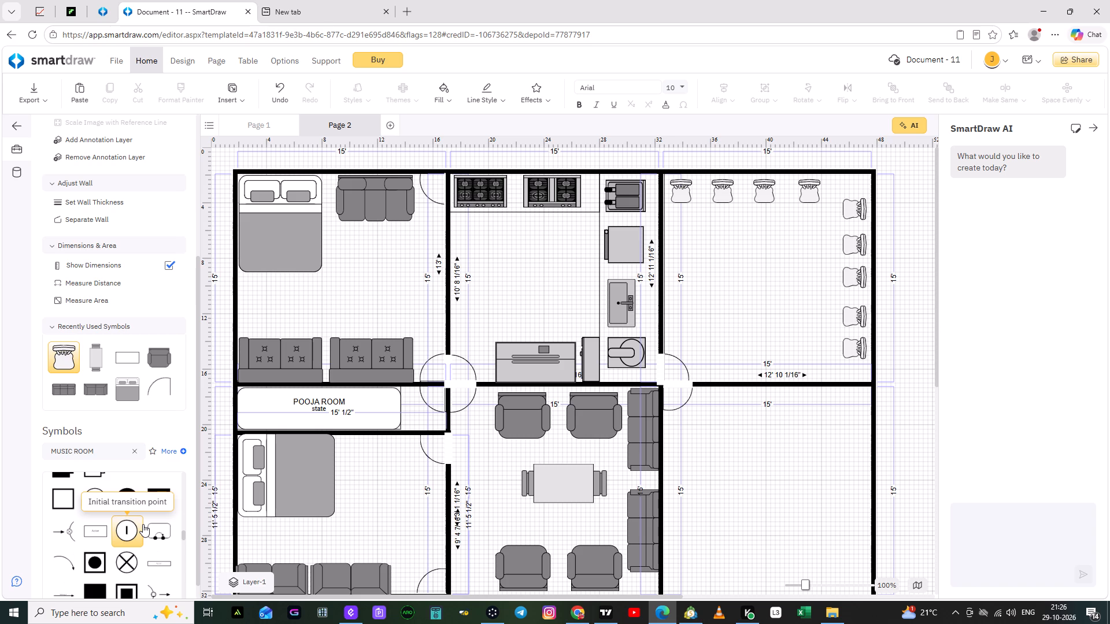
{"action": "scroll", "coordinate": [151, 539], "scroll_direction": "down", "scroll_amount": 1}
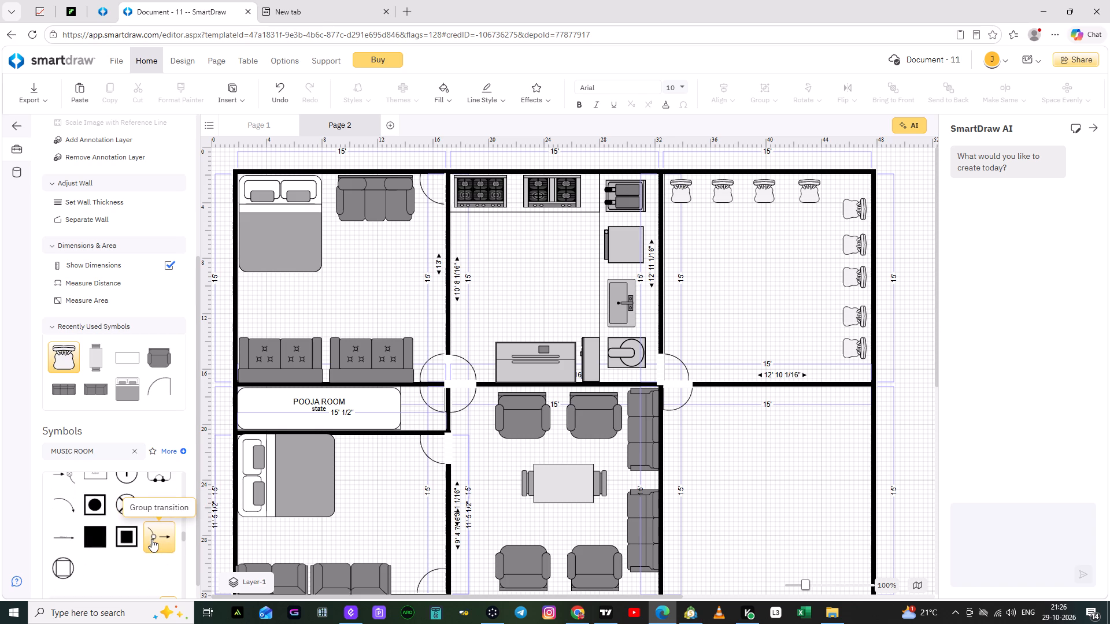
{"action": "scroll", "coordinate": [151, 539], "scroll_direction": "down", "scroll_amount": 1}
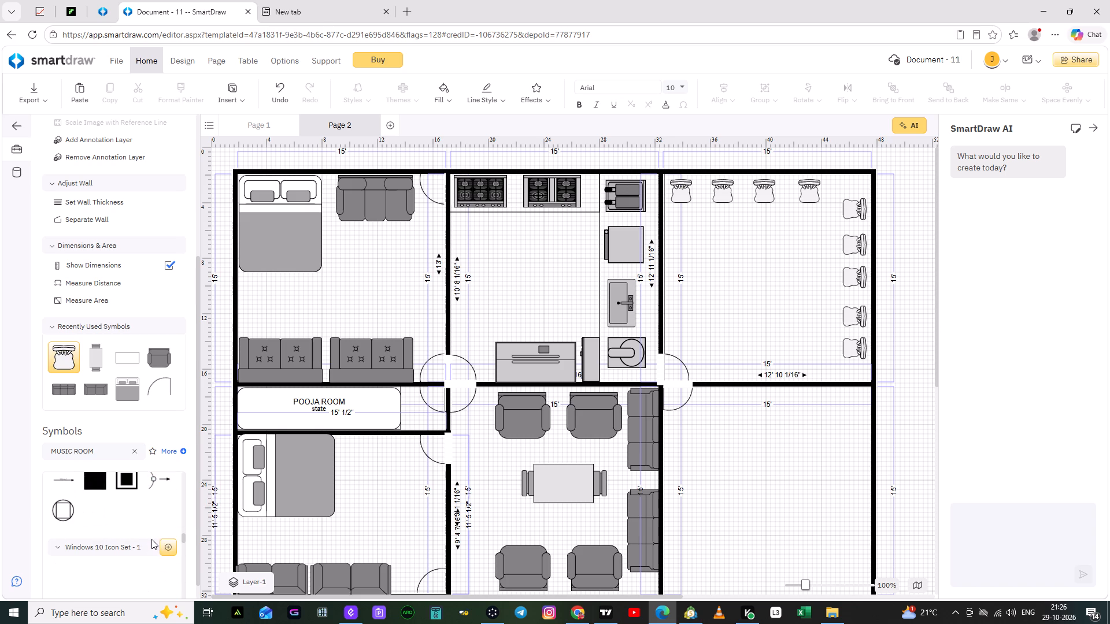
{"action": "scroll", "coordinate": [151, 529], "scroll_direction": "down", "scroll_amount": 2}
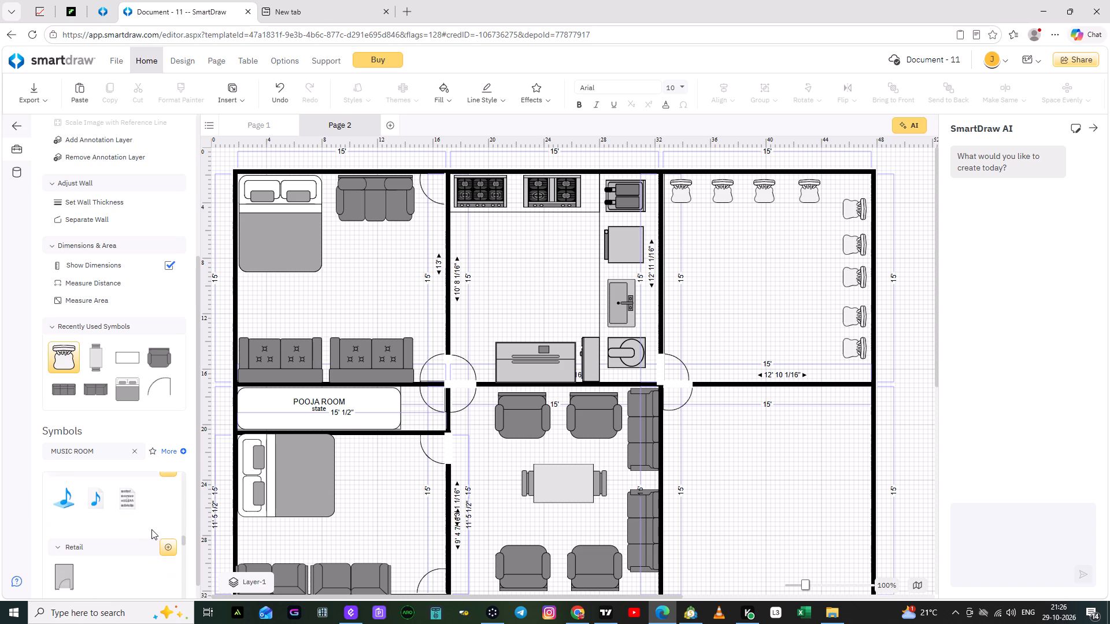
{"action": "scroll", "coordinate": [151, 529], "scroll_direction": "down", "scroll_amount": 3}
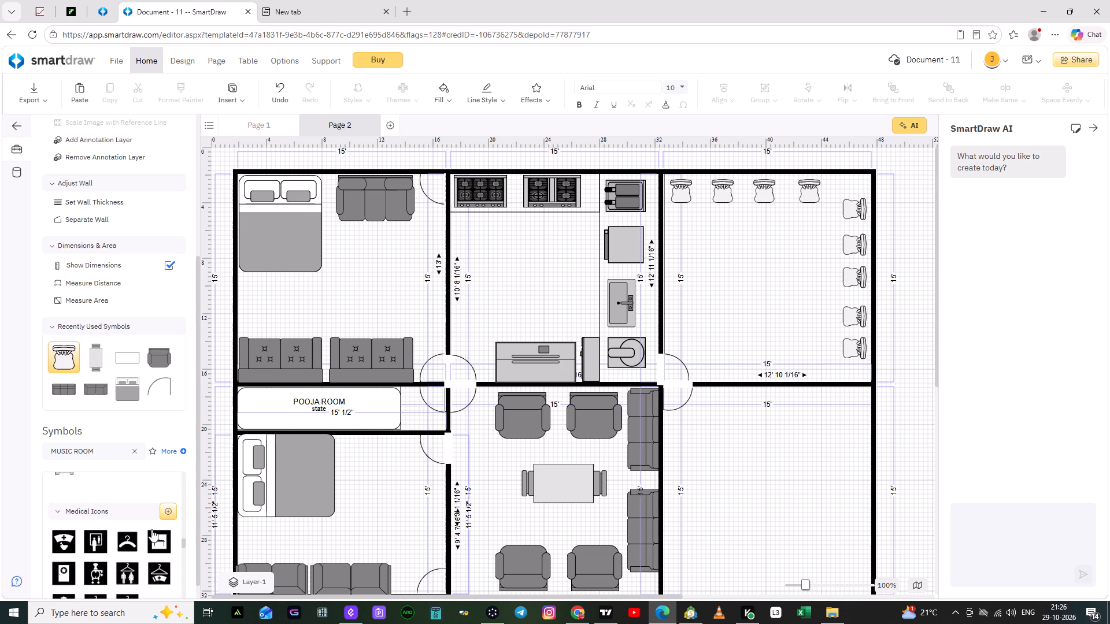
{"action": "scroll", "coordinate": [151, 529], "scroll_direction": "down", "scroll_amount": 2}
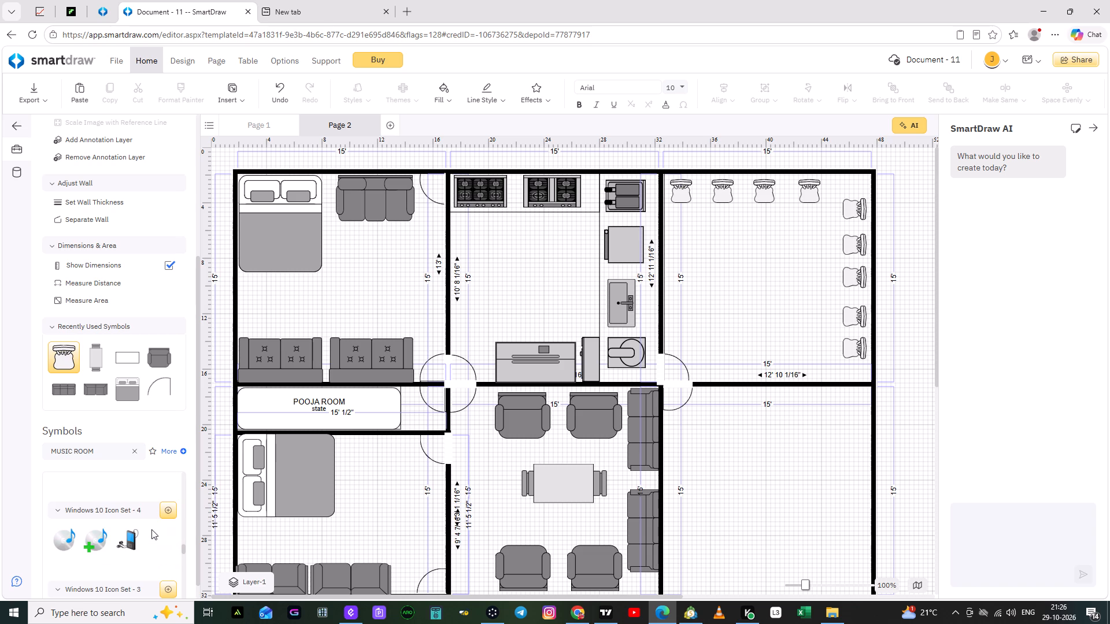
{"action": "scroll", "coordinate": [151, 529], "scroll_direction": "down", "scroll_amount": 1}
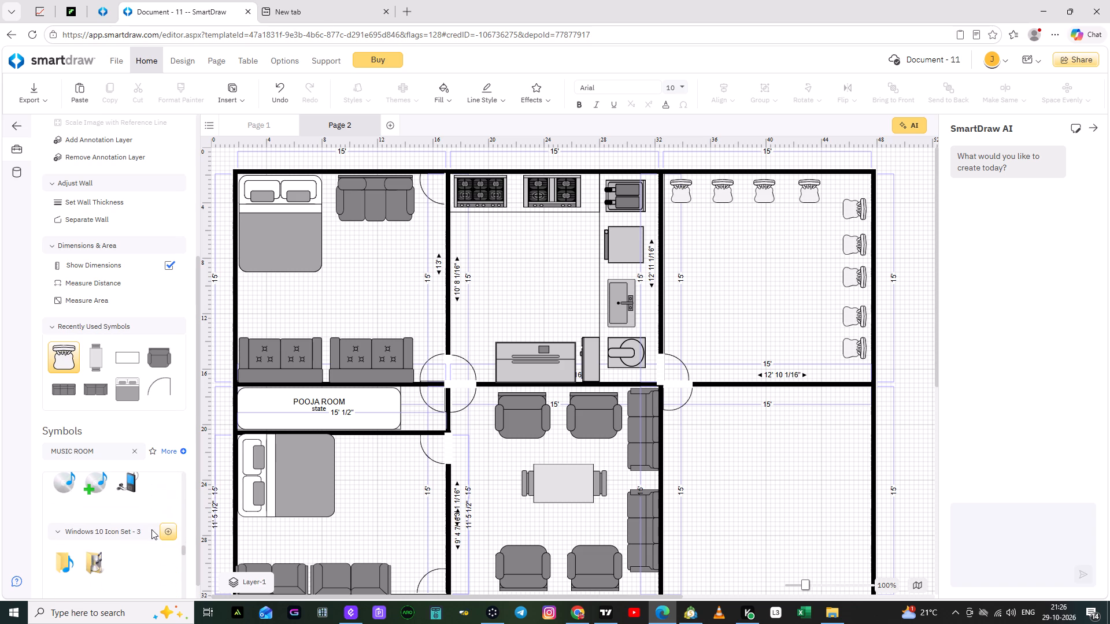
{"action": "scroll", "coordinate": [151, 529], "scroll_direction": "up", "scroll_amount": 5}
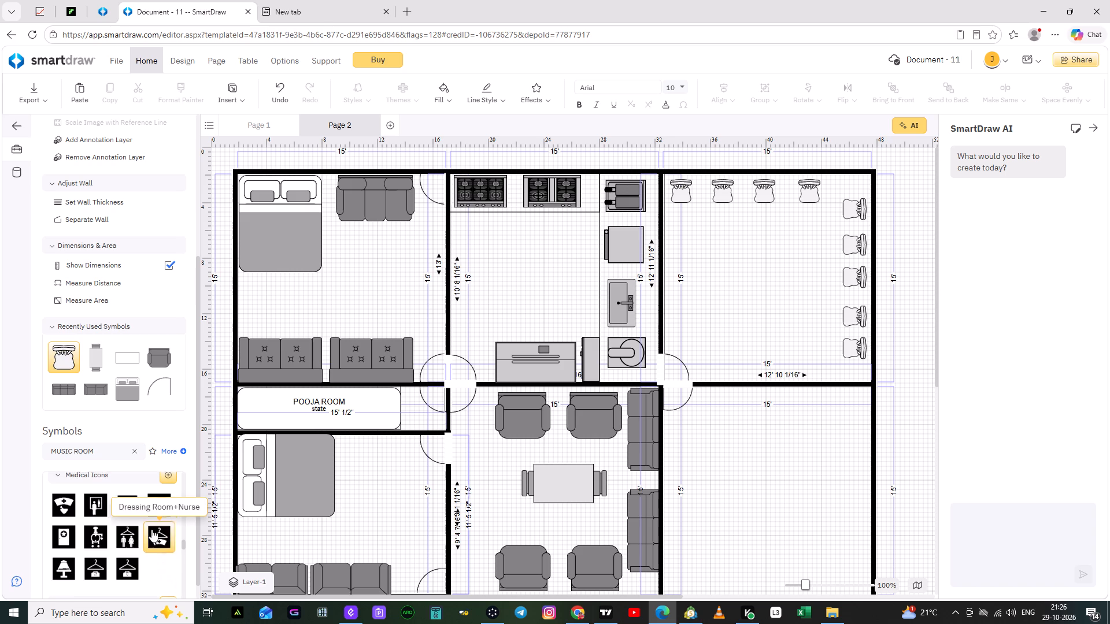
{"action": "scroll", "coordinate": [151, 529], "scroll_direction": "up", "scroll_amount": 4}
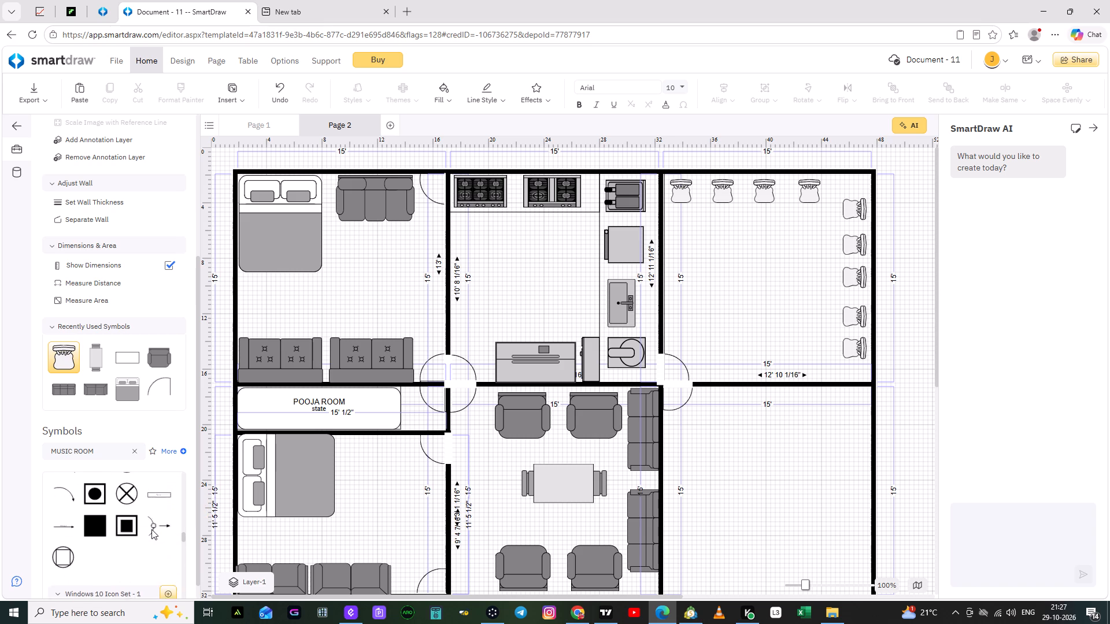
{"action": "scroll", "coordinate": [151, 529], "scroll_direction": "up", "scroll_amount": 1}
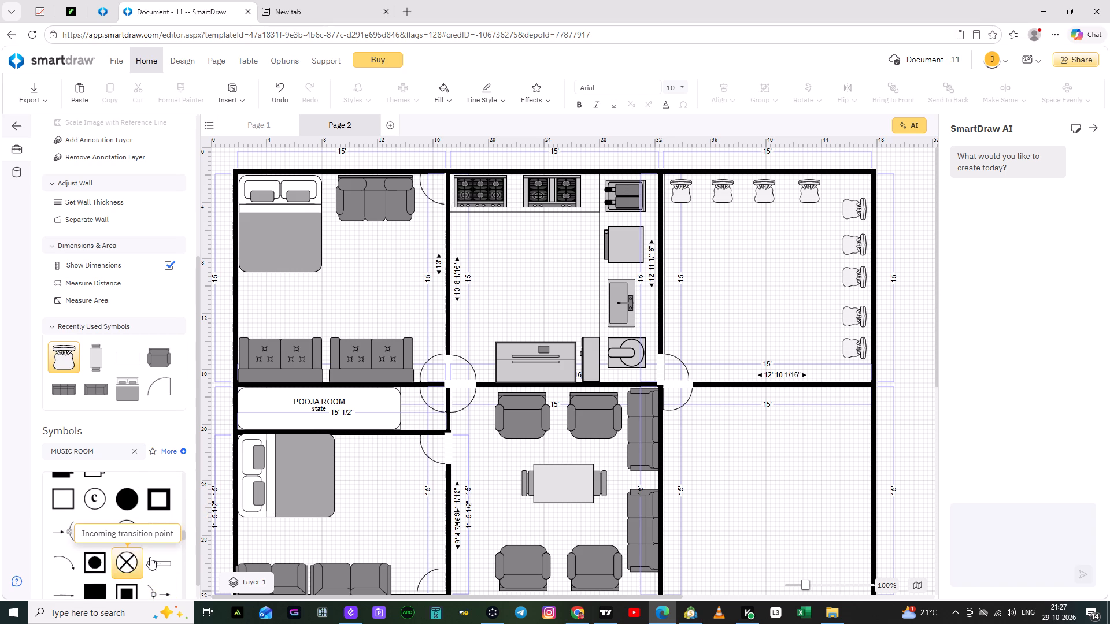
{"action": "scroll", "coordinate": [152, 555], "scroll_direction": "up", "scroll_amount": 2}
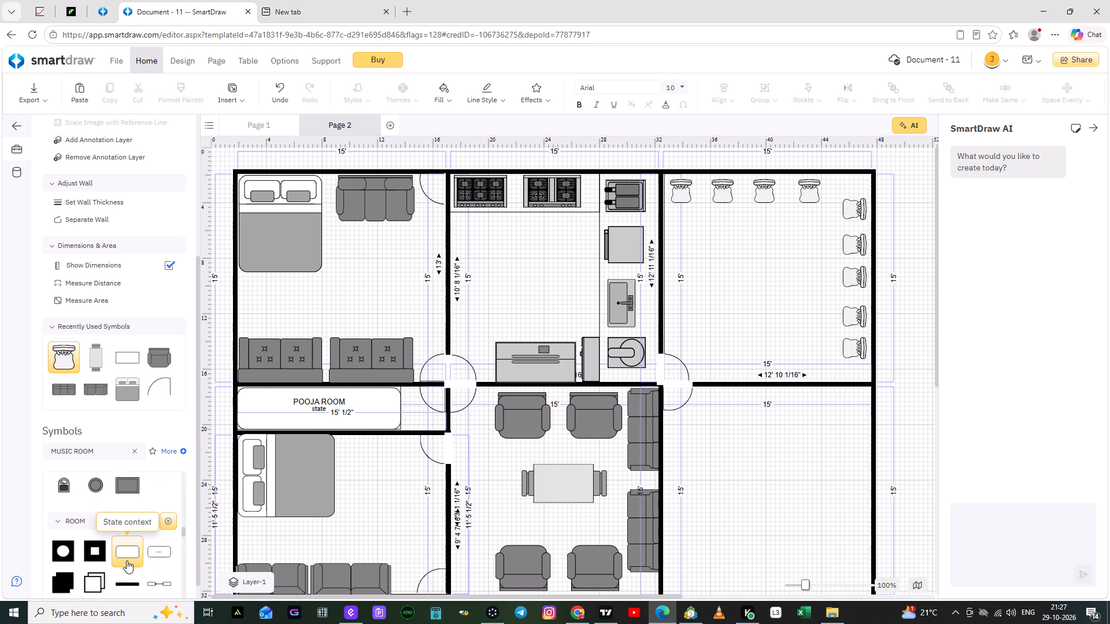
{"action": "scroll", "coordinate": [132, 558], "scroll_direction": "up", "scroll_amount": 3}
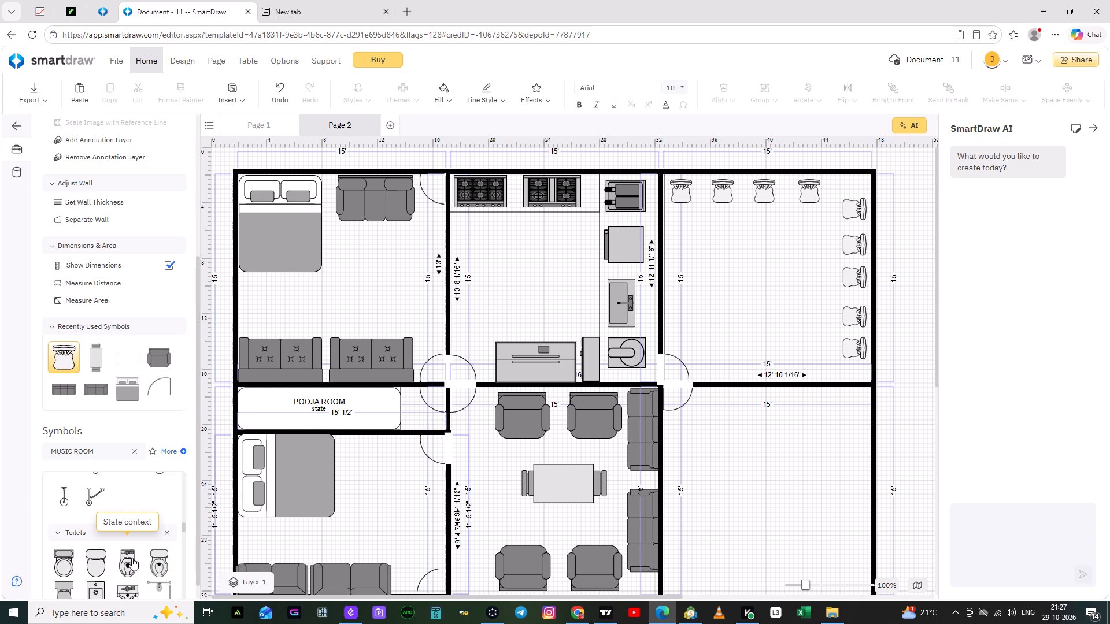
{"action": "scroll", "coordinate": [154, 530], "scroll_direction": "down", "scroll_amount": 1}
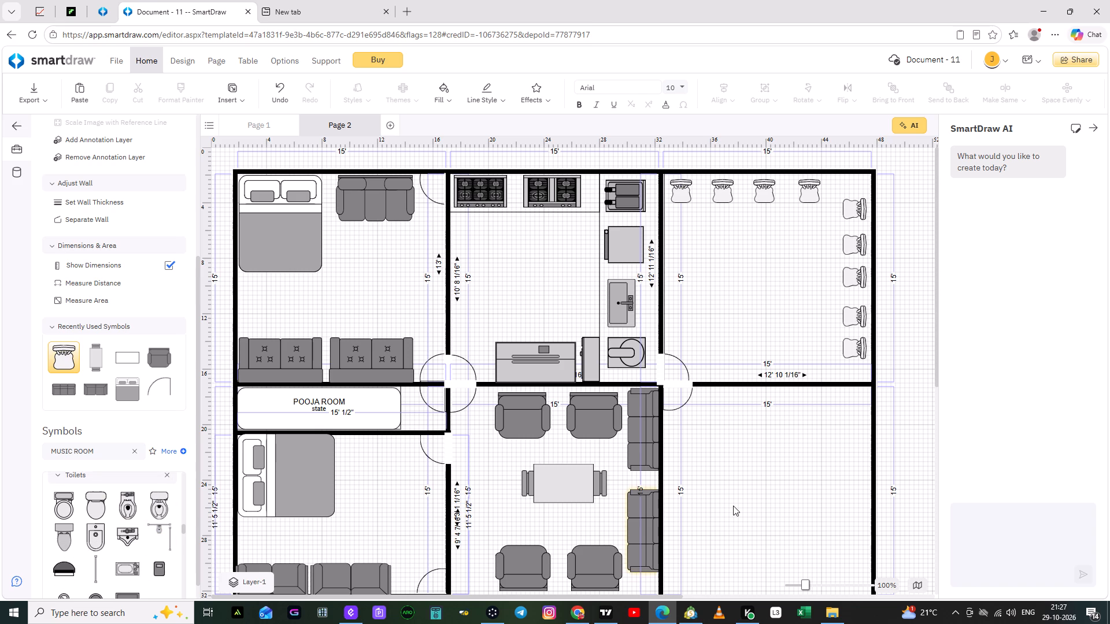
{"action": "scroll", "coordinate": [780, 516], "scroll_direction": "down", "scroll_amount": 2}
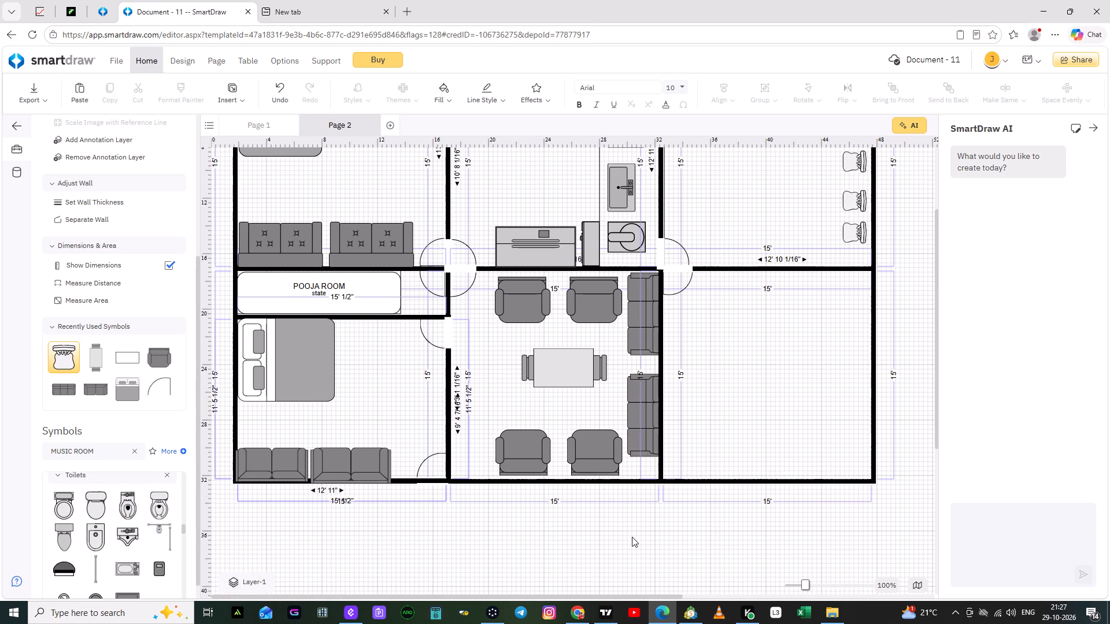
Replace the symbol search and search the symbols for SOUND BAR.
{"action": "left_click", "coordinate": [138, 452]}
{"action": "left_click", "coordinate": [83, 454]}
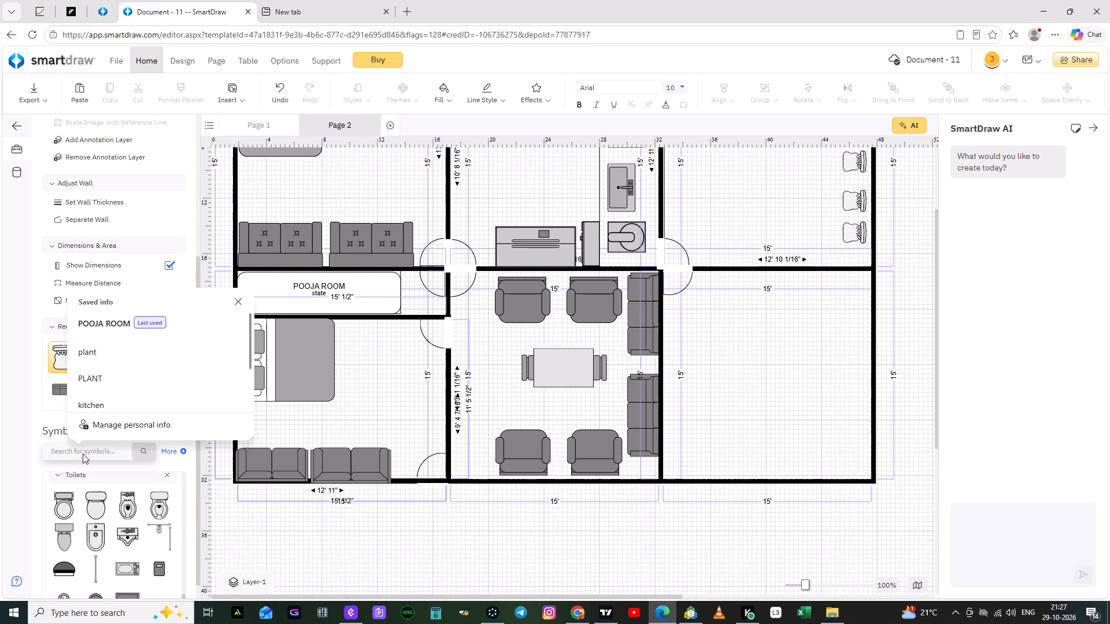
{"action": "left_click", "coordinate": [71, 452]}
{"action": "type", "text": "SOUN"}
{"action": "type", "text": "D"}
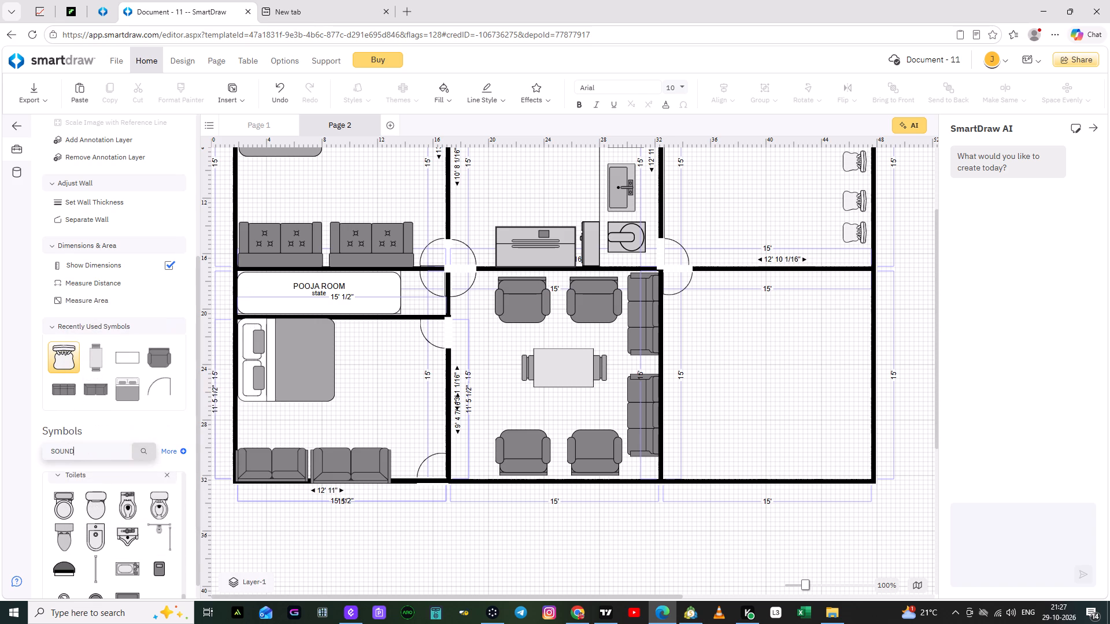
{"action": "key", "text": "space"}
{"action": "type", "text": "BAR"}
{"action": "left_click", "coordinate": [143, 453]}
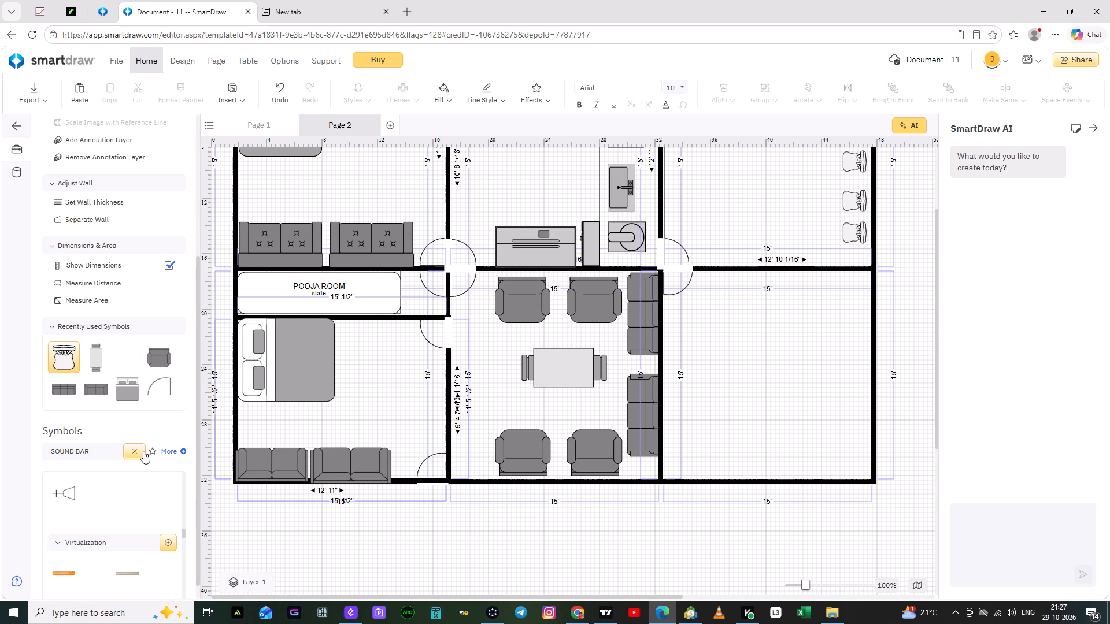
Place the slatted 3' by 3' Bar & Restaurant symbol in the lower right room, about 39' 4" left and 18' 10" top.
{"action": "scroll", "coordinate": [144, 502], "scroll_direction": "down", "scroll_amount": 2}
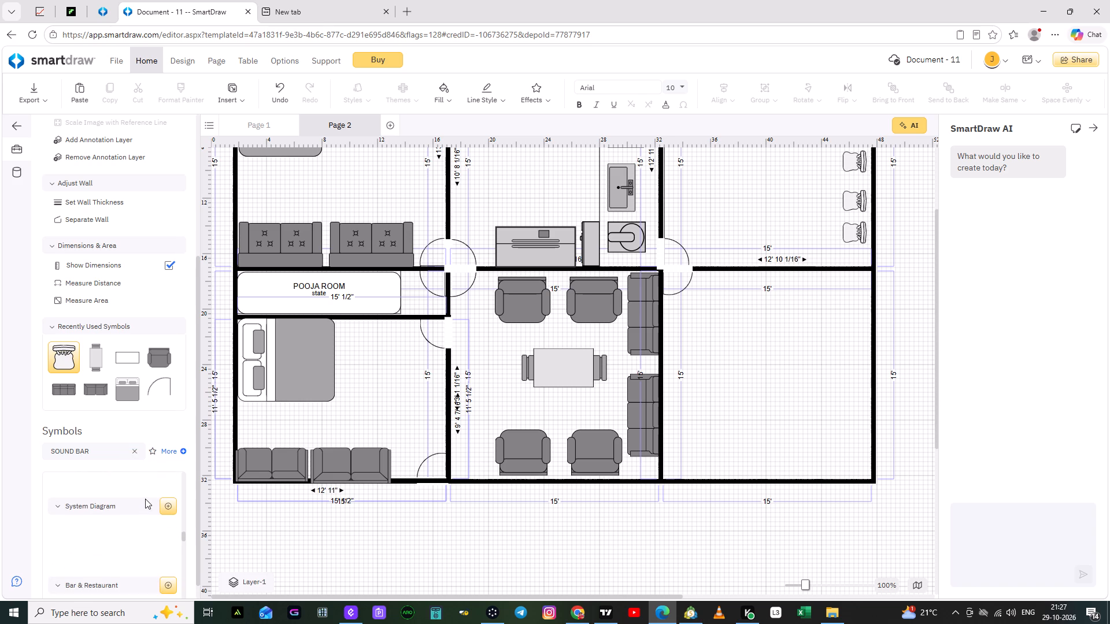
{"action": "scroll", "coordinate": [145, 497], "scroll_direction": "up", "scroll_amount": 1}
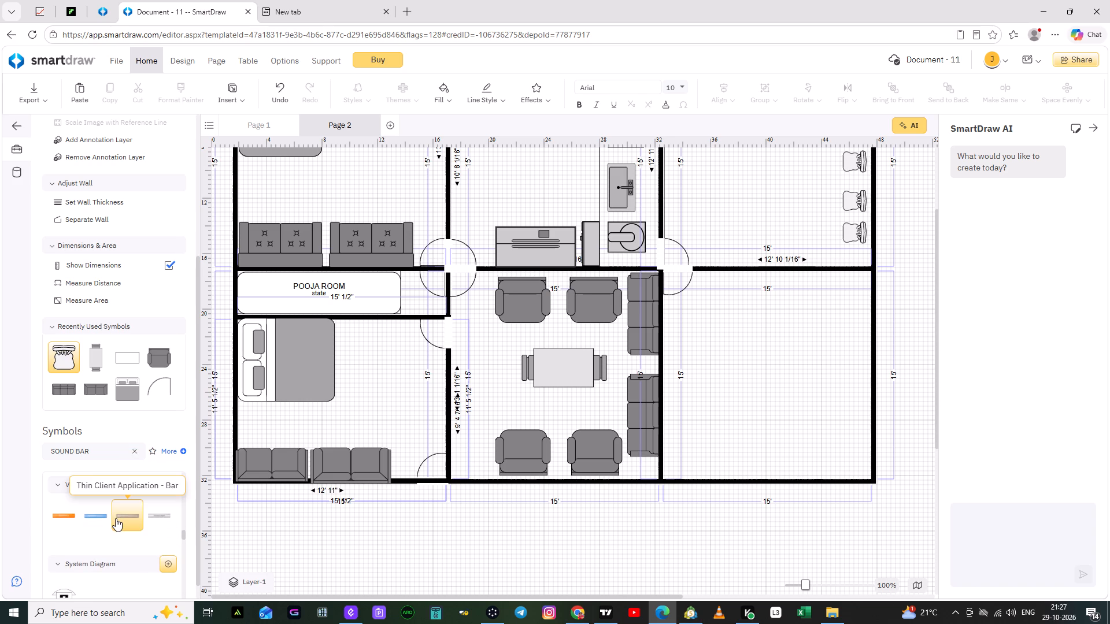
{"action": "scroll", "coordinate": [121, 526], "scroll_direction": "down", "scroll_amount": 2}
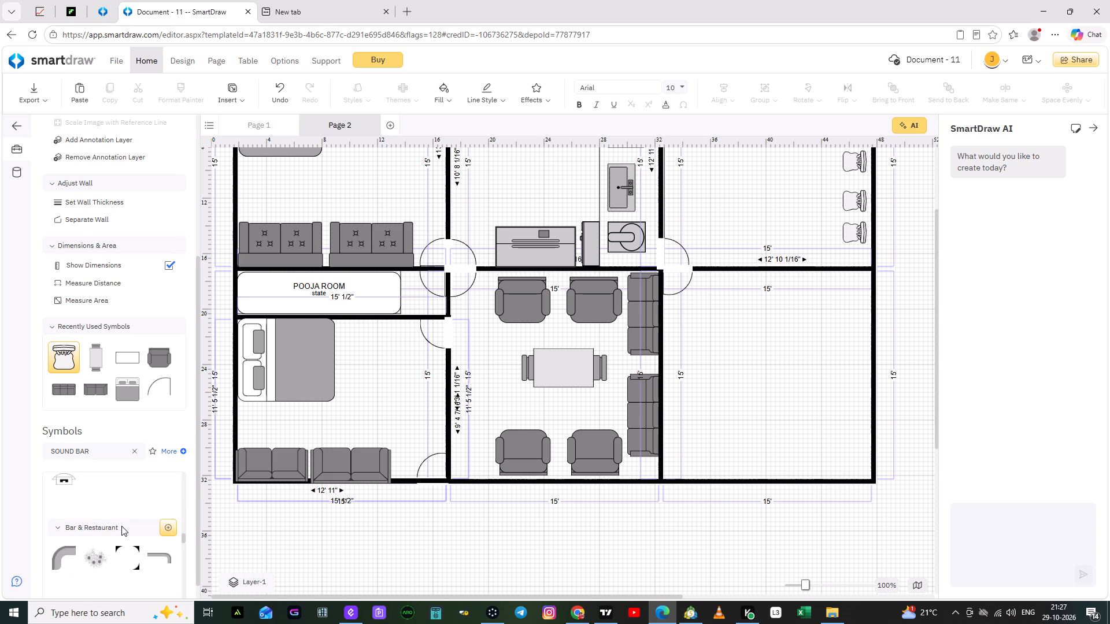
{"action": "scroll", "coordinate": [121, 526], "scroll_direction": "down", "scroll_amount": 3}
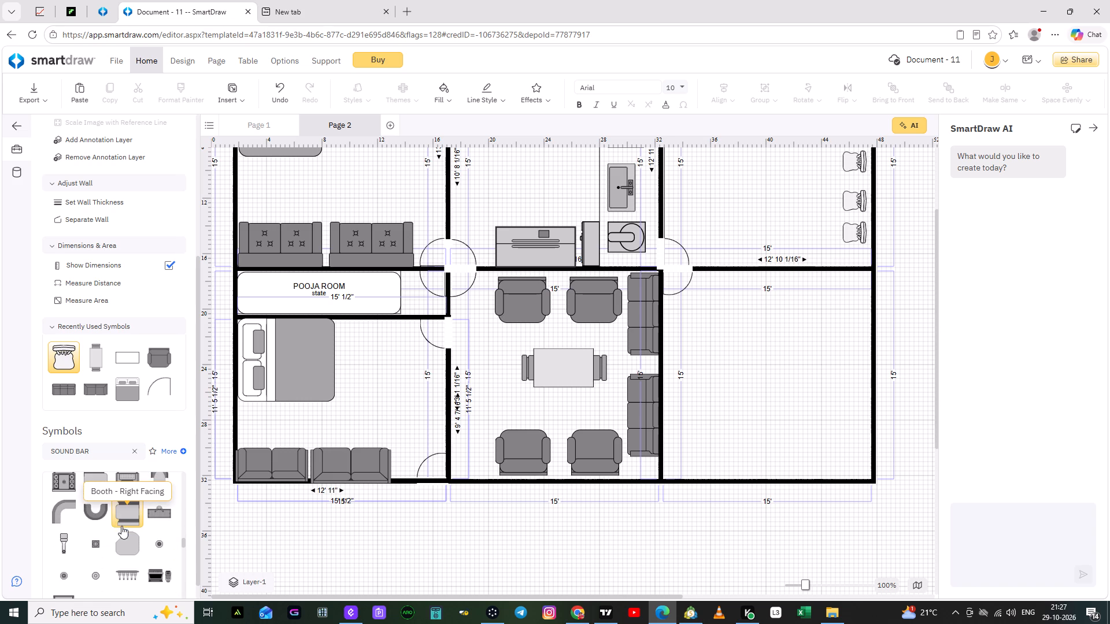
{"action": "scroll", "coordinate": [121, 526], "scroll_direction": "down", "scroll_amount": 1}
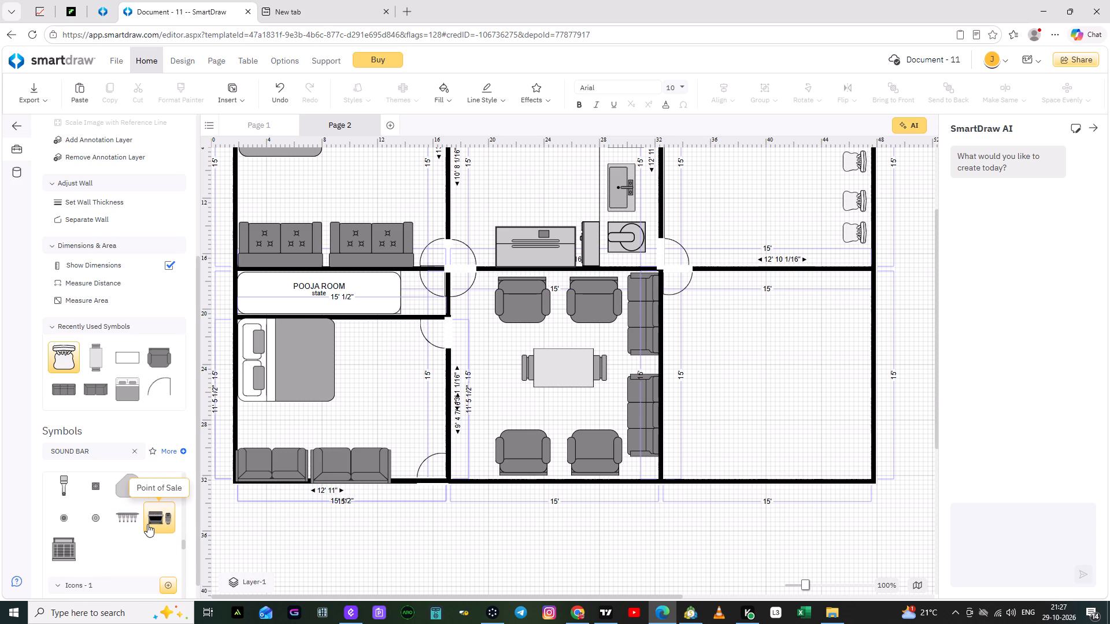
{"action": "scroll", "coordinate": [146, 525], "scroll_direction": "down", "scroll_amount": 2}
{"action": "scroll", "coordinate": [116, 521], "scroll_direction": "up", "scroll_amount": 1}
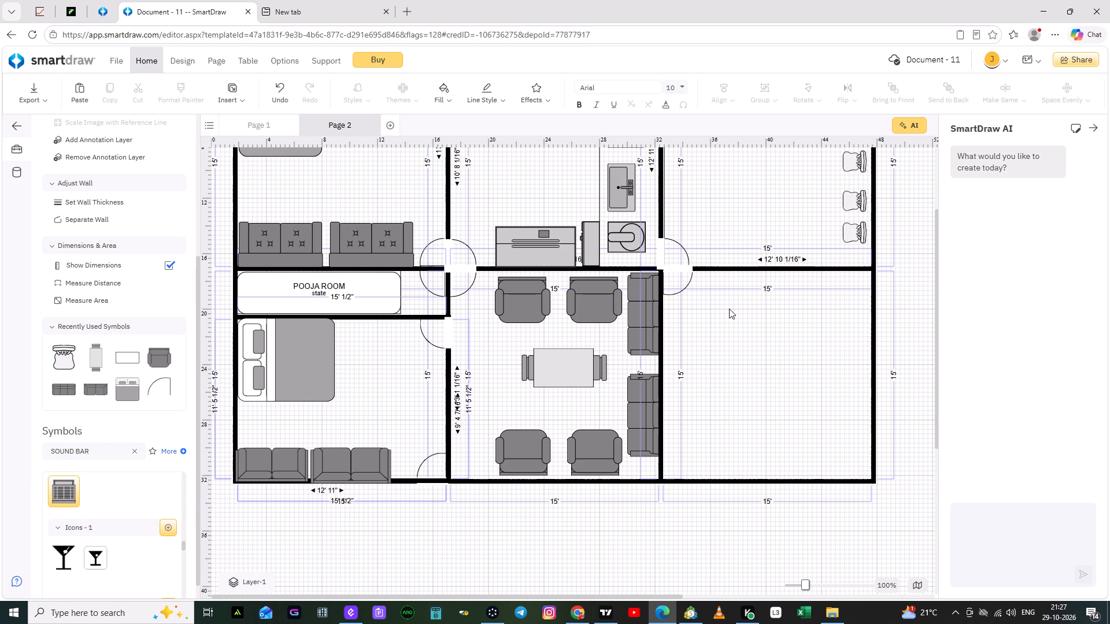
{"action": "left_click_drag", "start_coordinate": [66, 489], "coordinate": [344, 481]}
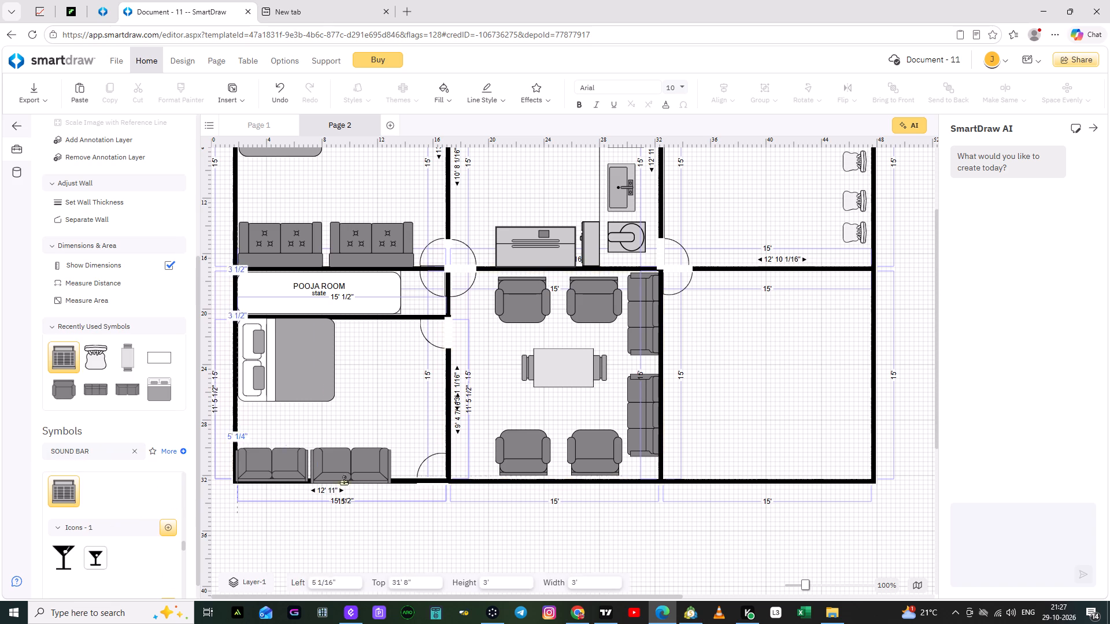
{"action": "left_click_drag", "start_coordinate": [344, 481], "coordinate": [776, 317]}
{"action": "scroll", "coordinate": [761, 523], "scroll_direction": "up", "scroll_amount": 3}
{"action": "left_click", "coordinate": [775, 432]}
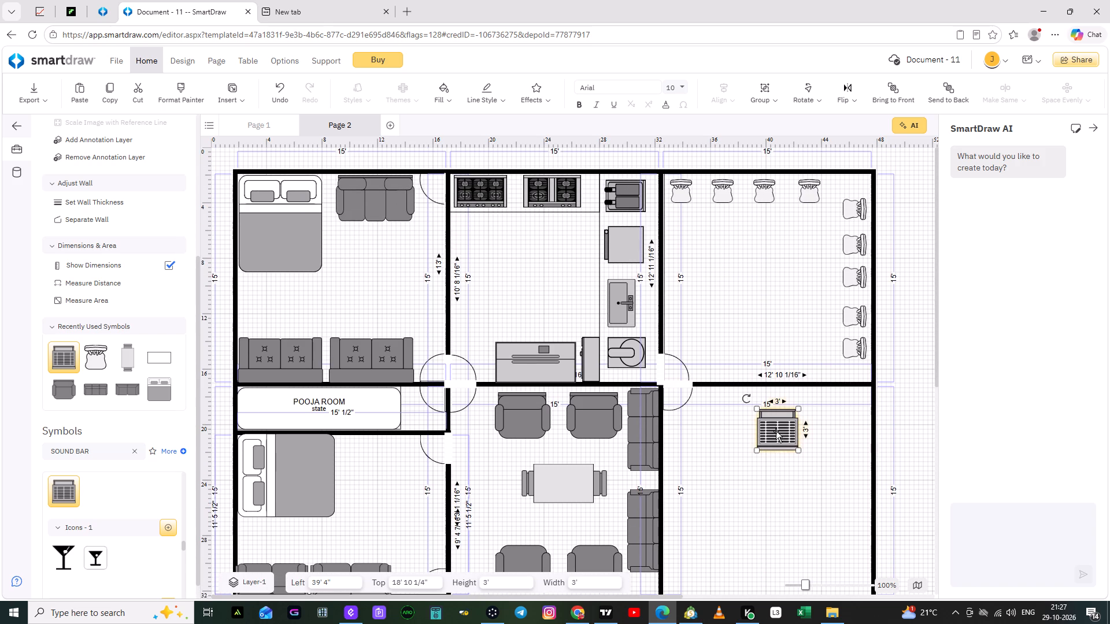
Move the slatted symbol against the upper right room's left wall, at about 32' 4 1/2" left and 6' 8" top.
{"action": "left_click", "coordinate": [747, 398]}
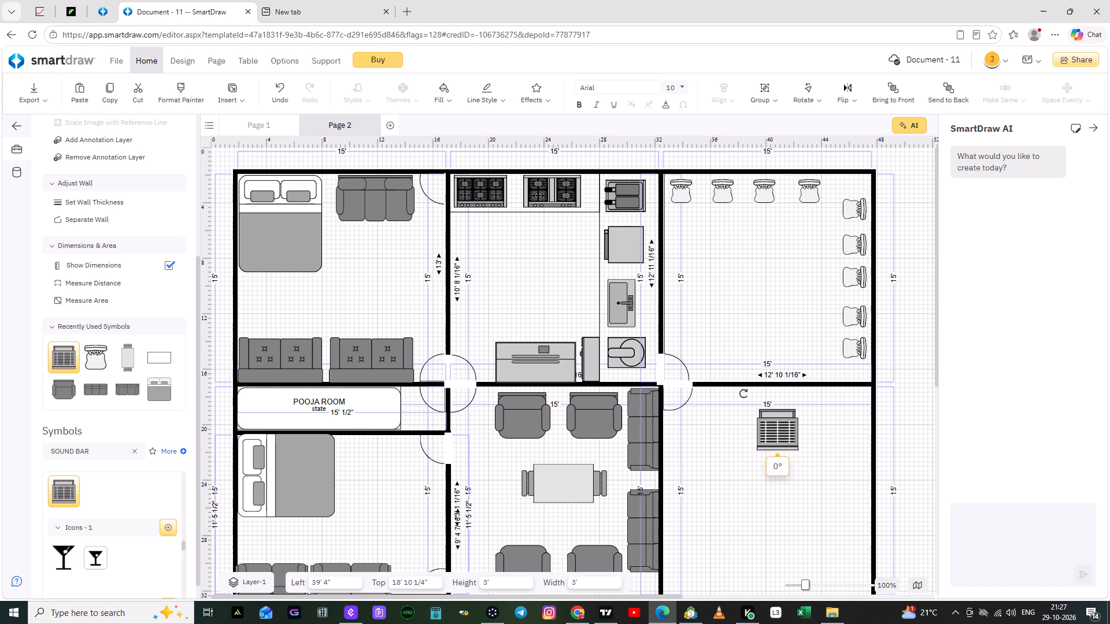
{"action": "left_click_drag", "start_coordinate": [791, 441], "coordinate": [699, 277]}
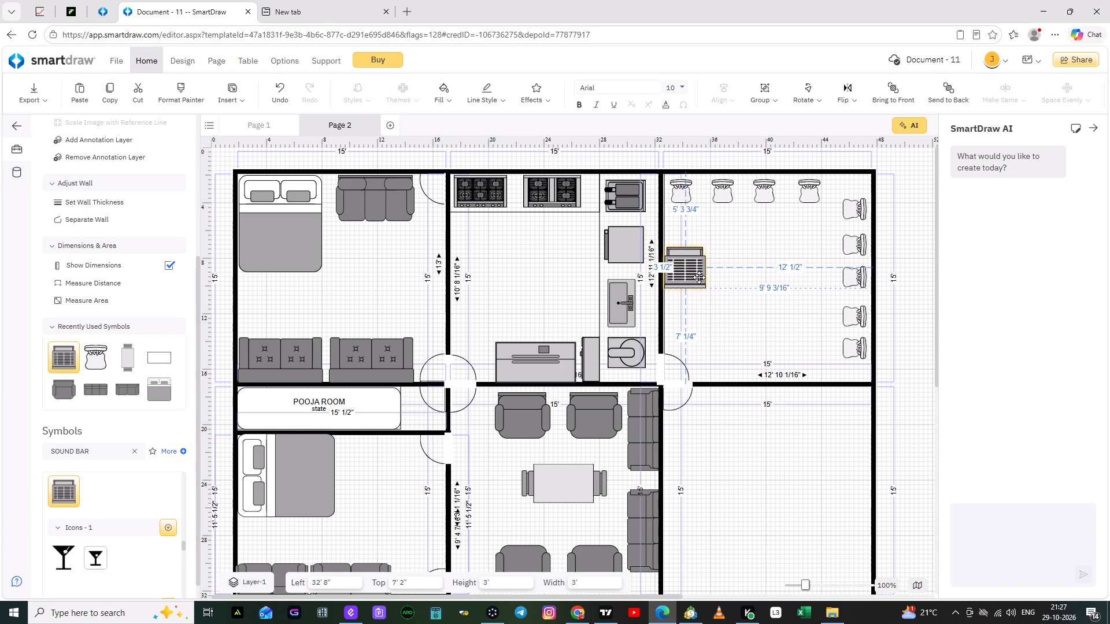
{"action": "left_click_drag", "start_coordinate": [699, 277], "coordinate": [696, 274]}
{"action": "left_click", "coordinate": [752, 471]}
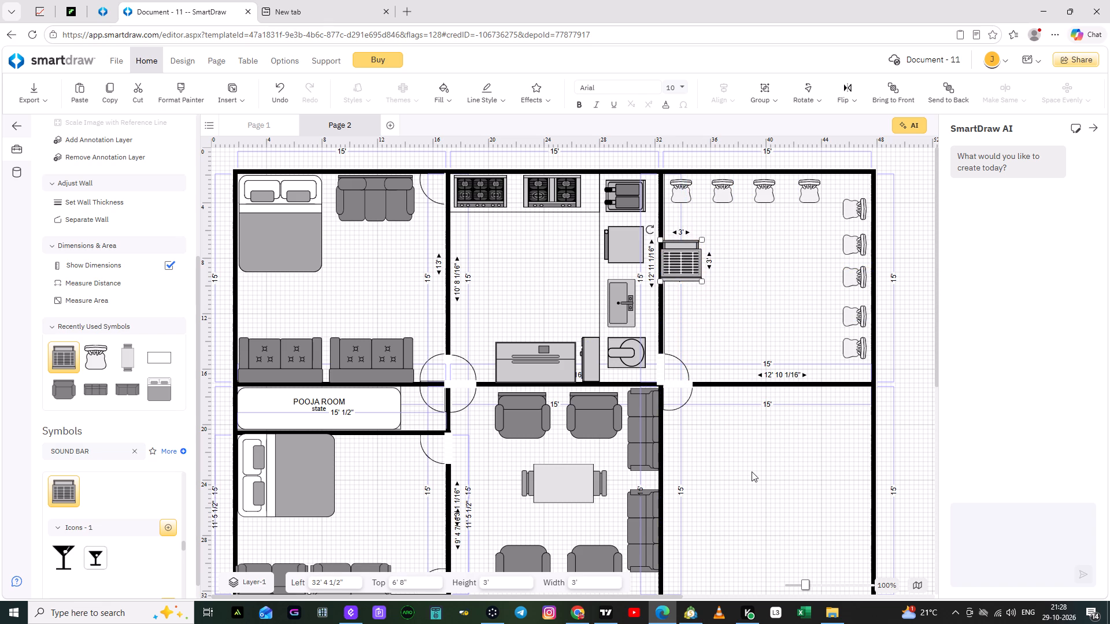
Look back through the SOUND BAR results for more furnishing items and clear the symbol search.
{"action": "scroll", "coordinate": [103, 517], "scroll_direction": "up", "scroll_amount": 1}
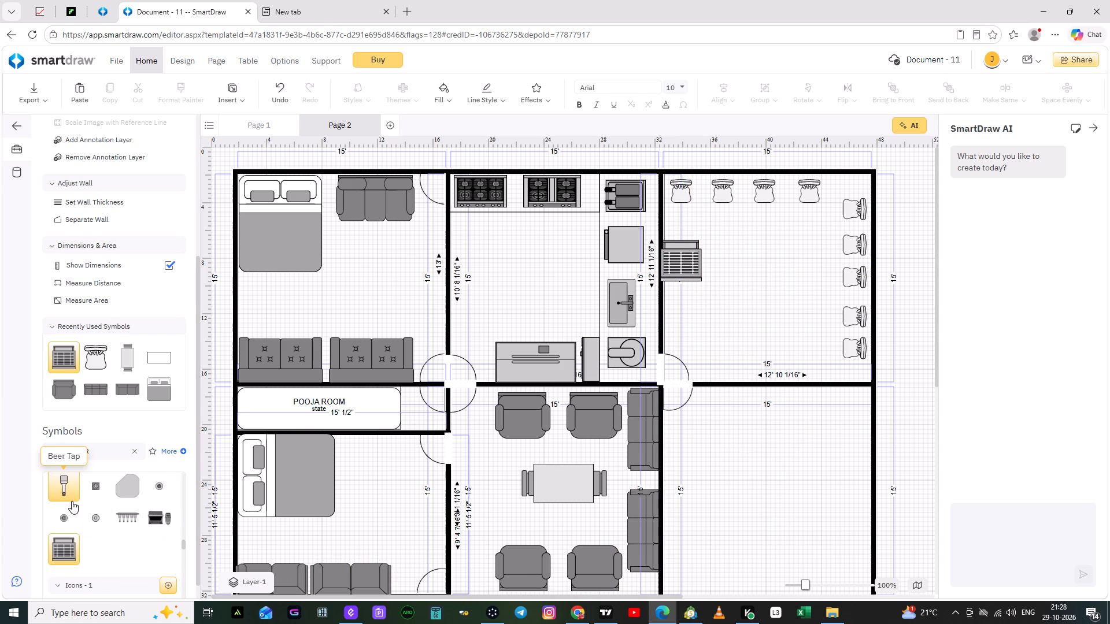
{"action": "scroll", "coordinate": [105, 510], "scroll_direction": "up", "scroll_amount": 1}
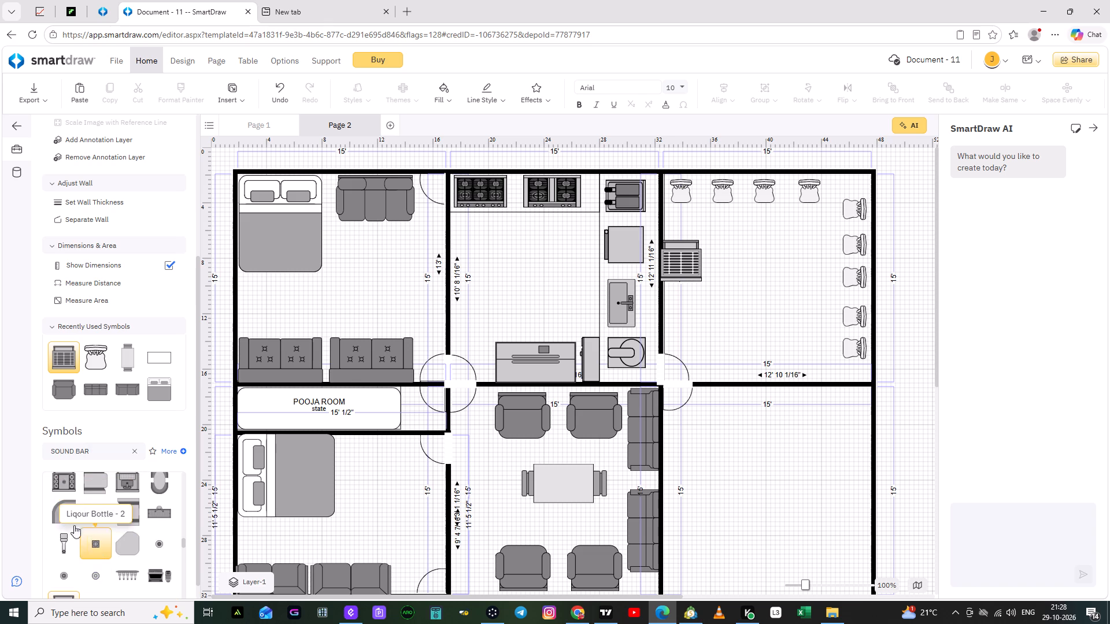
{"action": "scroll", "coordinate": [66, 517], "scroll_direction": "up", "scroll_amount": 1}
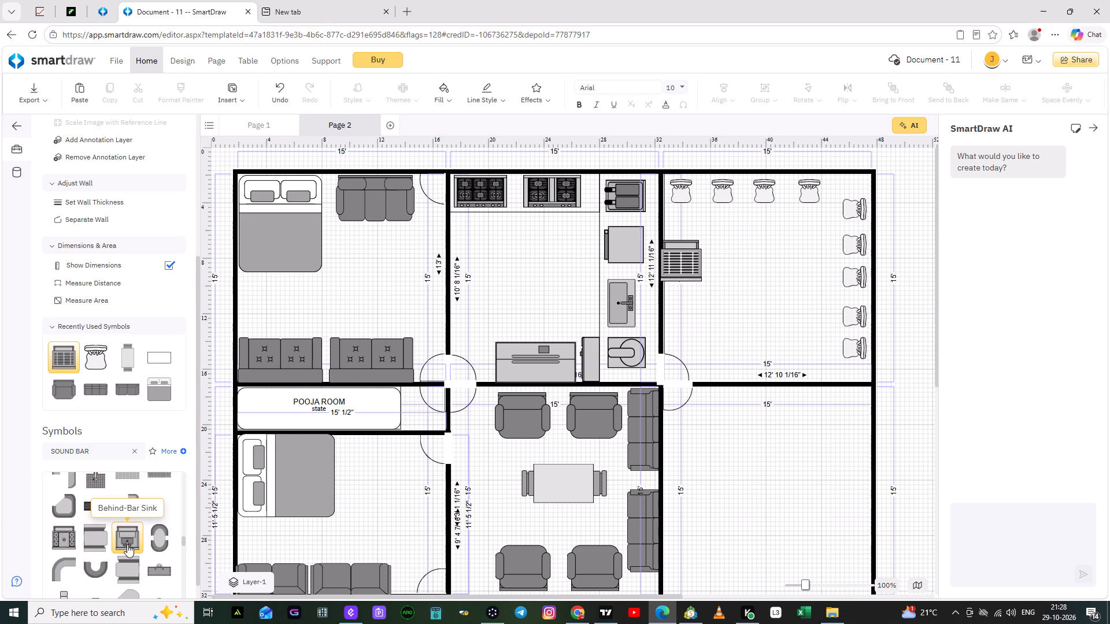
{"action": "scroll", "coordinate": [127, 544], "scroll_direction": "up", "scroll_amount": 3}
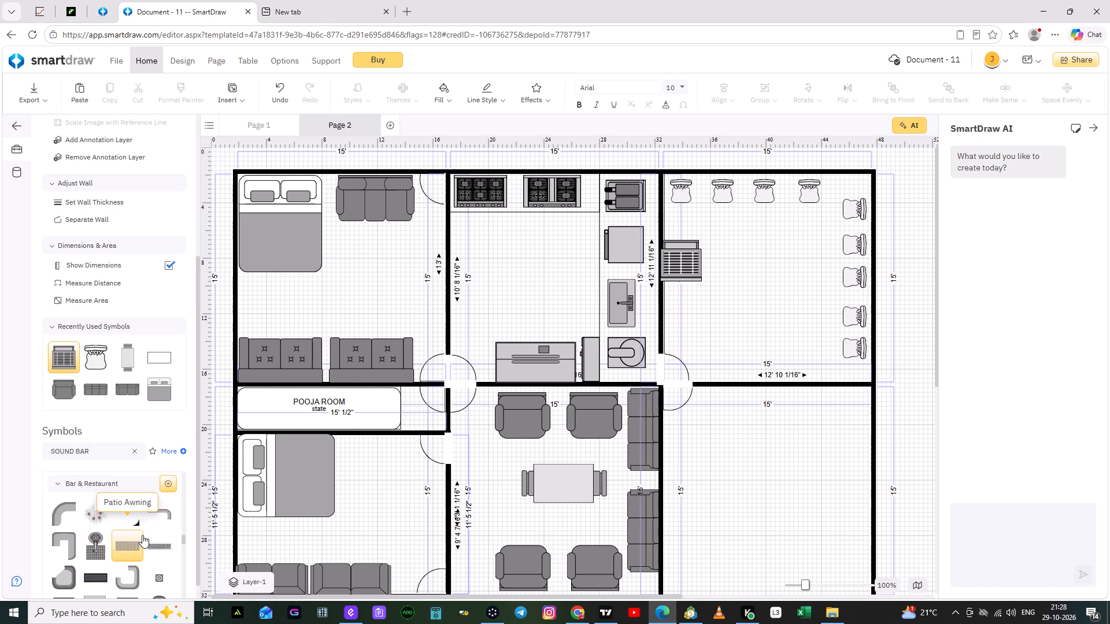
{"action": "scroll", "coordinate": [142, 535], "scroll_direction": "up", "scroll_amount": 7}
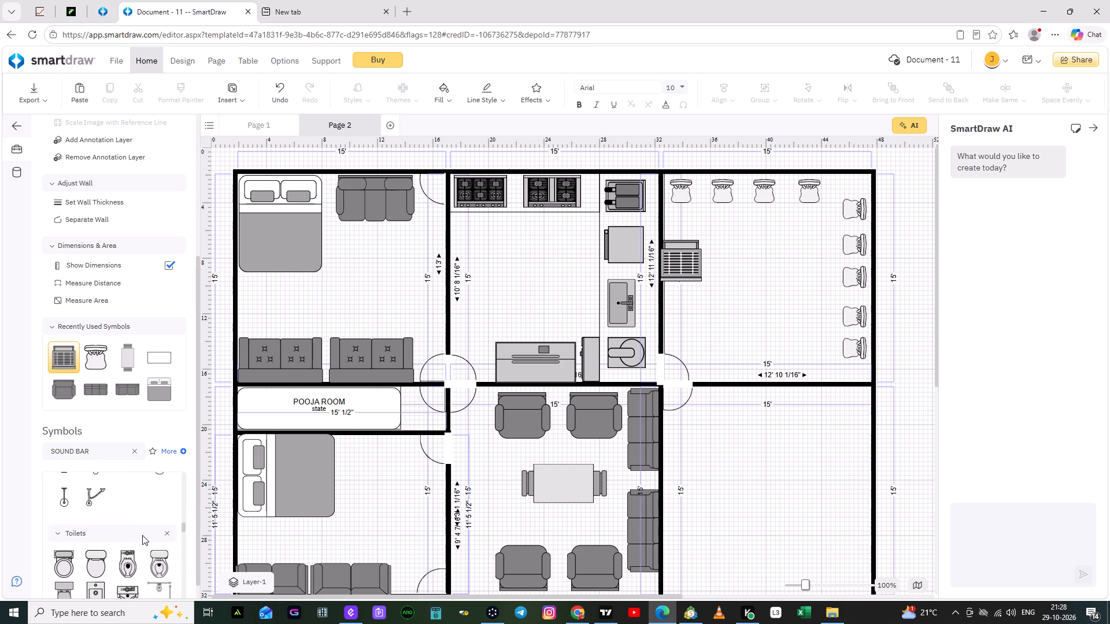
{"action": "scroll", "coordinate": [142, 535], "scroll_direction": "up", "scroll_amount": 1}
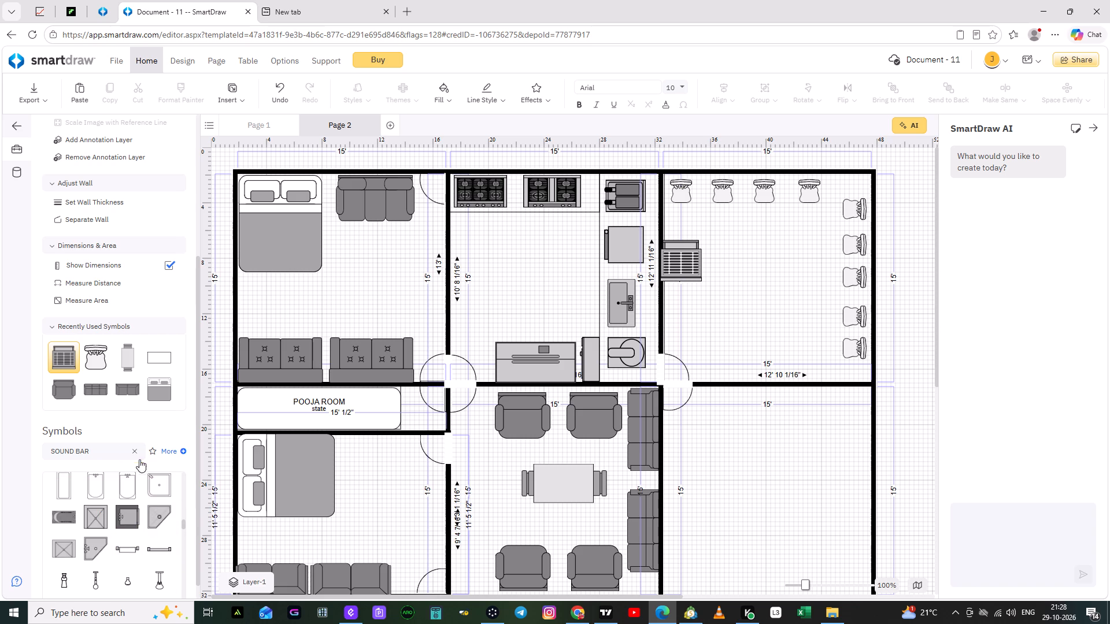
{"action": "left_click", "coordinate": [137, 450]}
{"action": "left_click", "coordinate": [75, 452]}
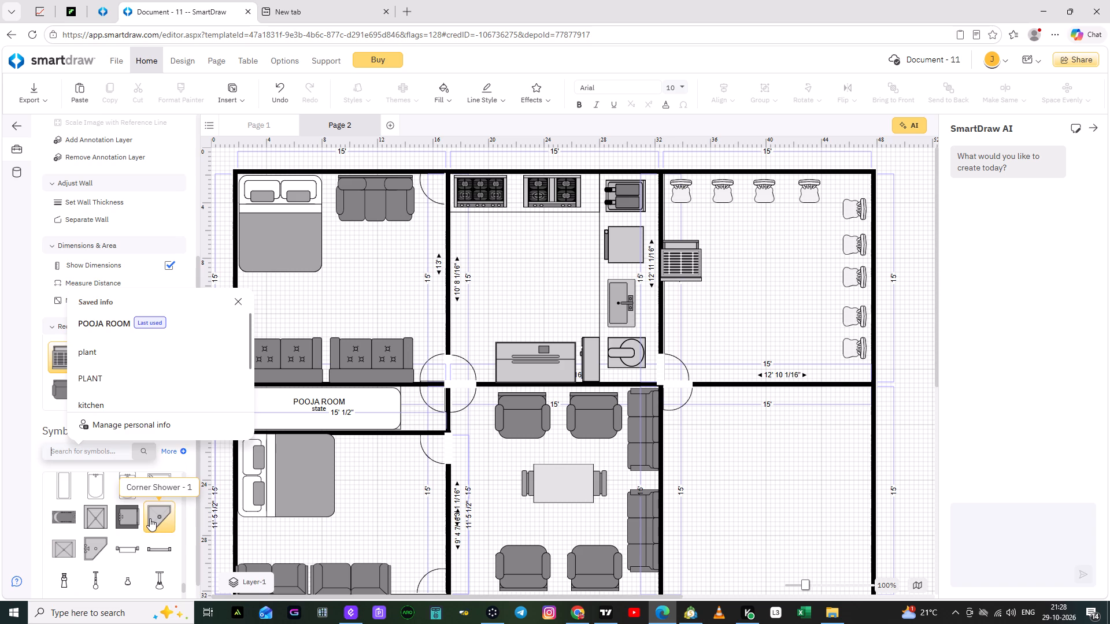
Place a 2' 8" round four-legged end table near the upper right room's centre, about 38' 8" left and 7' 6" top.
{"action": "scroll", "coordinate": [150, 518], "scroll_direction": "down", "scroll_amount": 3}
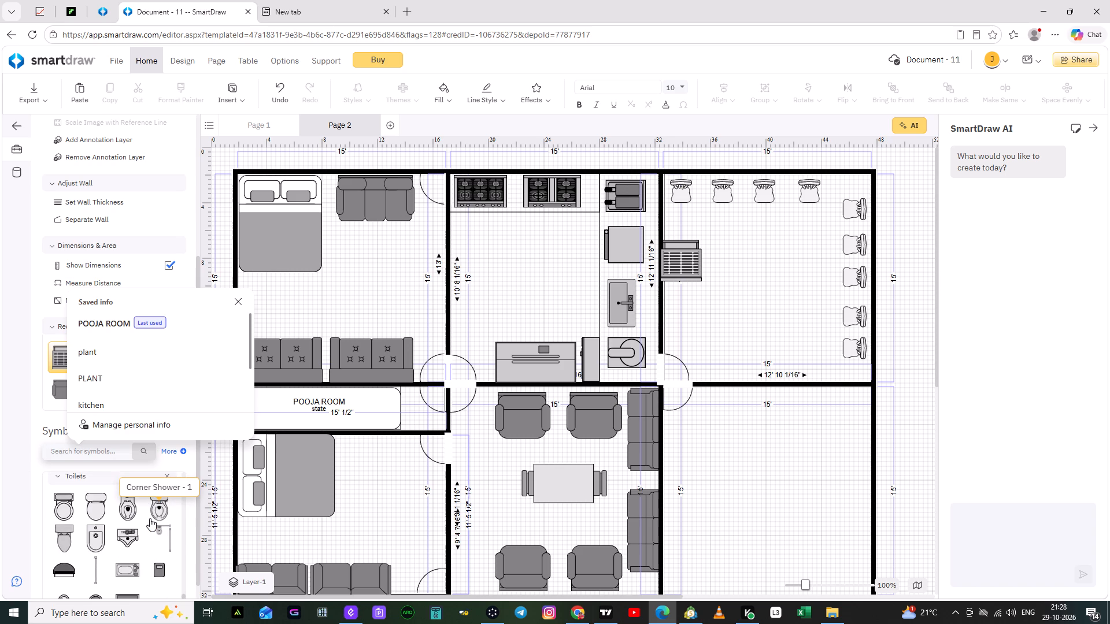
{"action": "scroll", "coordinate": [150, 518], "scroll_direction": "down", "scroll_amount": 6}
{"action": "scroll", "coordinate": [150, 518], "scroll_direction": "up", "scroll_amount": 3}
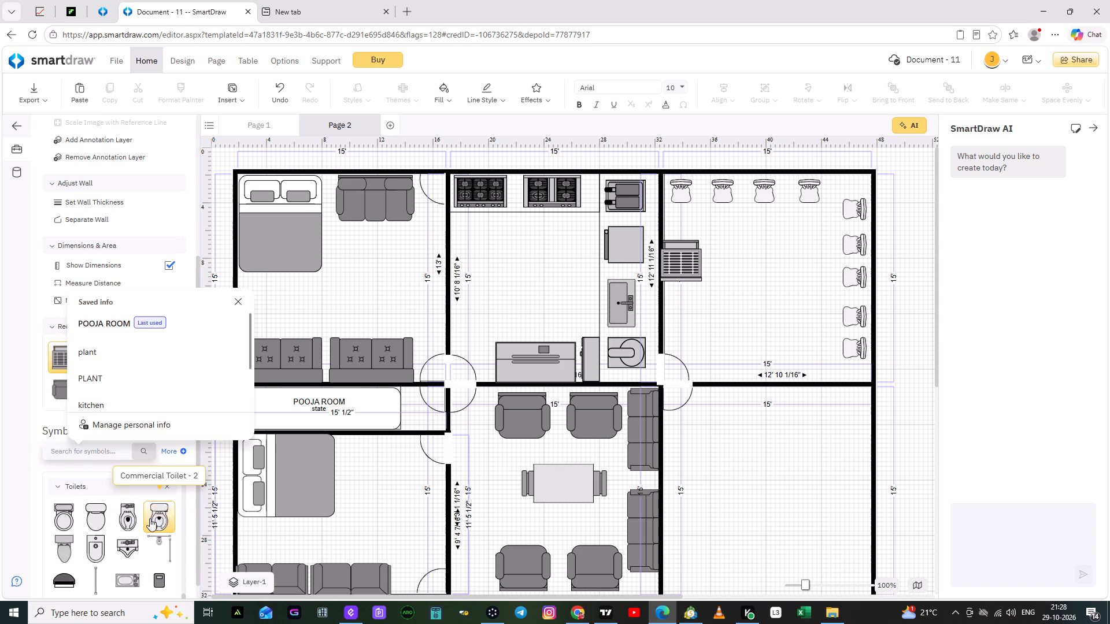
{"action": "scroll", "coordinate": [150, 518], "scroll_direction": "up", "scroll_amount": 6}
{"action": "scroll", "coordinate": [150, 518], "scroll_direction": "down", "scroll_amount": 1}
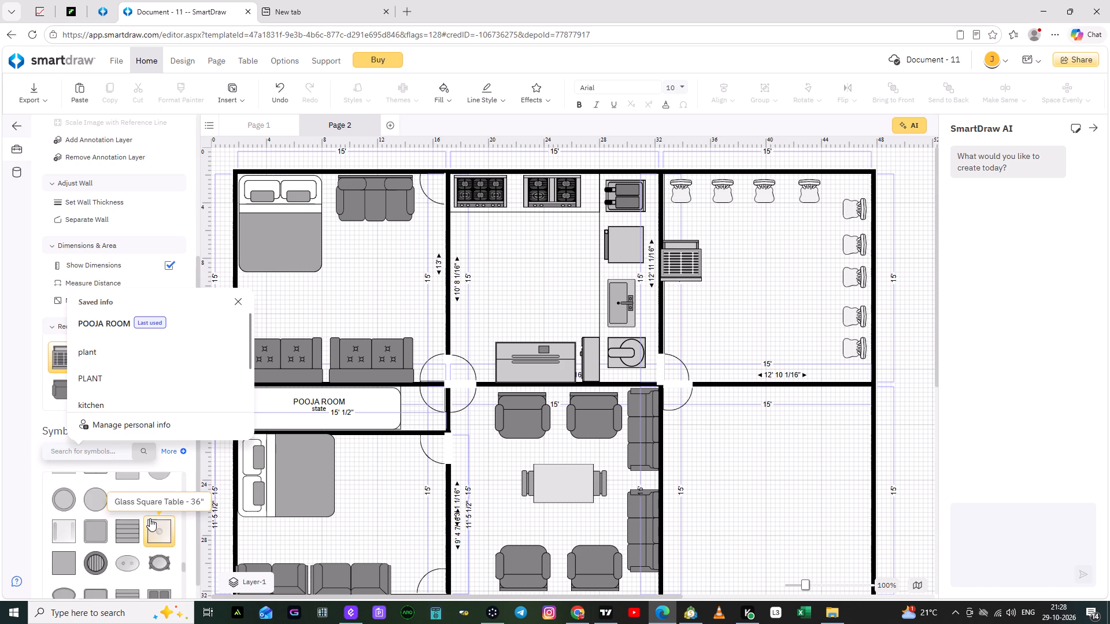
{"action": "scroll", "coordinate": [150, 518], "scroll_direction": "down", "scroll_amount": 1}
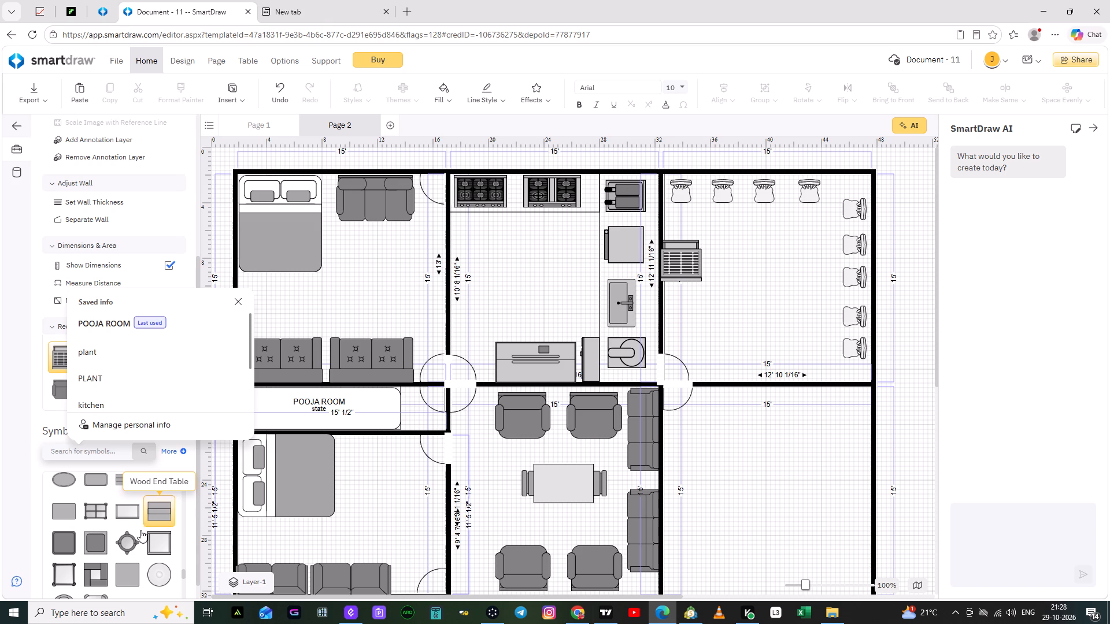
{"action": "left_click_drag", "start_coordinate": [132, 539], "coordinate": [639, 335]}
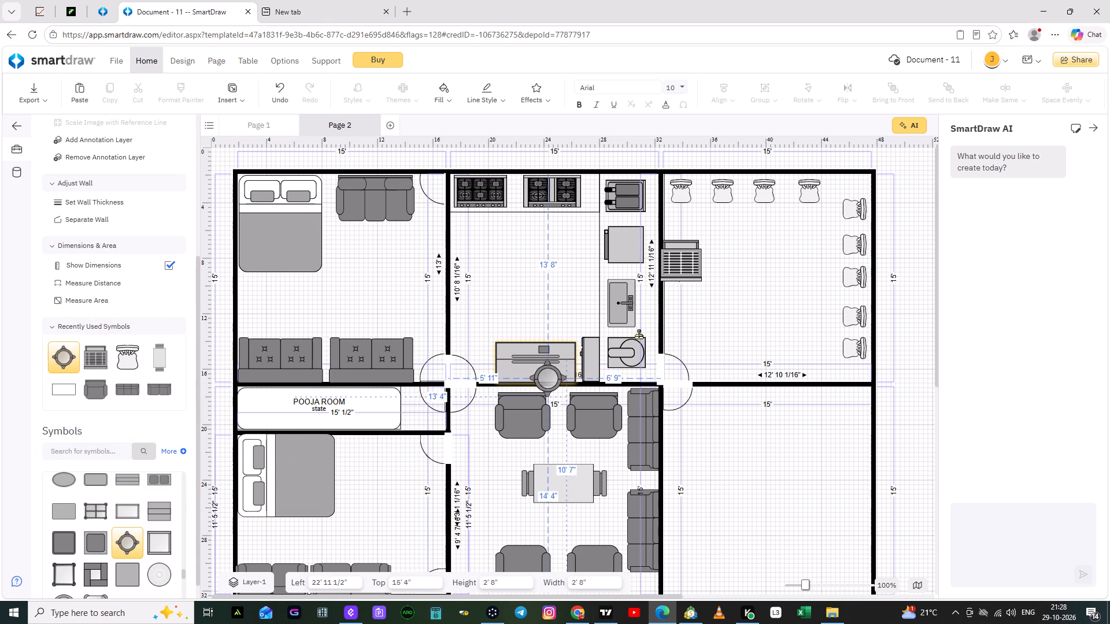
{"action": "left_click_drag", "start_coordinate": [639, 335], "coordinate": [769, 277]}
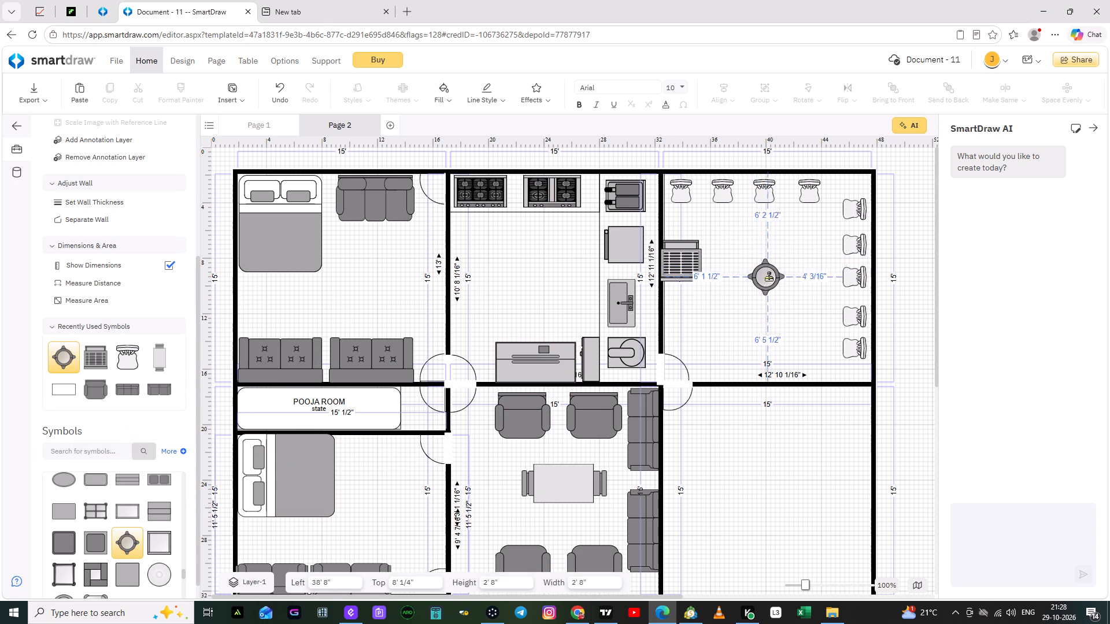
{"action": "left_click_drag", "start_coordinate": [769, 277], "coordinate": [770, 270]}
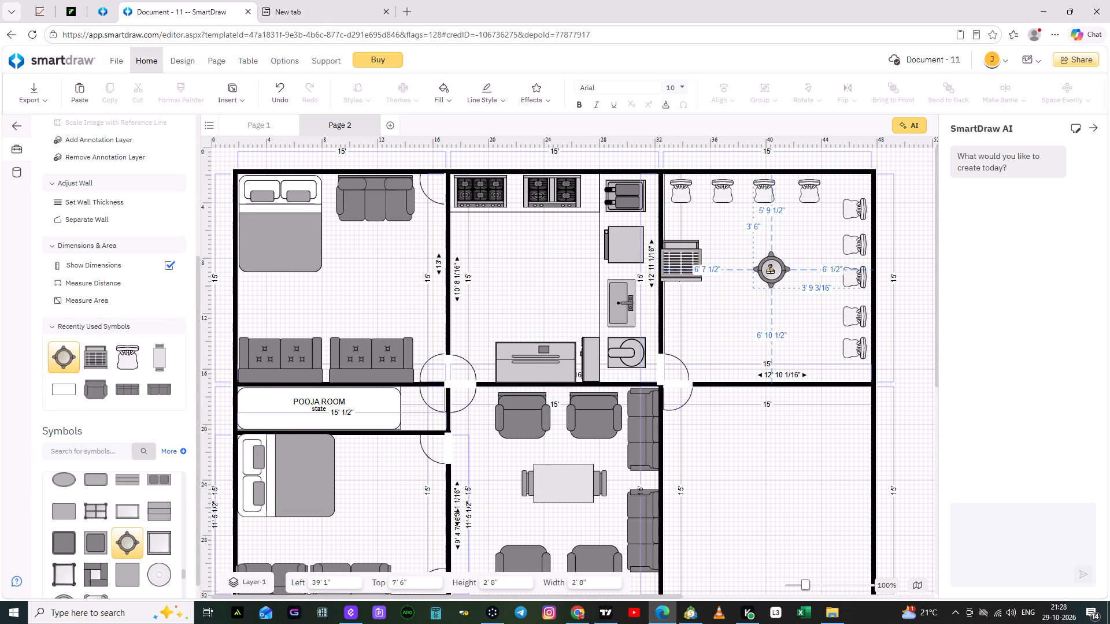
{"action": "left_click_drag", "start_coordinate": [770, 270], "coordinate": [768, 270]}
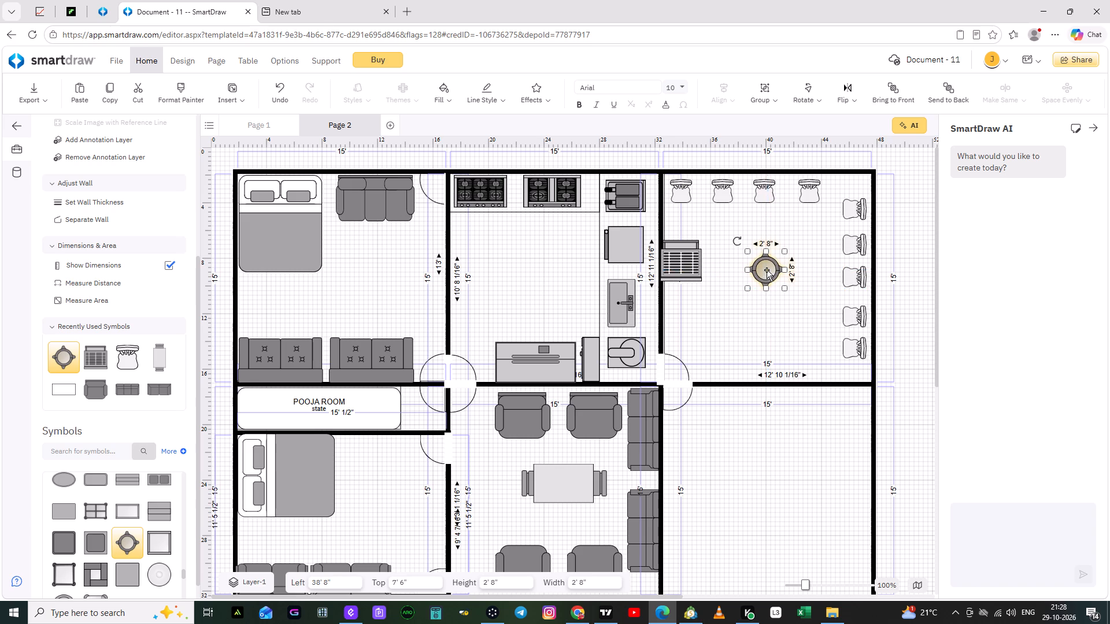
{"action": "left_click", "coordinate": [749, 317]}
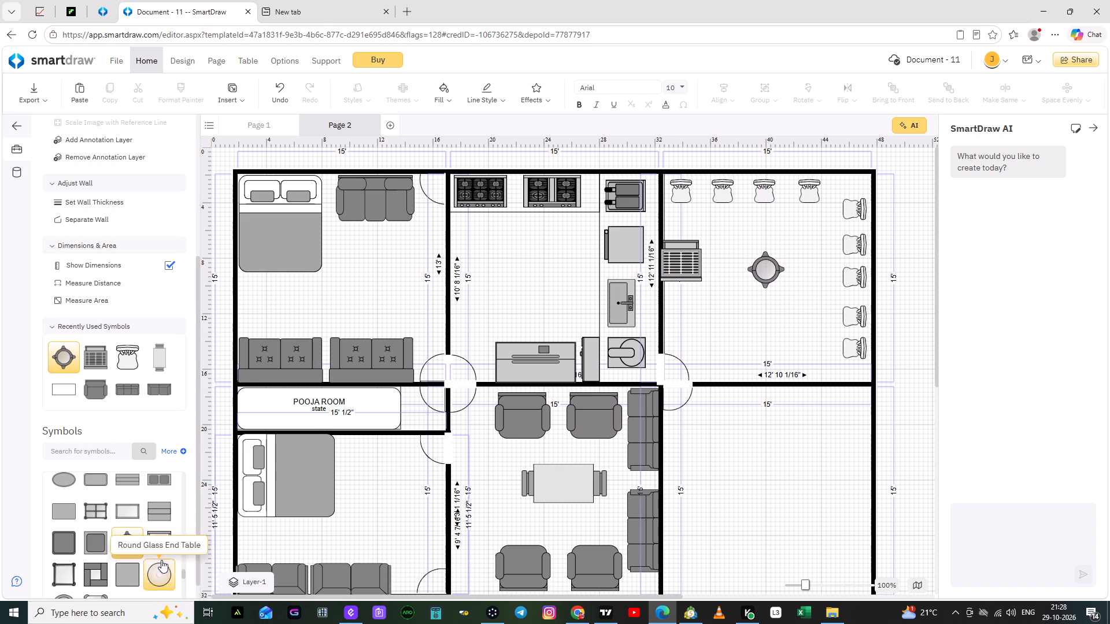
Place a 4' 2" by 3' oval four-legged table below the round table, at about 38' 2" left and 11' top.
{"action": "scroll", "coordinate": [111, 517], "scroll_direction": "up", "scroll_amount": 2}
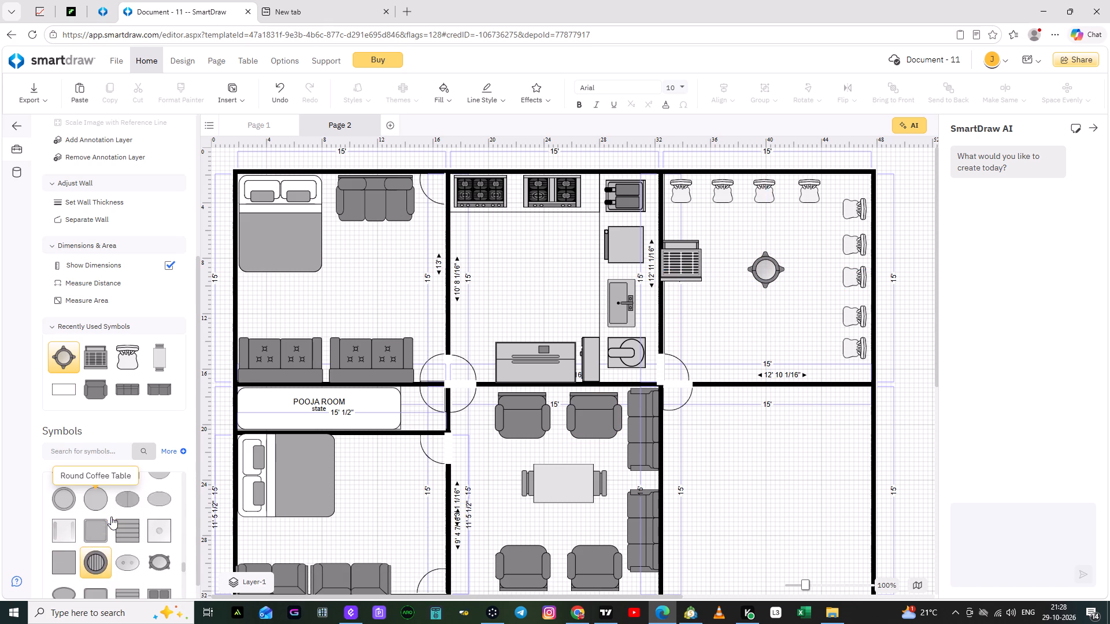
{"action": "left_click_drag", "start_coordinate": [161, 567], "coordinate": [487, 424]}
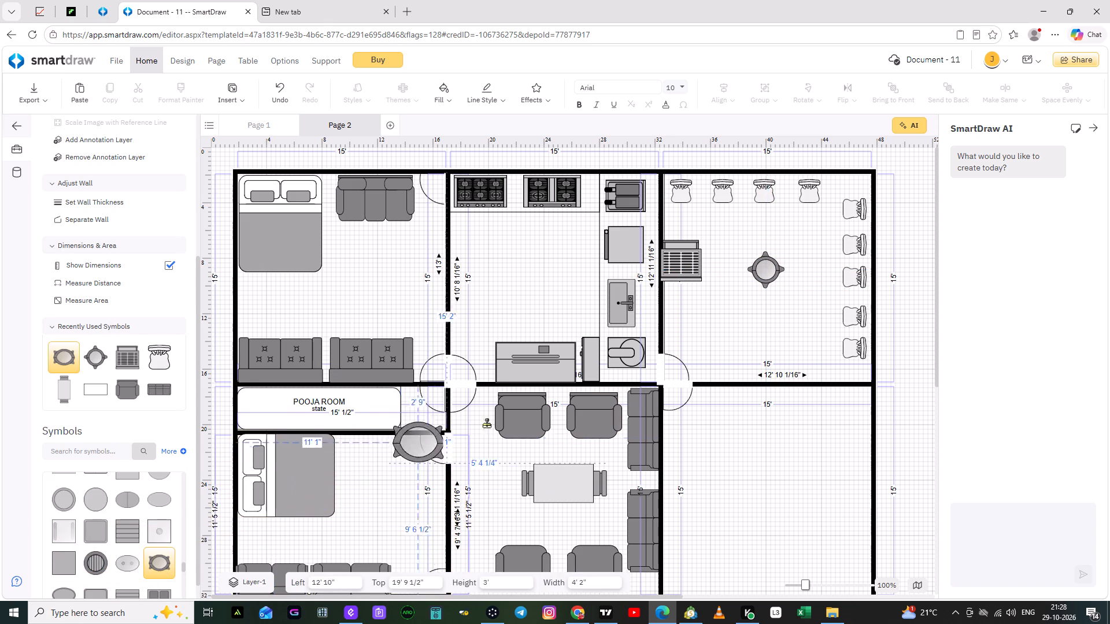
{"action": "left_click_drag", "start_coordinate": [487, 424], "coordinate": [771, 319]}
{"action": "left_click", "coordinate": [772, 334]}
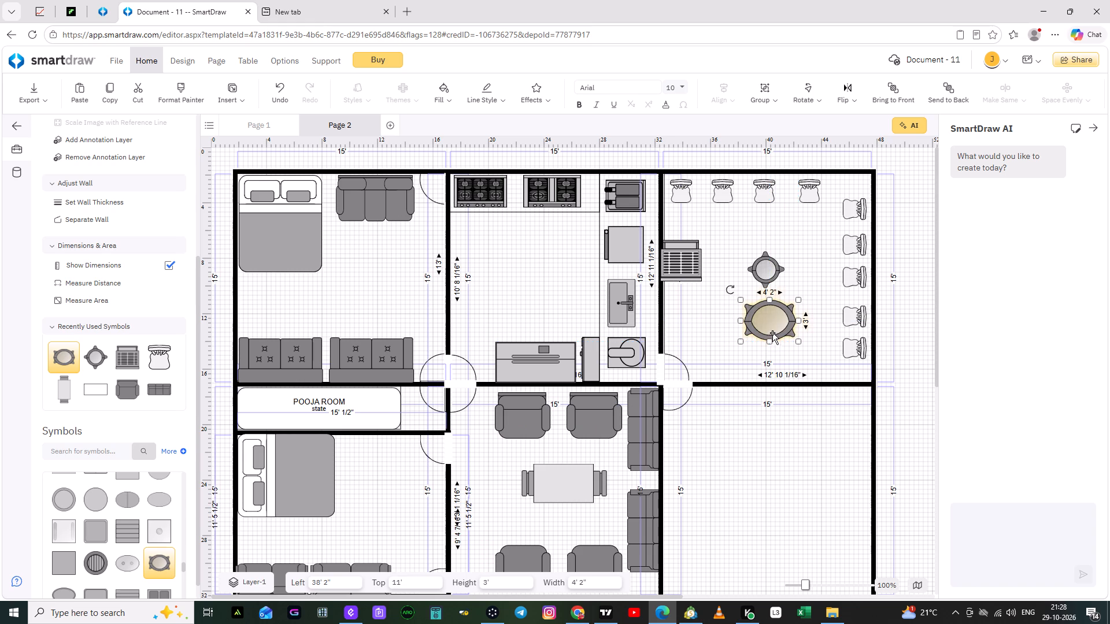
Move the round end table up, away from the oval table, to about 39' 1" left and 6' 8 1/2" top.
{"action": "left_click_drag", "start_coordinate": [769, 273], "coordinate": [776, 249]}
{"action": "left_click", "coordinate": [776, 249]}
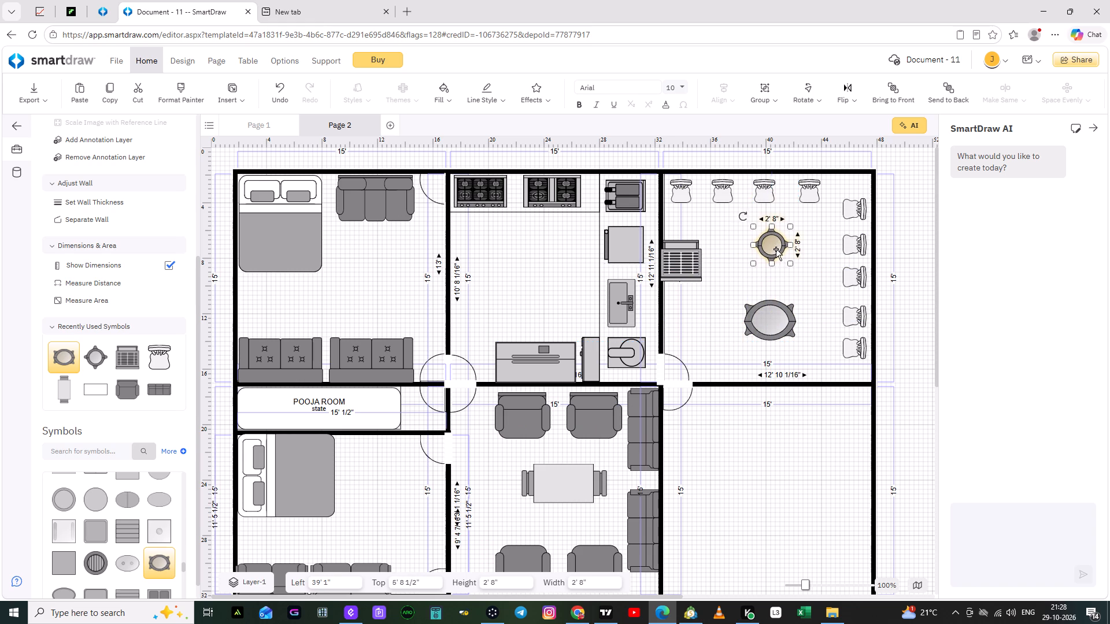
Enlarge the upper right room's round table to about 4' 3" wide by 3' 9" high and move it to about 38' 1" left.
{"action": "left_click_drag", "start_coordinate": [774, 263], "coordinate": [774, 276]}
{"action": "left_click_drag", "start_coordinate": [791, 252], "coordinate": [805, 252]}
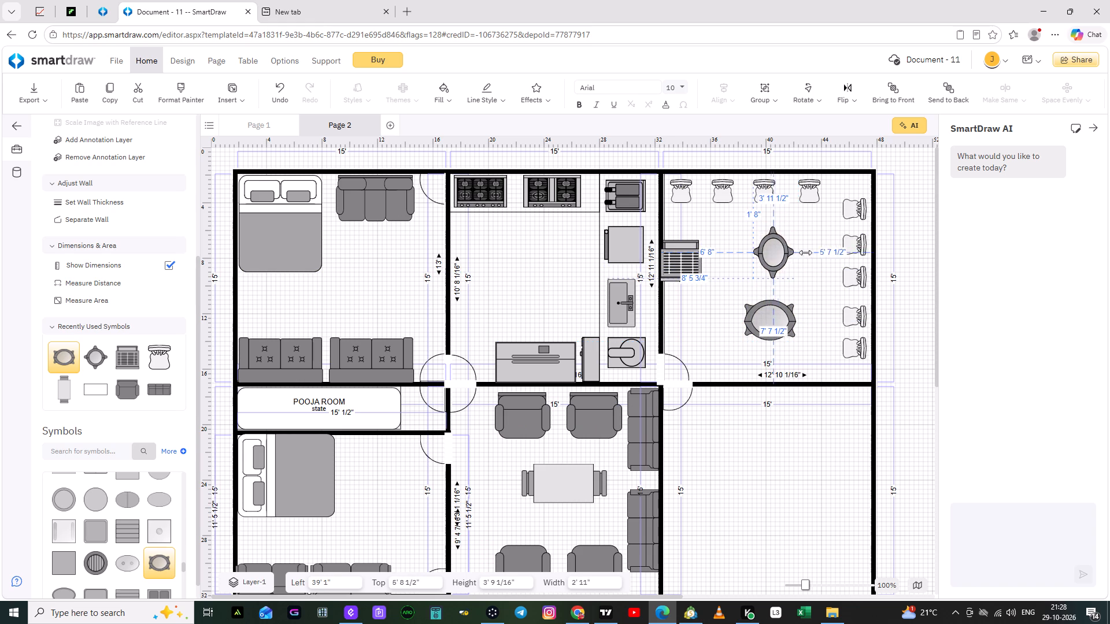
{"action": "left_click_drag", "start_coordinate": [805, 252], "coordinate": [811, 252]}
{"action": "left_click_drag", "start_coordinate": [792, 252], "coordinate": [779, 252]}
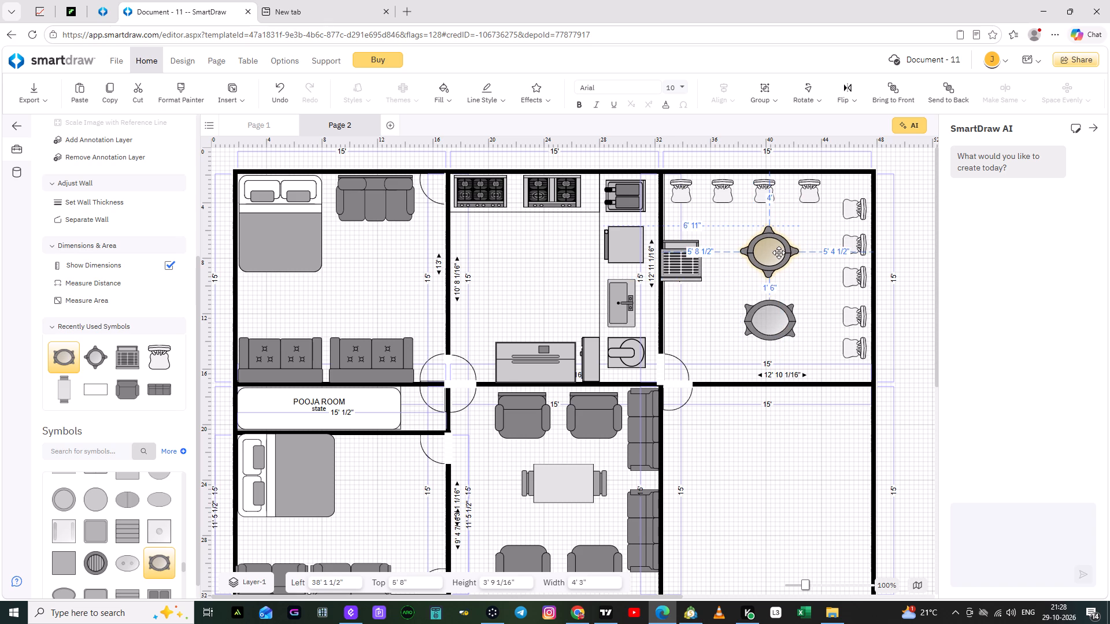
{"action": "left_click_drag", "start_coordinate": [779, 252], "coordinate": [778, 252]}
{"action": "left_click", "coordinate": [774, 340]}
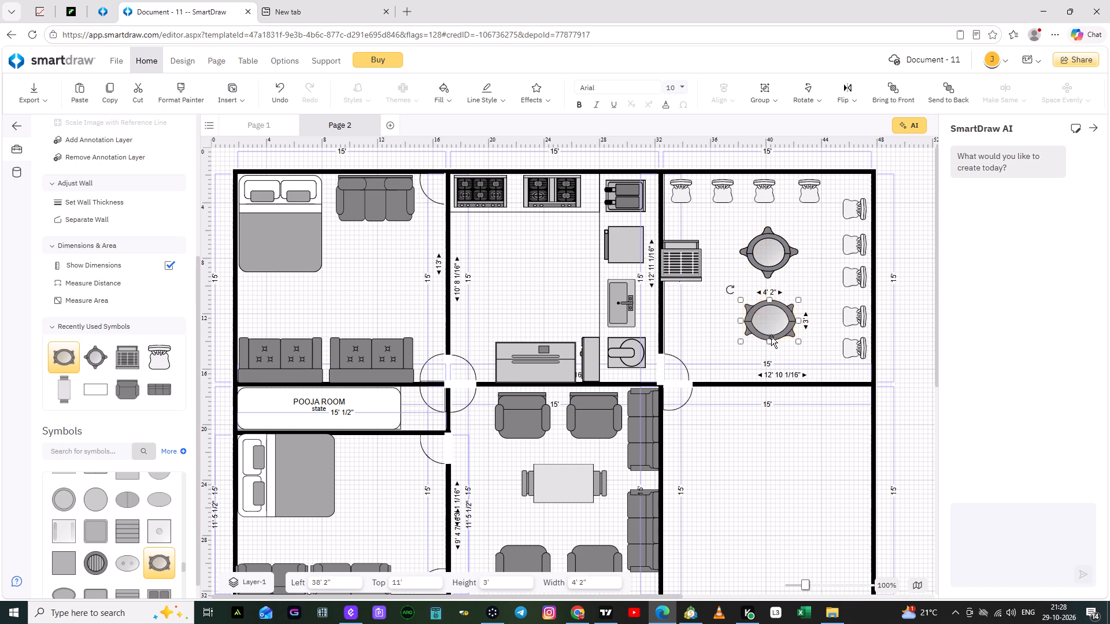
{"action": "left_click", "coordinate": [770, 329]}
{"action": "left_click", "coordinate": [785, 352]}
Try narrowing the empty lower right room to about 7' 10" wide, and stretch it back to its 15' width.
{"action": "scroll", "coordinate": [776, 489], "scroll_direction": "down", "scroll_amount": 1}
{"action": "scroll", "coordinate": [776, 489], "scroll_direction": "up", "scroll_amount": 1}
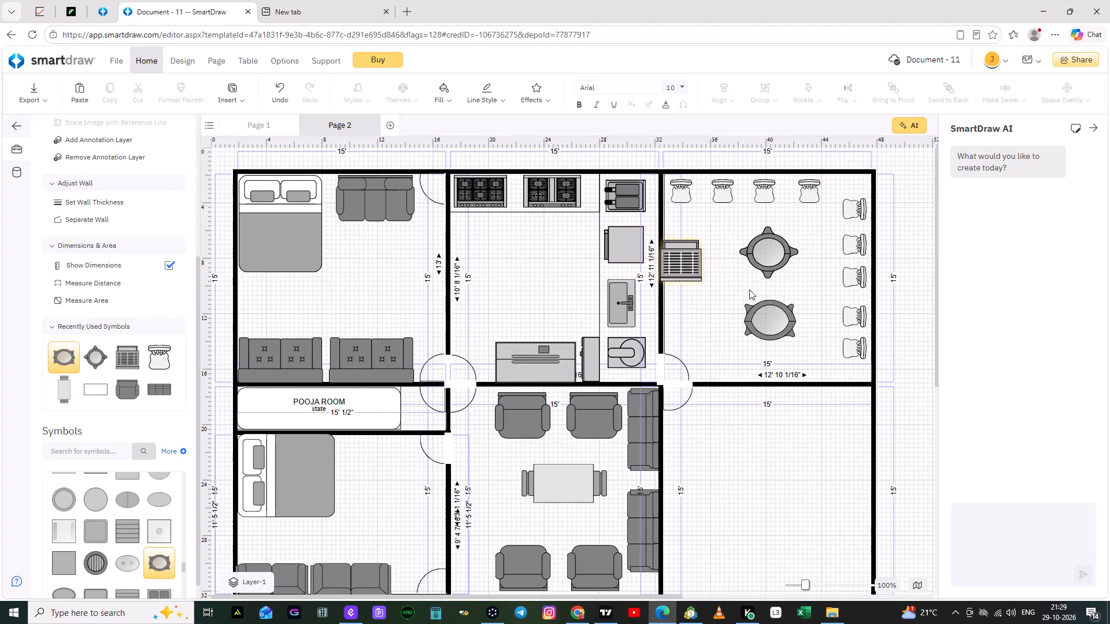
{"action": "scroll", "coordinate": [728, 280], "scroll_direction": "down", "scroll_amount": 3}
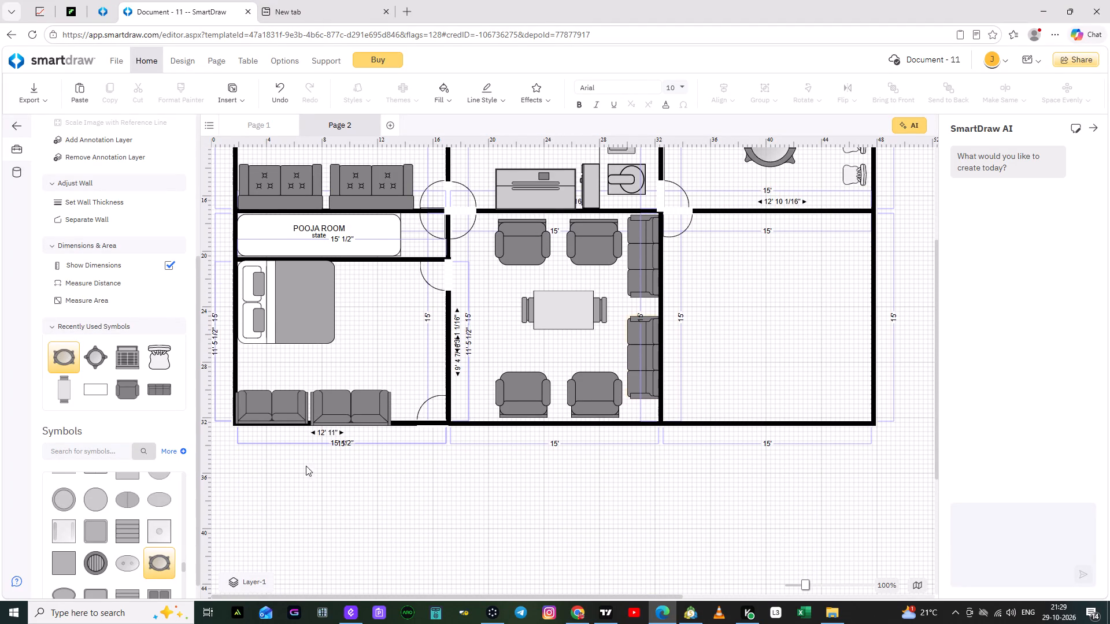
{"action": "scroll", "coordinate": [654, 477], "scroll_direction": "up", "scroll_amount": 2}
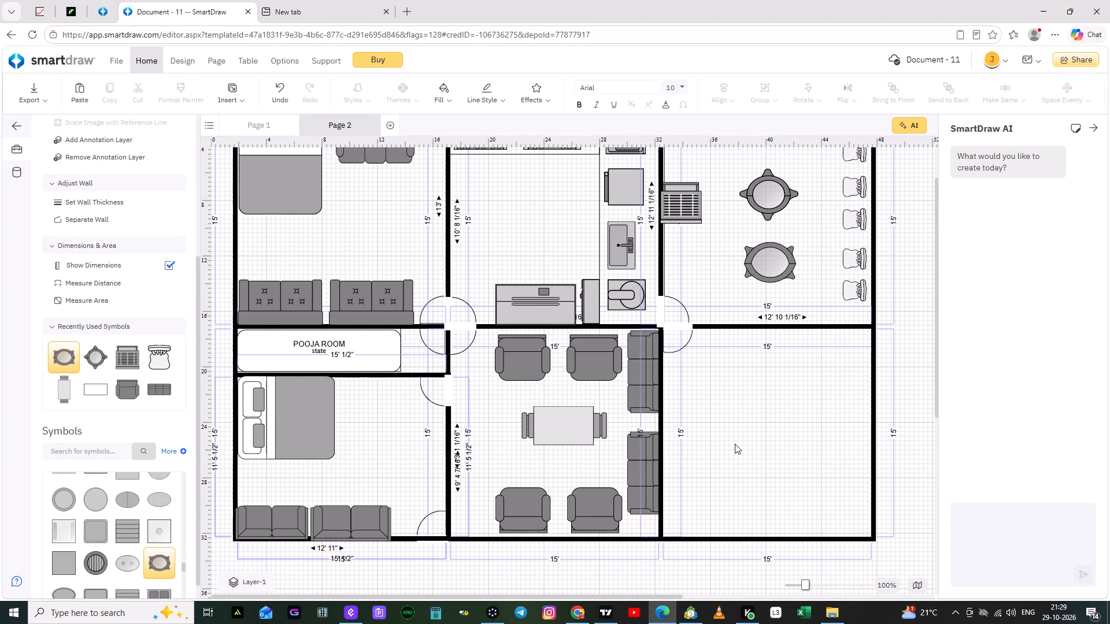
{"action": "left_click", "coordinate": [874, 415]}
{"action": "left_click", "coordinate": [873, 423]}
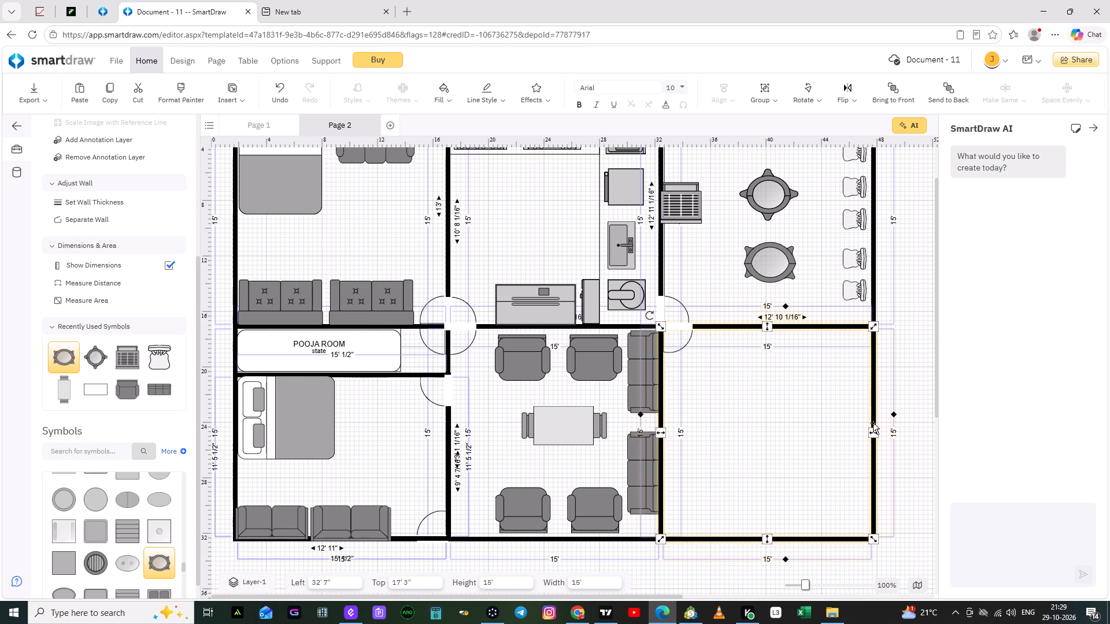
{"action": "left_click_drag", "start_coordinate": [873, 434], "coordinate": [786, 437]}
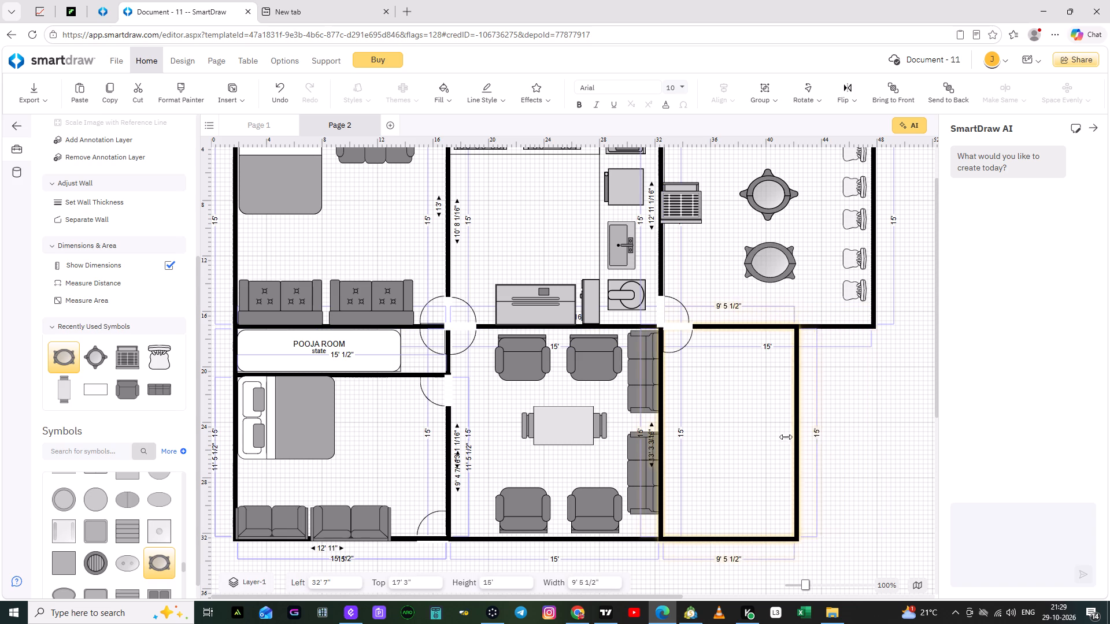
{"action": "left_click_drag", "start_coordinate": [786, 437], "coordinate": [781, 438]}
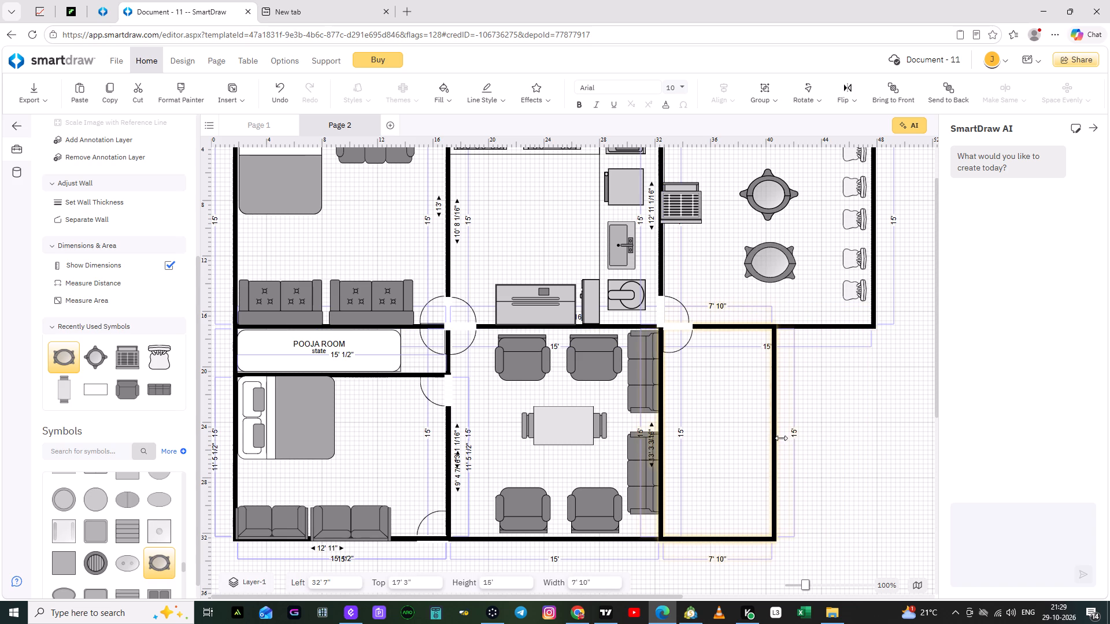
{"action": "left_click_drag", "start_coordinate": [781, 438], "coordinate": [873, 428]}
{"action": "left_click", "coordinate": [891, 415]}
Place a 3' by 5' Bathtub in the lower left corner of the lower right room.
{"action": "scroll", "coordinate": [891, 408], "scroll_direction": "down", "scroll_amount": 2}
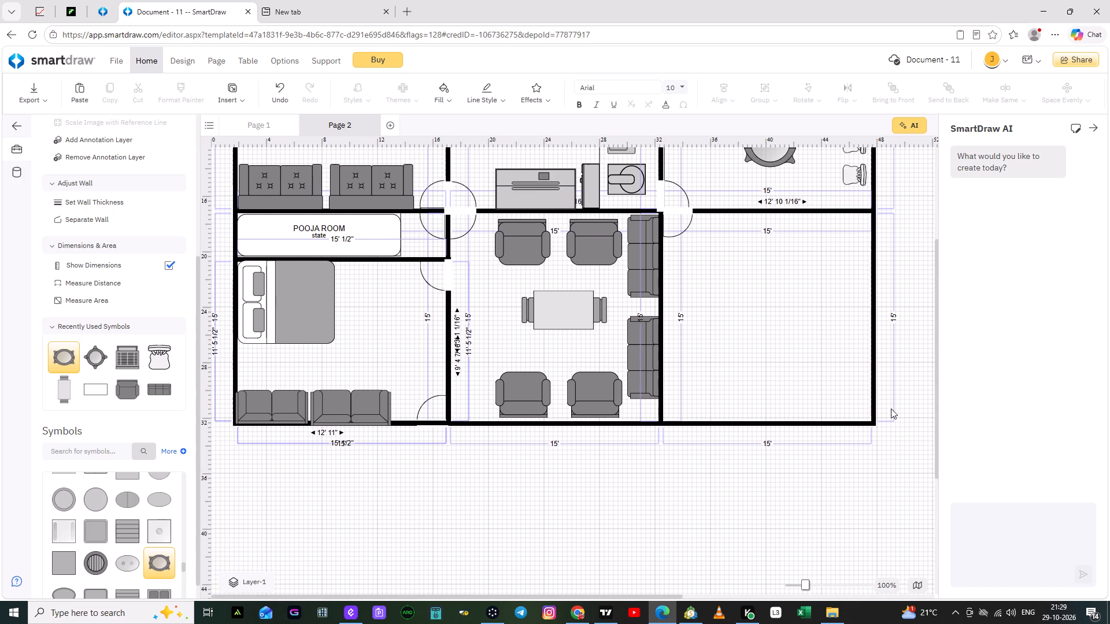
{"action": "scroll", "coordinate": [155, 521], "scroll_direction": "up", "scroll_amount": 6}
{"action": "scroll", "coordinate": [155, 521], "scroll_direction": "down", "scroll_amount": 3}
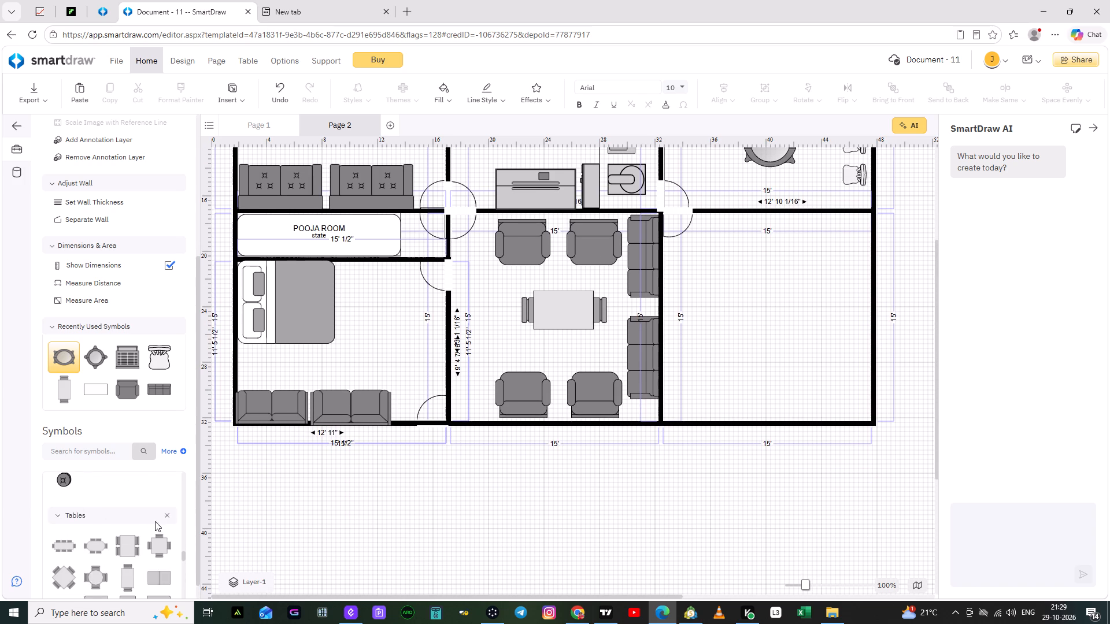
{"action": "scroll", "coordinate": [155, 521], "scroll_direction": "down", "scroll_amount": 10}
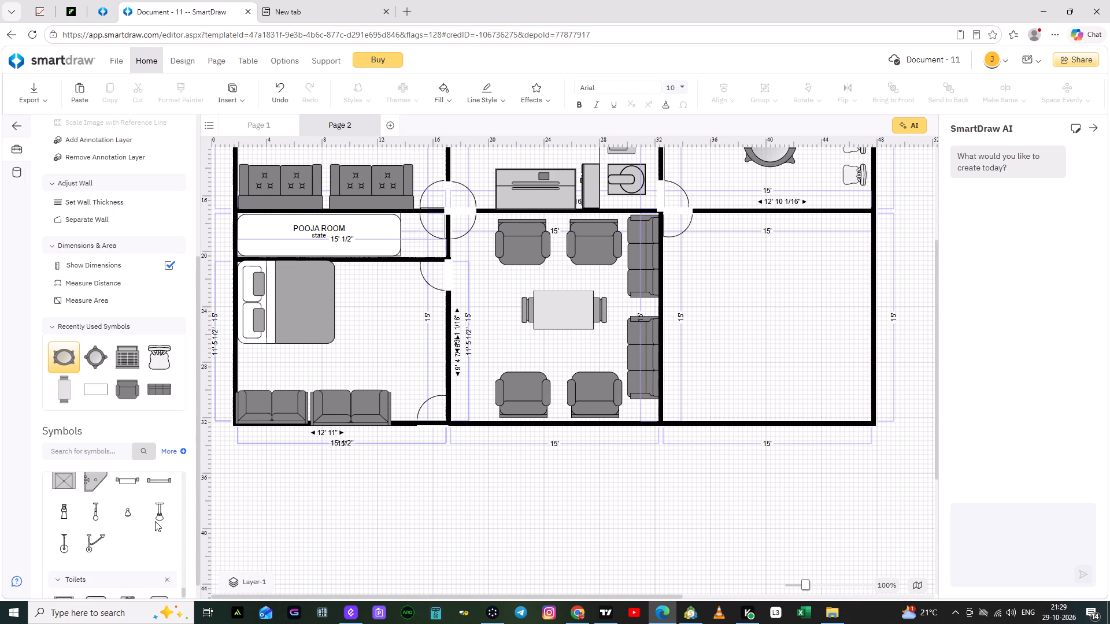
{"action": "scroll", "coordinate": [155, 521], "scroll_direction": "up", "scroll_amount": 1}
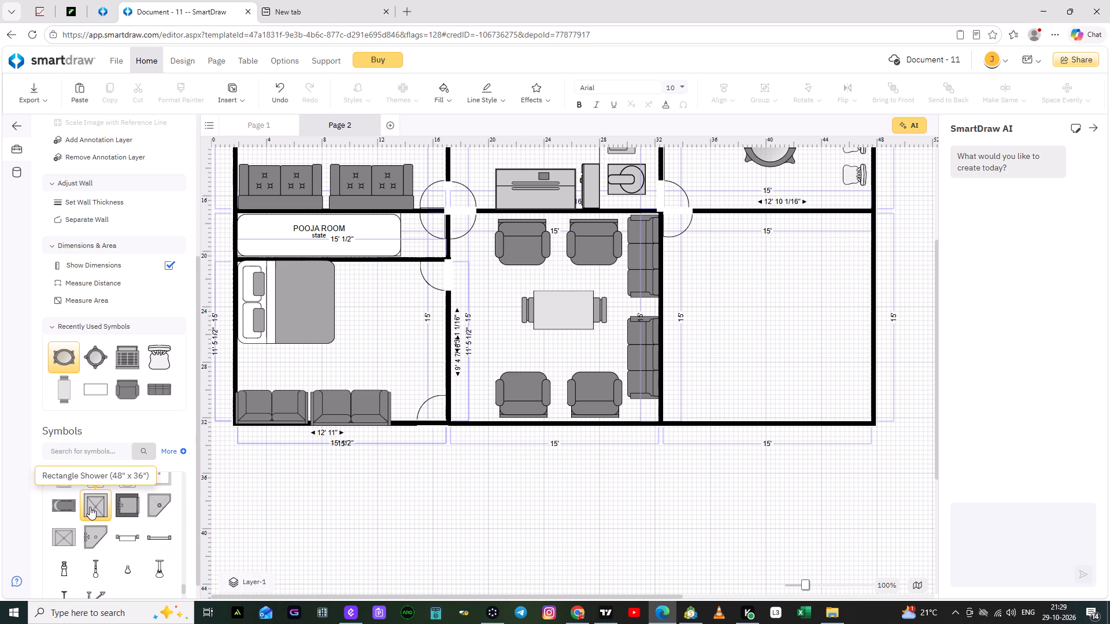
{"action": "scroll", "coordinate": [113, 525], "scroll_direction": "up", "scroll_amount": 2}
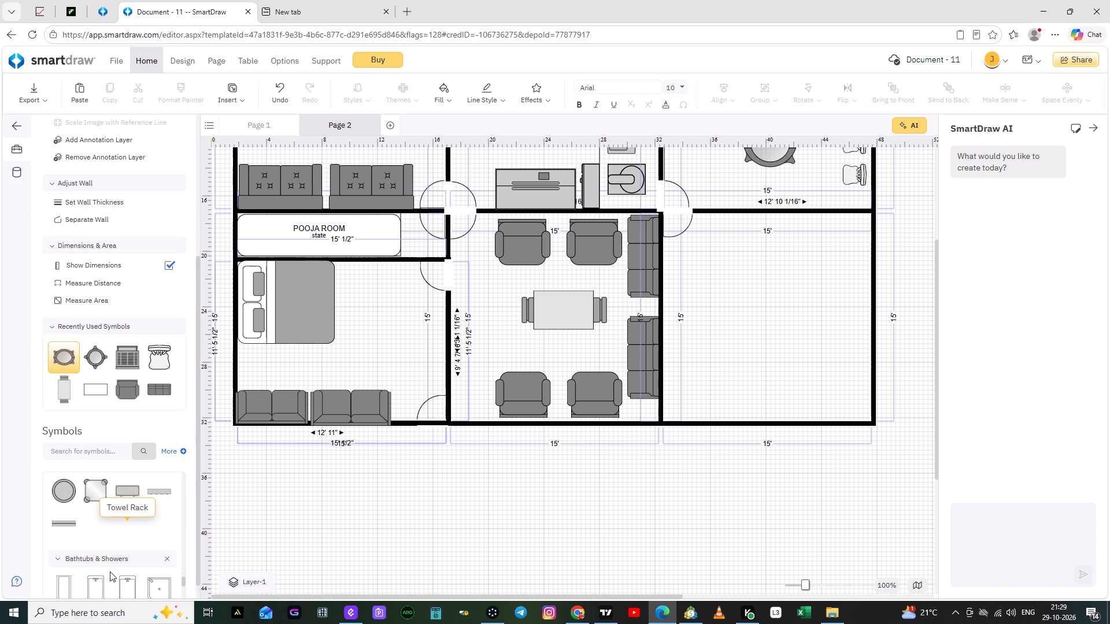
{"action": "scroll", "coordinate": [135, 551], "scroll_direction": "down", "scroll_amount": 1}
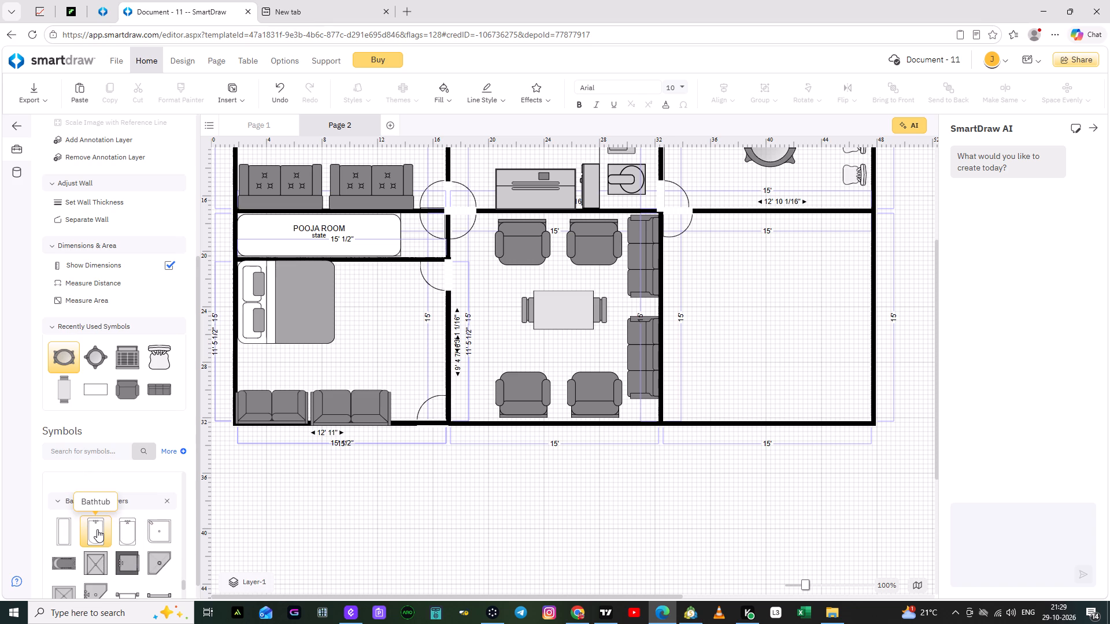
{"action": "left_click_drag", "start_coordinate": [97, 529], "coordinate": [674, 439]}
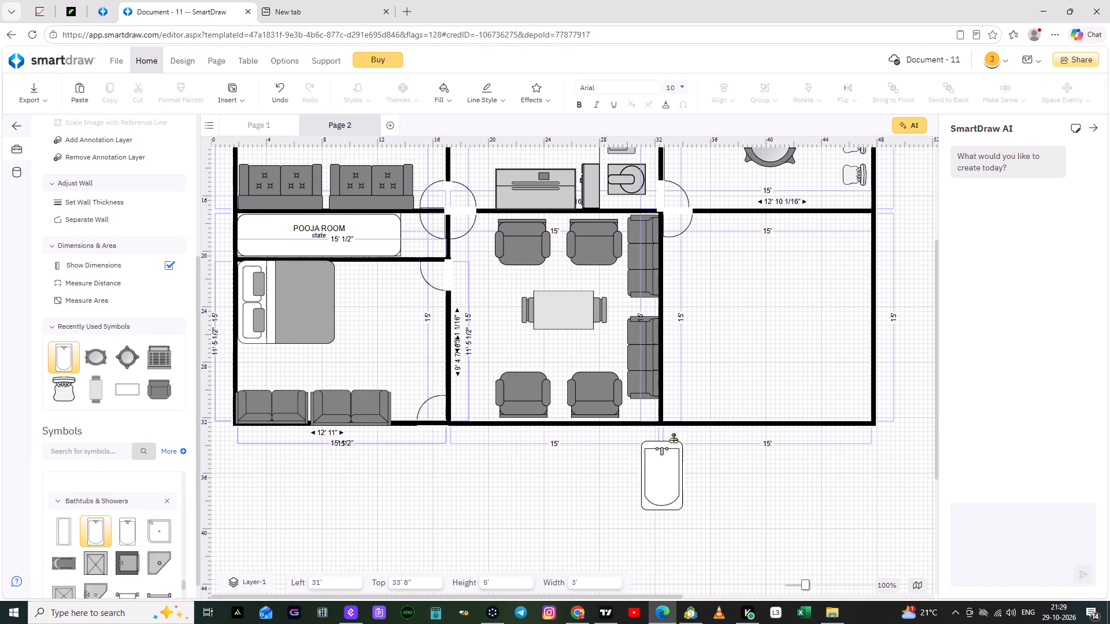
{"action": "left_click_drag", "start_coordinate": [674, 439], "coordinate": [684, 381]}
{"action": "left_click", "coordinate": [696, 543]}
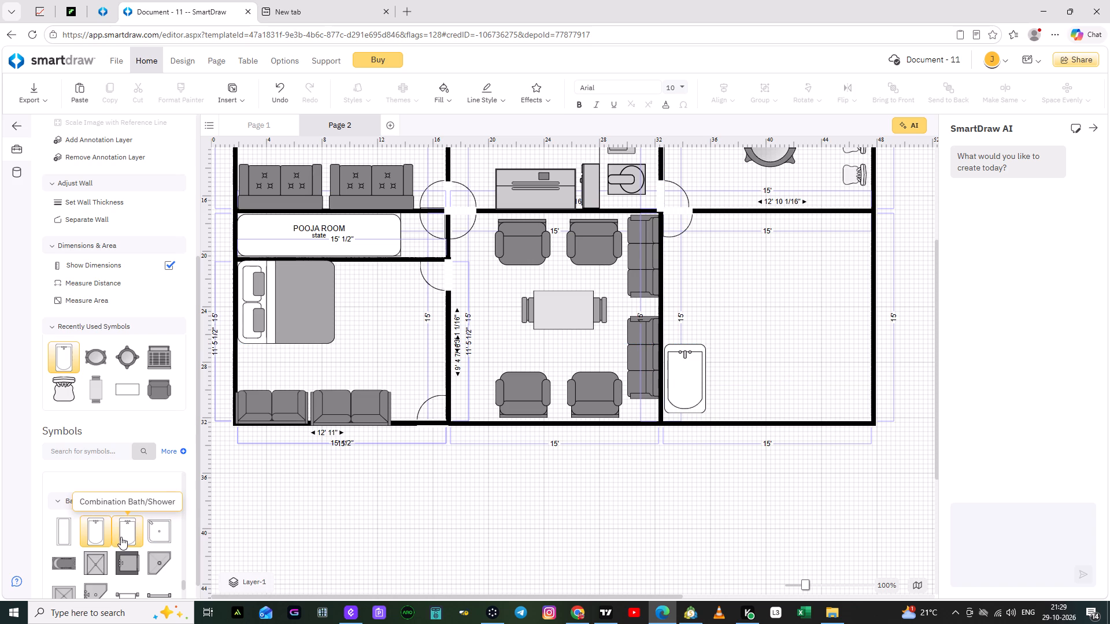
Place a 3' by 5' Combination Bath/Shower directly above the bathtub, at about 32' 8" left and 21' 2" top.
{"action": "left_click_drag", "start_coordinate": [121, 537], "coordinate": [689, 306]}
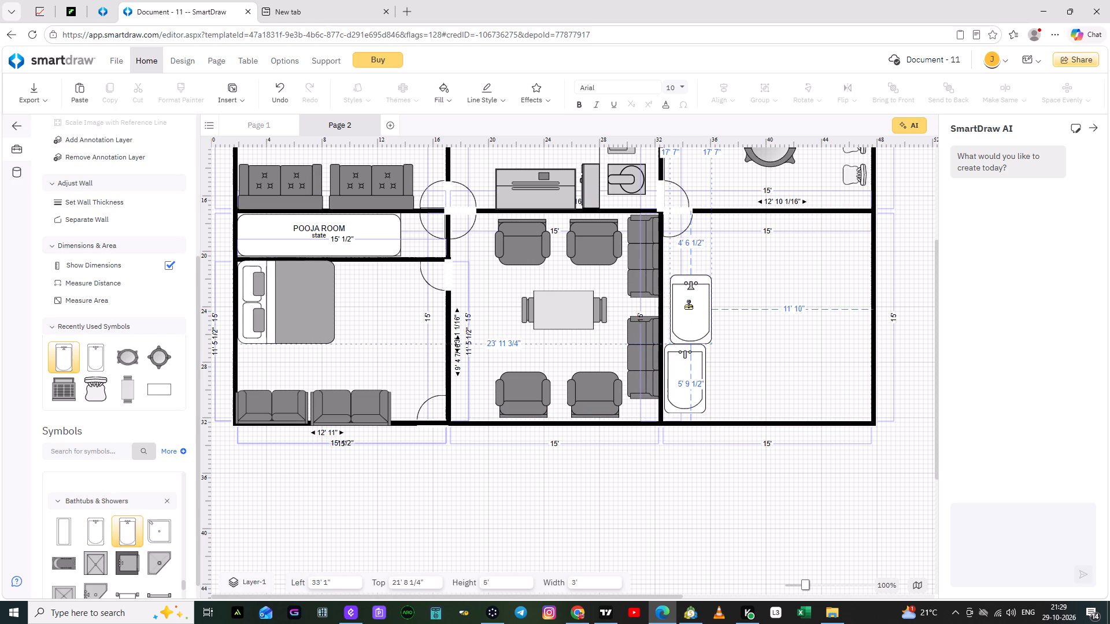
{"action": "left_click_drag", "start_coordinate": [689, 306], "coordinate": [684, 302]}
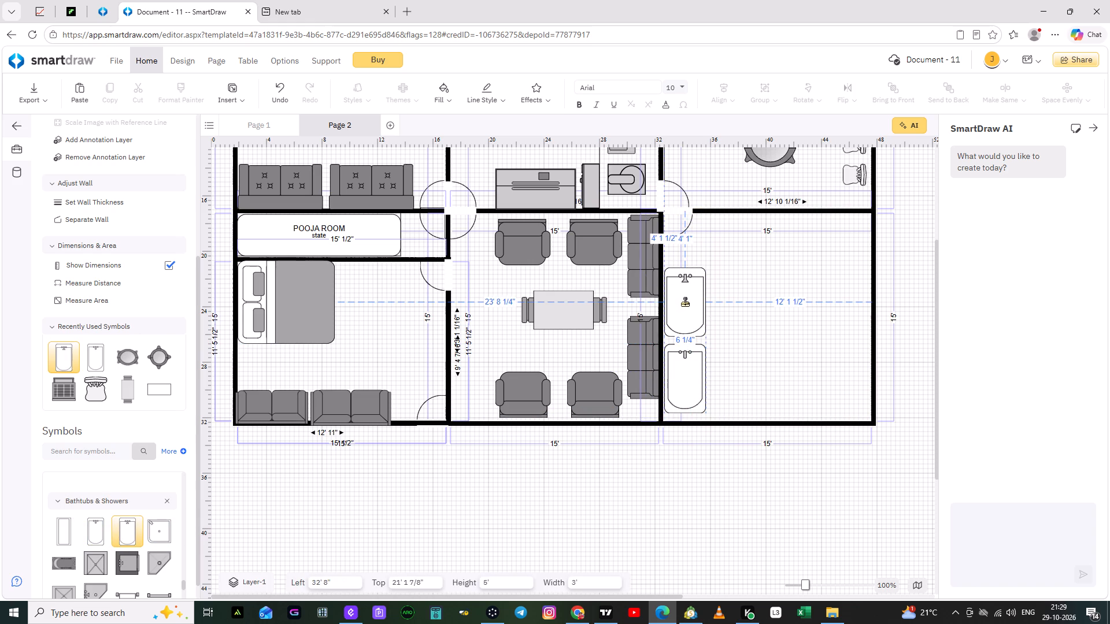
{"action": "left_click", "coordinate": [637, 515]}
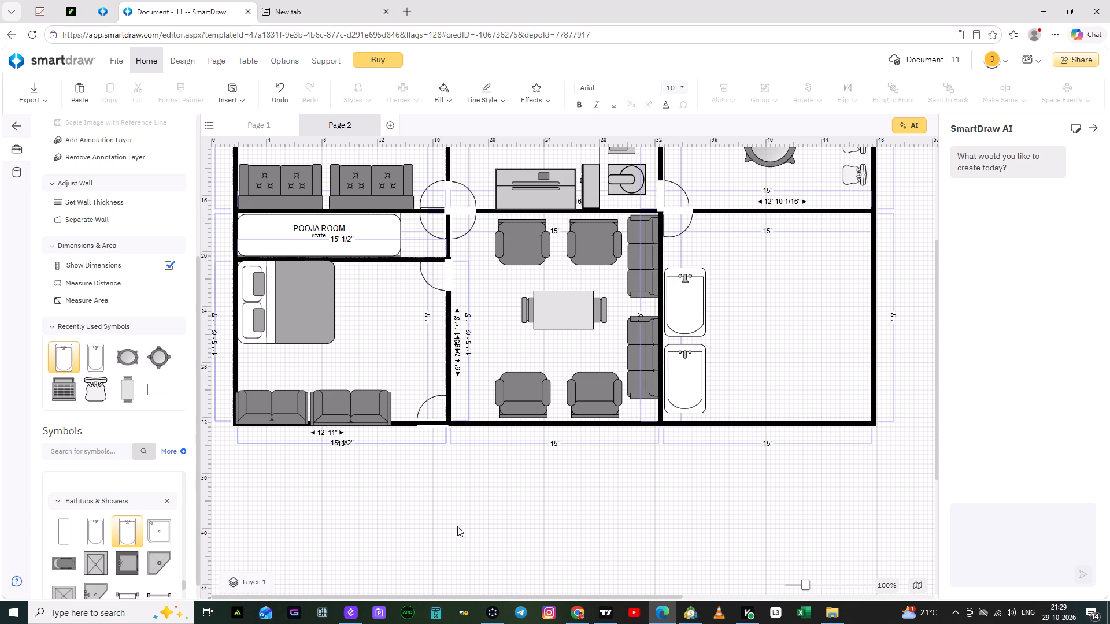
Place a 2' Towel Rack, resized to 6 1/2" high, against the lower right room's upper wall near its right corner.
{"action": "scroll", "coordinate": [415, 510], "scroll_direction": "down", "scroll_amount": 1}
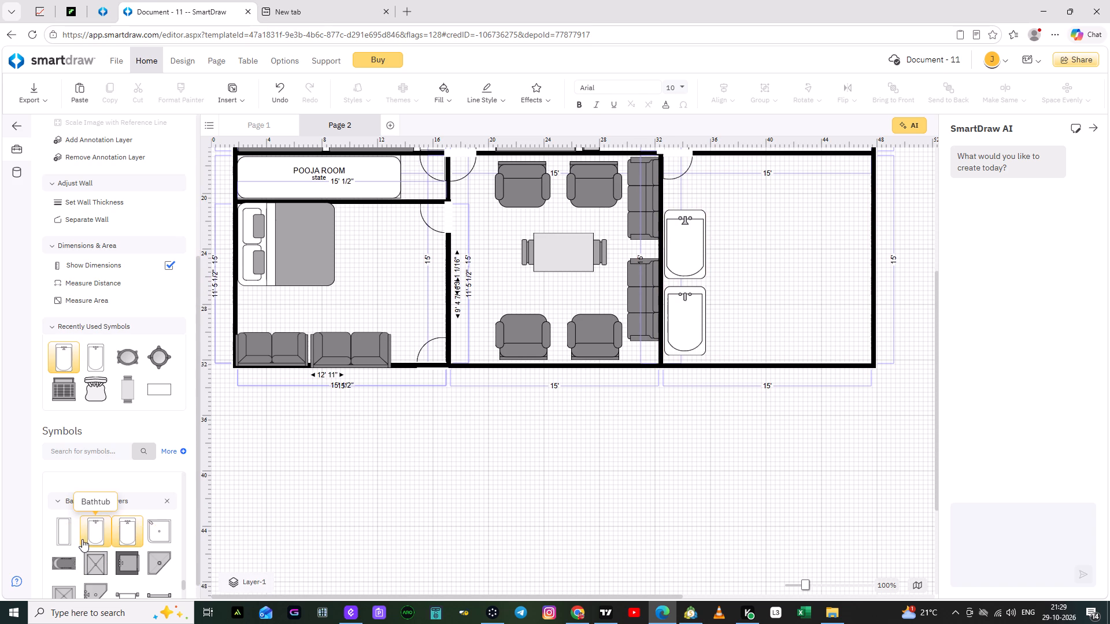
{"action": "scroll", "coordinate": [81, 539], "scroll_direction": "down", "scroll_amount": 1}
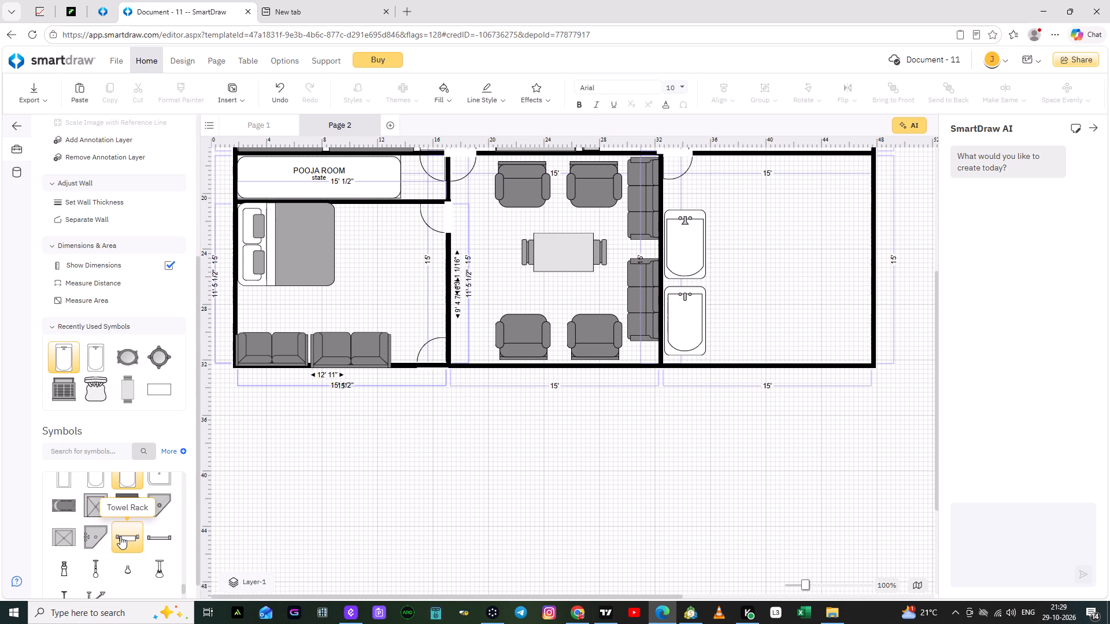
{"action": "left_click_drag", "start_coordinate": [120, 536], "coordinate": [652, 351]}
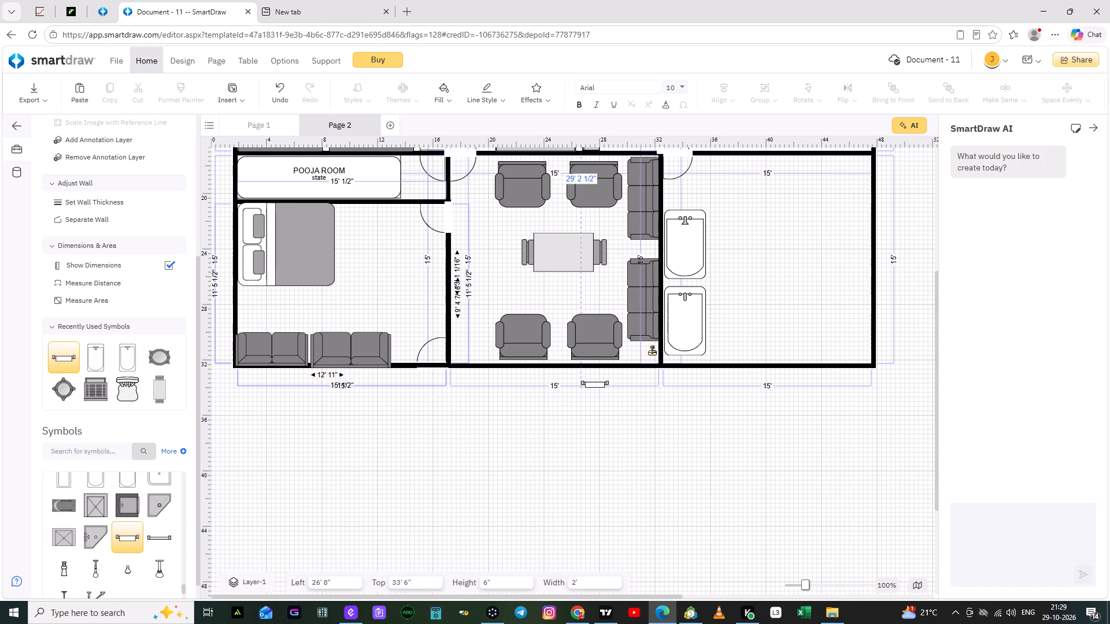
{"action": "left_click_drag", "start_coordinate": [652, 351], "coordinate": [857, 237]}
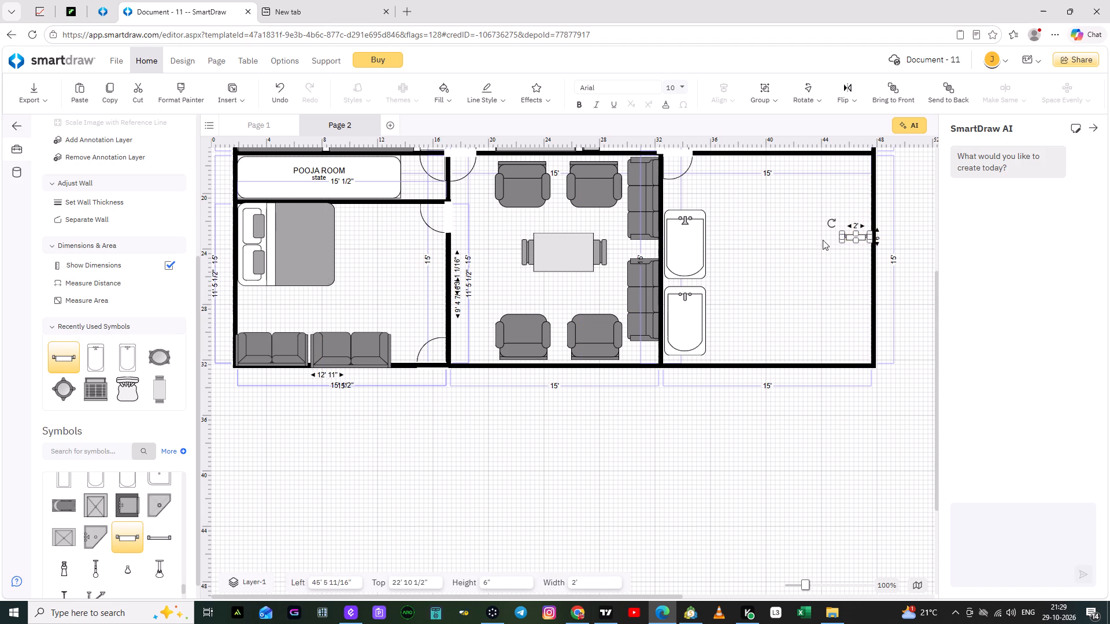
{"action": "left_click_drag", "start_coordinate": [854, 239], "coordinate": [849, 170]}
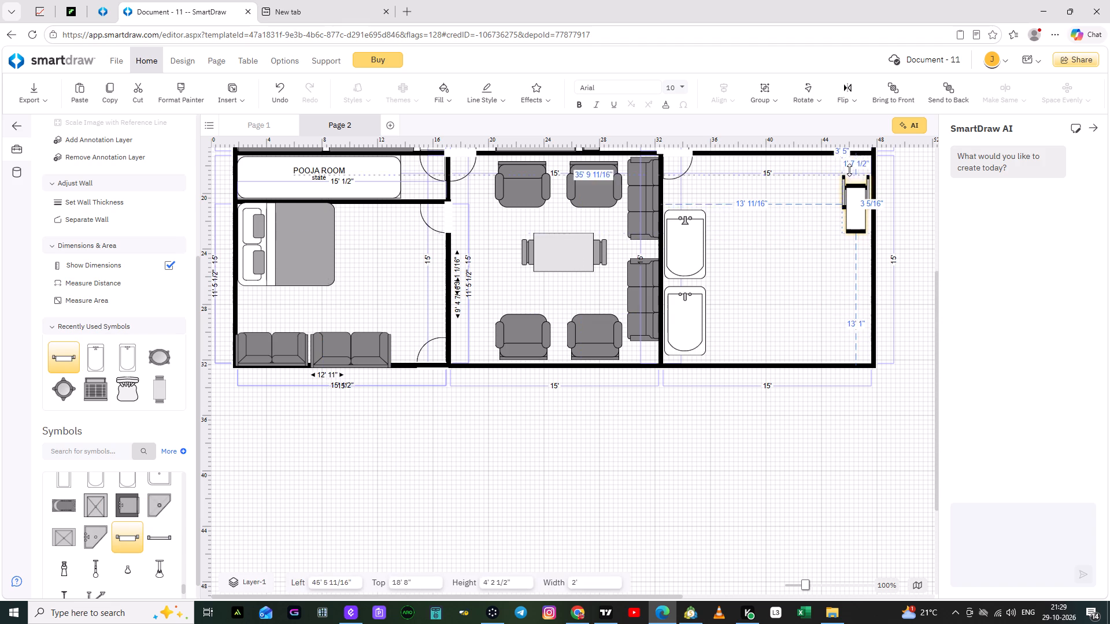
{"action": "left_click_drag", "start_coordinate": [849, 170], "coordinate": [852, 228]}
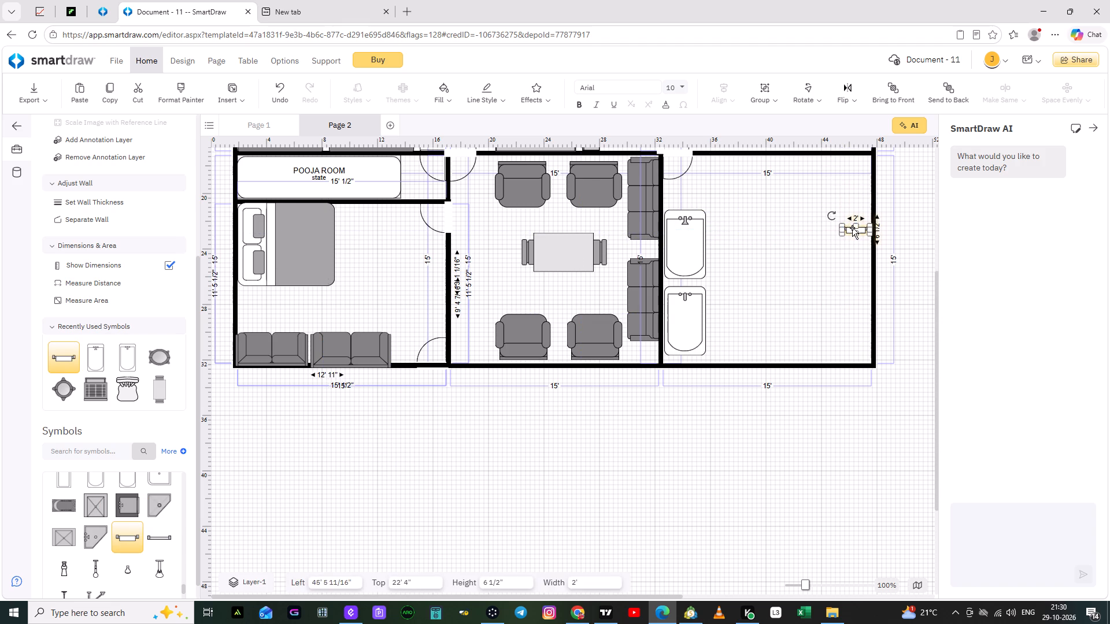
{"action": "left_click_drag", "start_coordinate": [856, 230], "coordinate": [842, 166]}
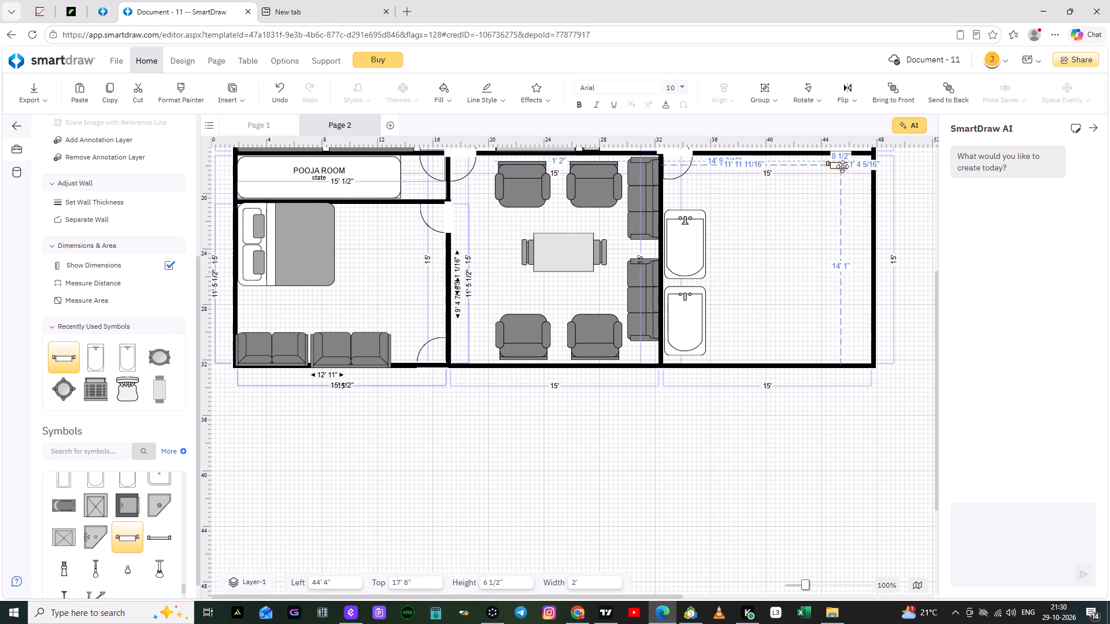
{"action": "left_click_drag", "start_coordinate": [842, 166], "coordinate": [843, 159]}
{"action": "left_click", "coordinate": [829, 210]}
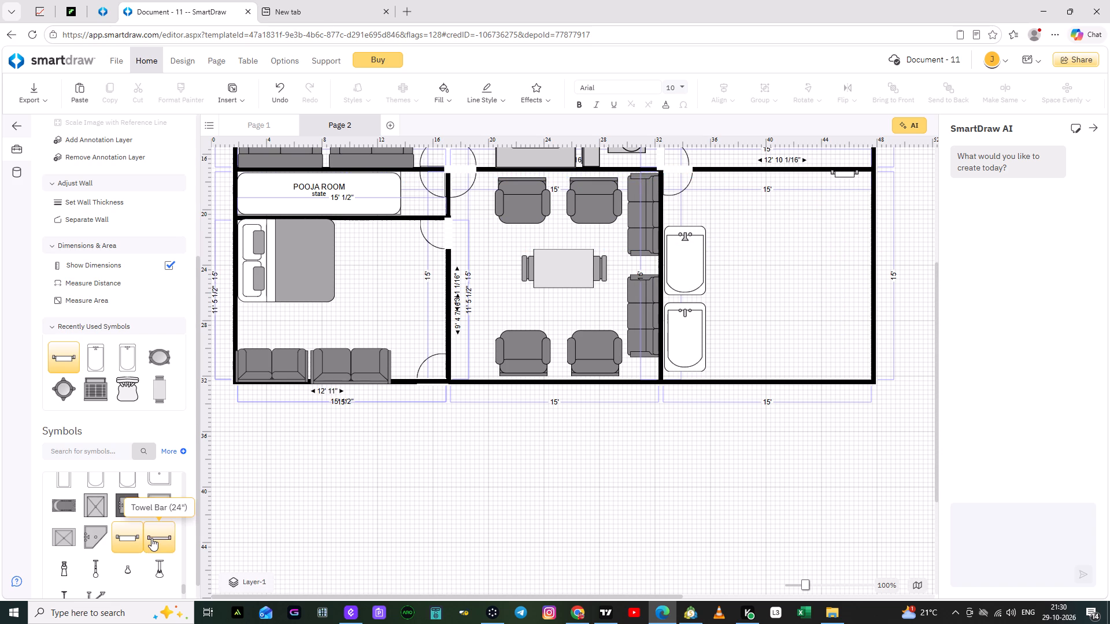
Place a Towel Bar (24") on the lower right room's upper wall, just left of the towel rack.
{"action": "left_click_drag", "start_coordinate": [151, 538], "coordinate": [780, 252]}
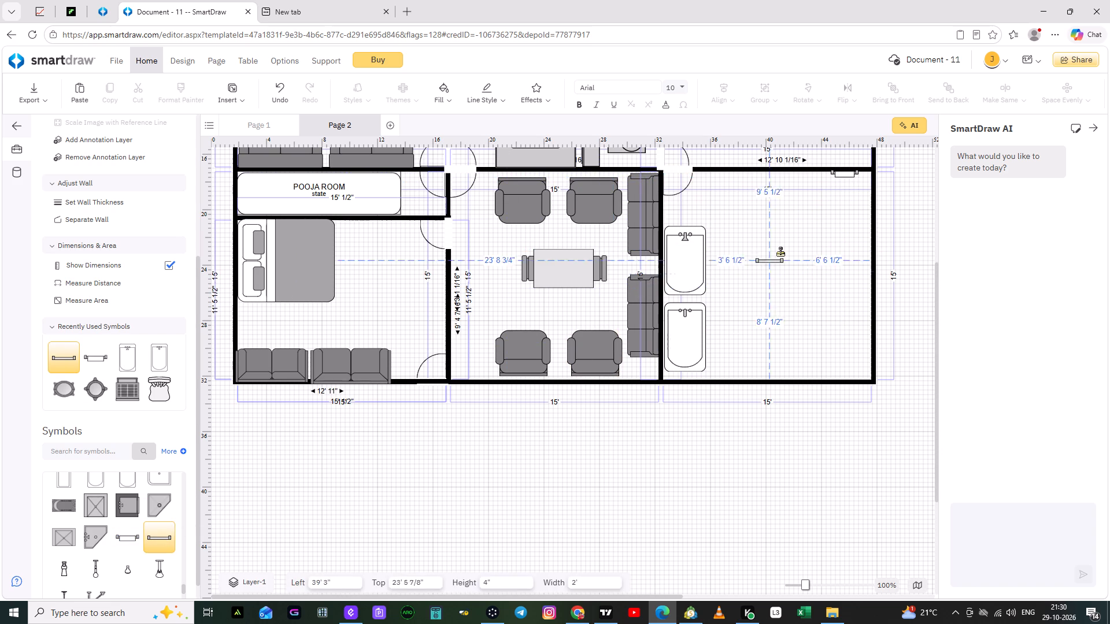
{"action": "left_click_drag", "start_coordinate": [780, 252], "coordinate": [806, 174]}
{"action": "left_click", "coordinate": [802, 244]}
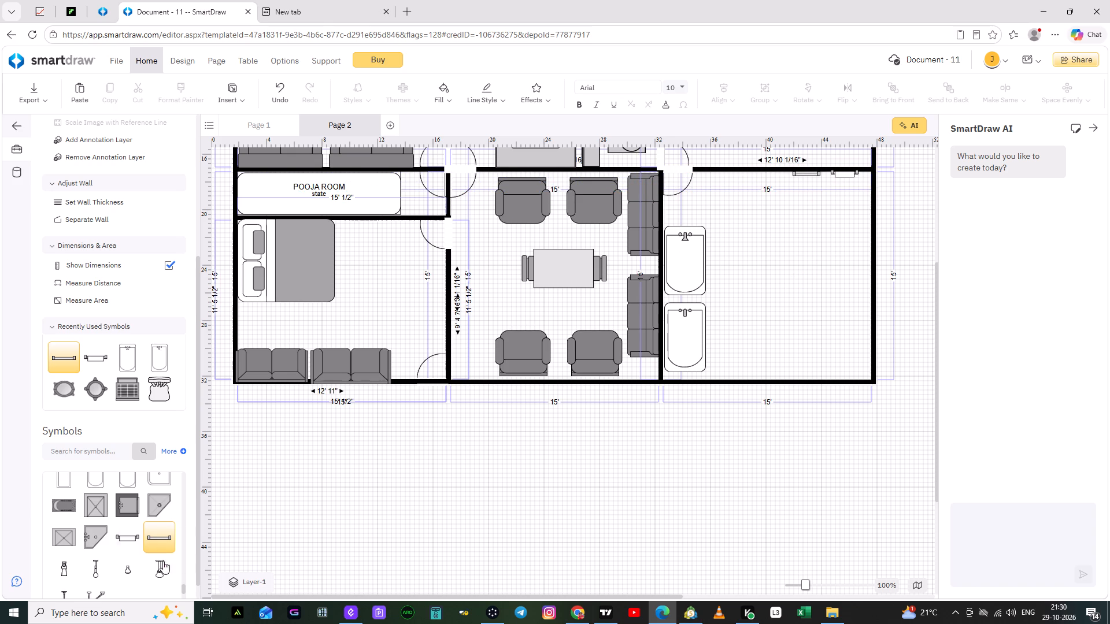
Place the angled shower fixture, about 1' 4" by 1' 3", against the upper wall to the left of the towel bar.
{"action": "left_click_drag", "start_coordinate": [88, 593], "coordinate": [631, 330]}
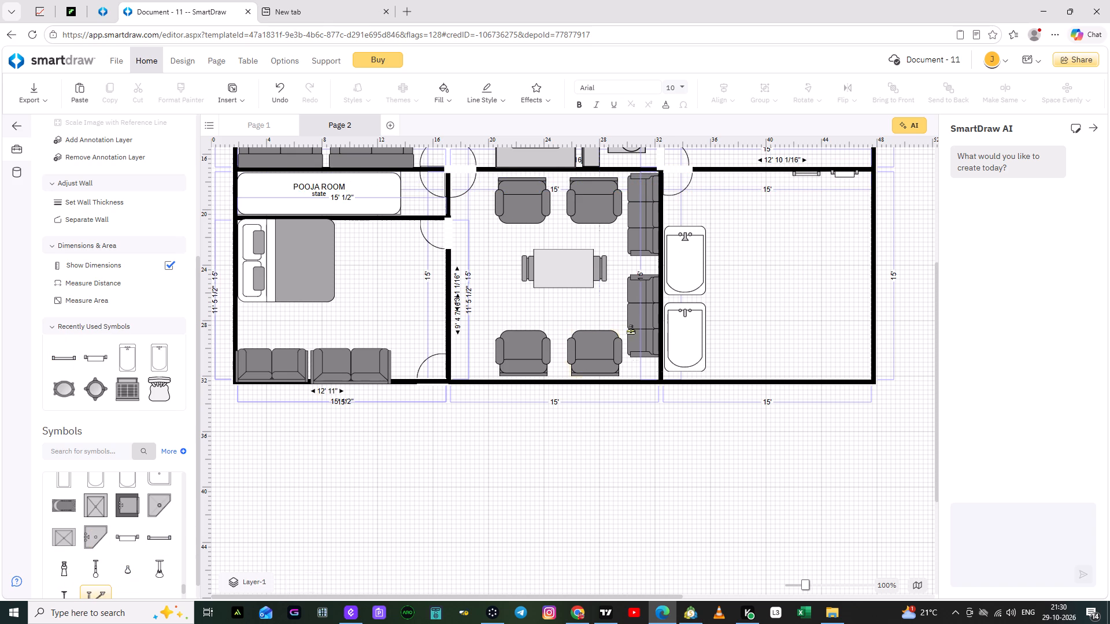
{"action": "left_click_drag", "start_coordinate": [631, 330], "coordinate": [771, 182]}
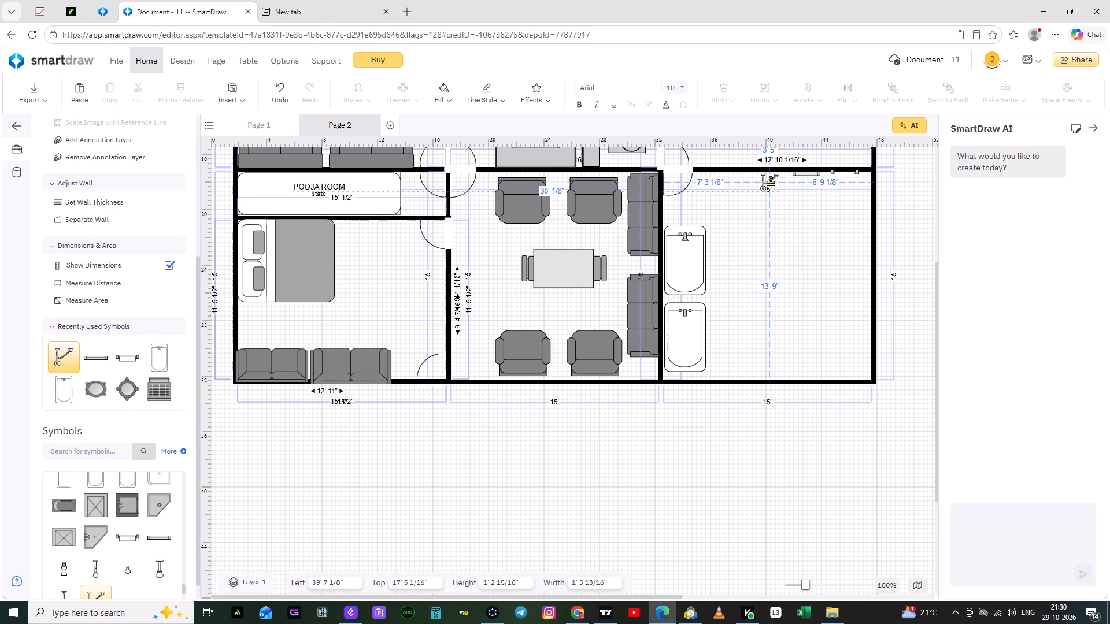
{"action": "left_click_drag", "start_coordinate": [771, 182], "coordinate": [771, 180]}
{"action": "left_click", "coordinate": [768, 262]}
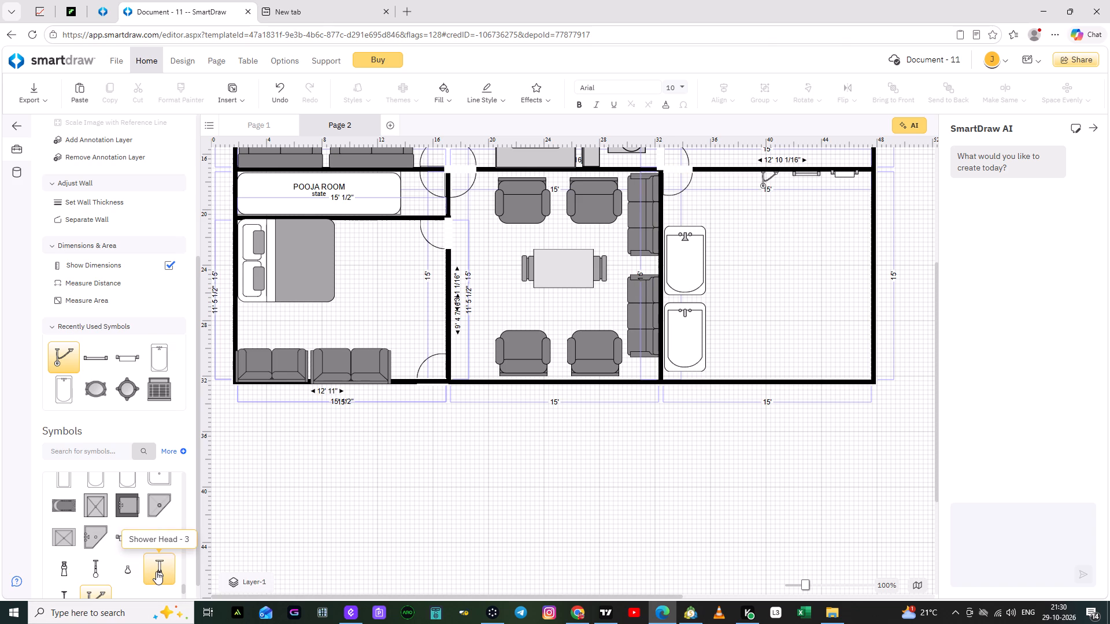
Place Shower Head - 3 sideways against the lower right room's right wall near its upper corner, at about 46' 9" left and 18' 2" top.
{"action": "left_click_drag", "start_coordinate": [156, 571], "coordinate": [838, 226]}
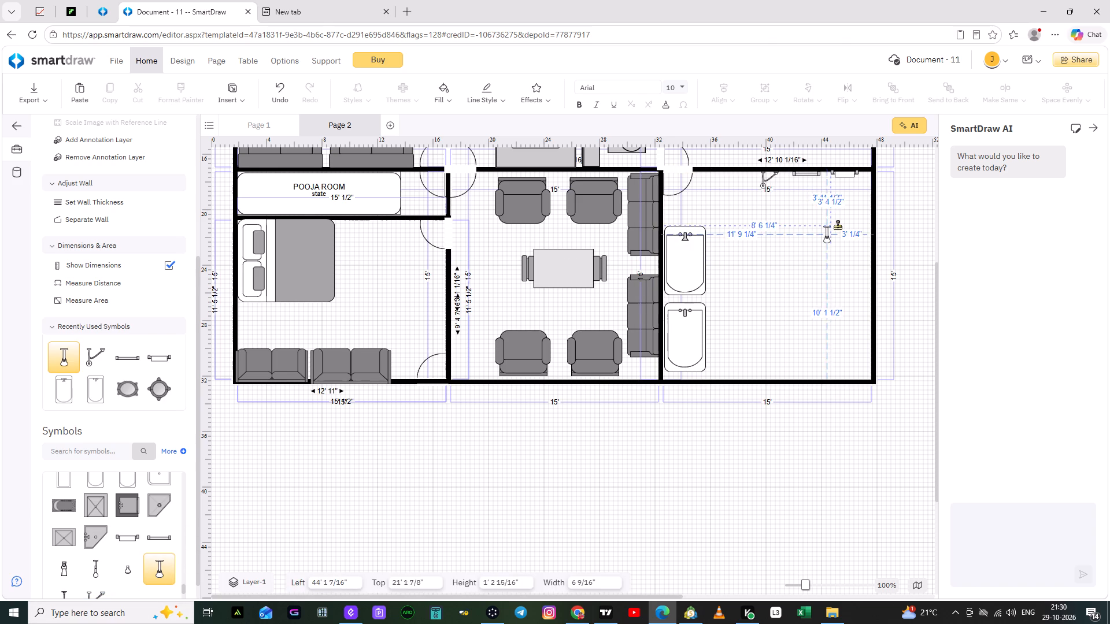
{"action": "left_click_drag", "start_coordinate": [838, 226], "coordinate": [867, 179]}
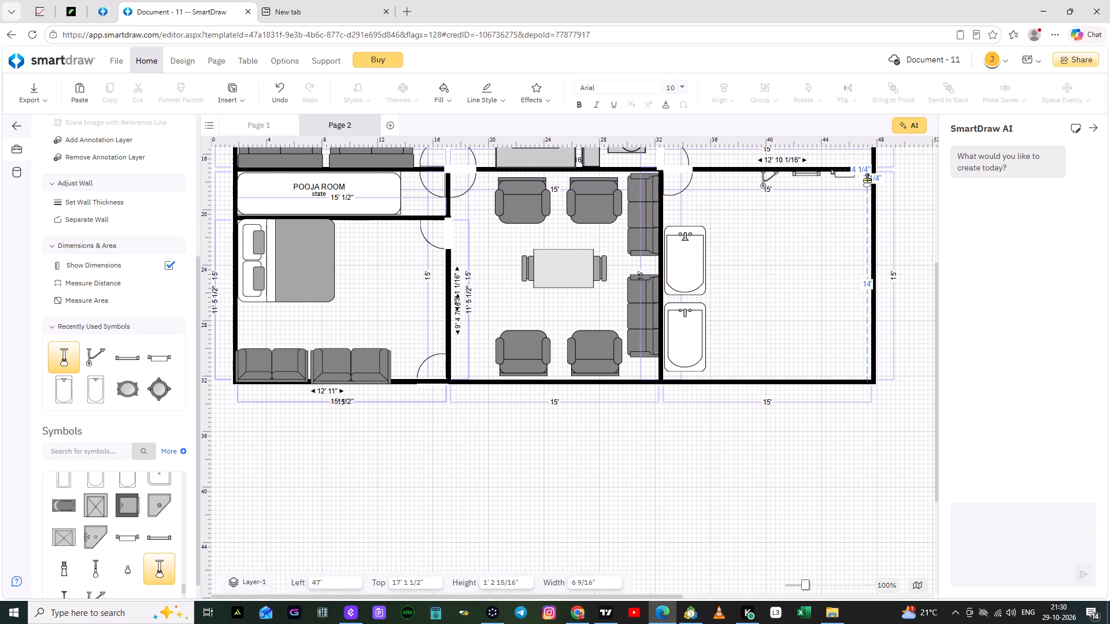
{"action": "left_click_drag", "start_coordinate": [867, 179], "coordinate": [868, 196]}
{"action": "left_click", "coordinate": [816, 226]}
{"action": "left_click", "coordinate": [870, 195]}
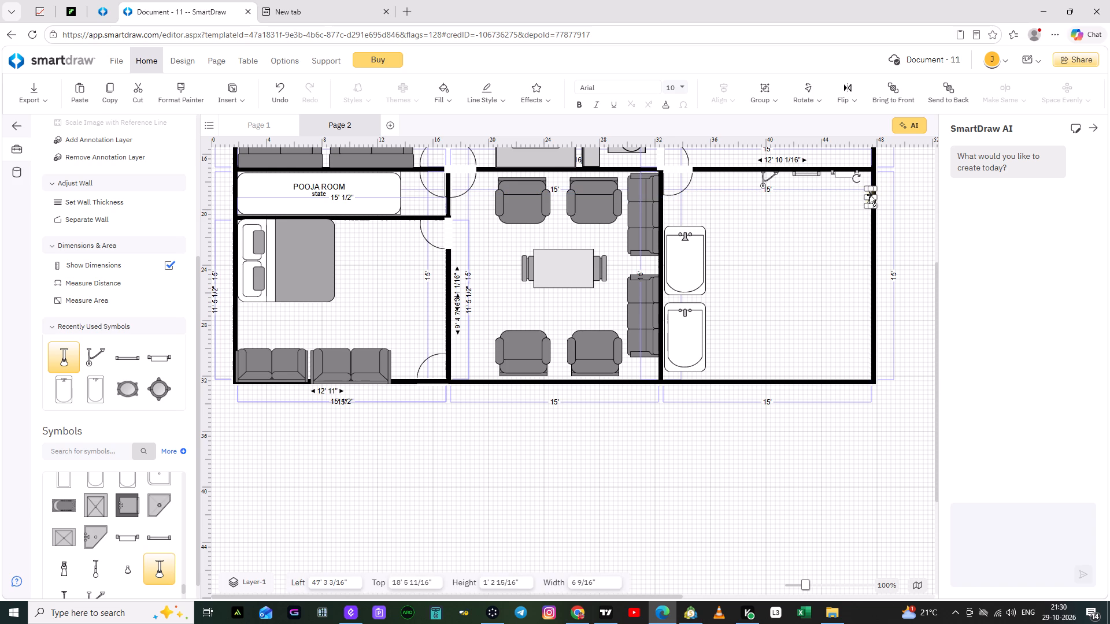
{"action": "left_click_drag", "start_coordinate": [857, 178], "coordinate": [883, 188]}
{"action": "left_click_drag", "start_coordinate": [871, 198], "coordinate": [865, 195]}
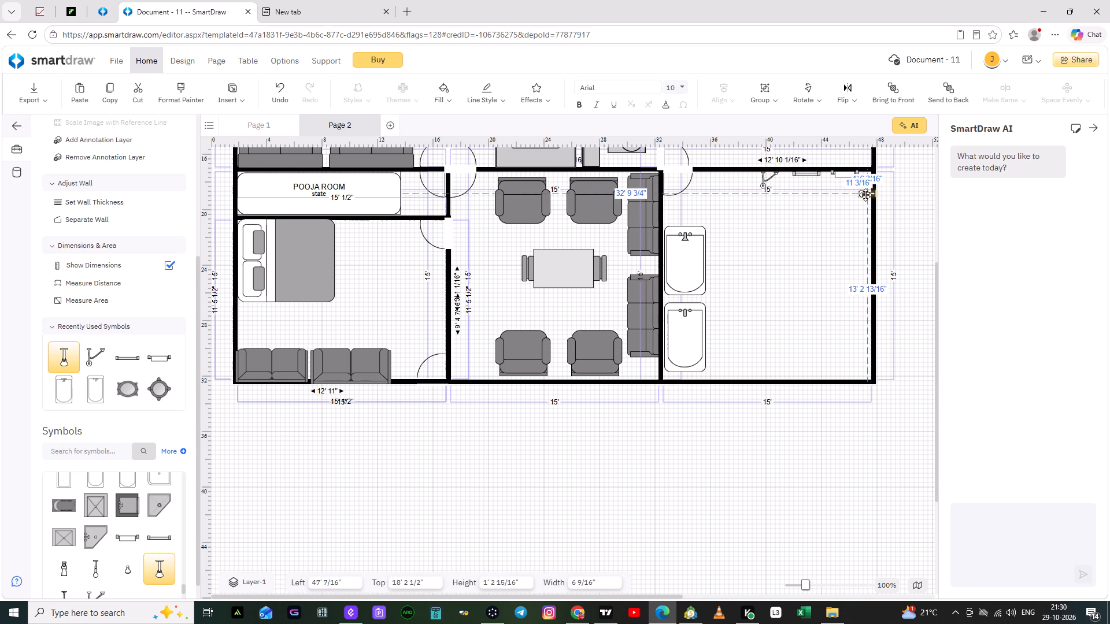
{"action": "left_click_drag", "start_coordinate": [865, 195], "coordinate": [864, 193]}
{"action": "left_click", "coordinate": [864, 253]}
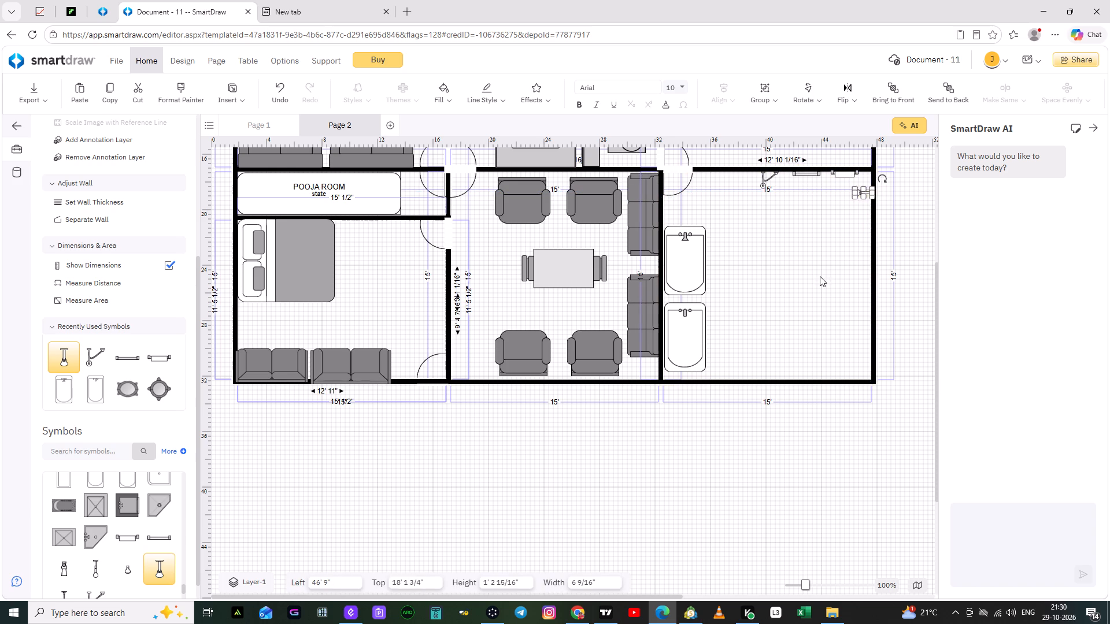
{"action": "left_click", "coordinate": [815, 279]}
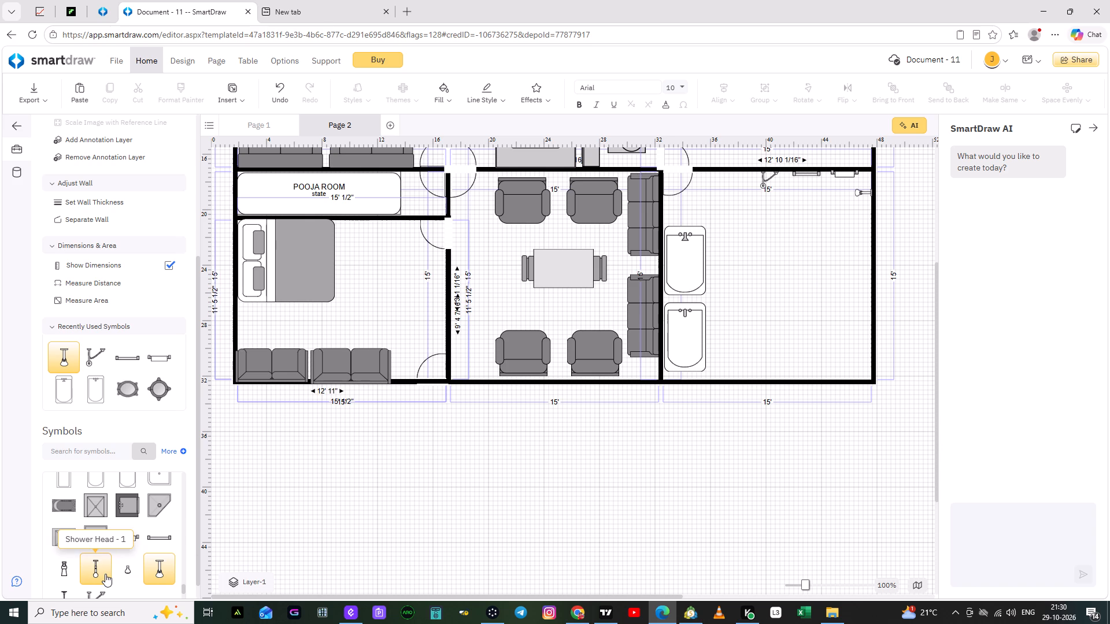
Place Shower Head - 1, widened to 8" and turned sideways, against the right wall just below the first shower head.
{"action": "left_click_drag", "start_coordinate": [98, 567], "coordinate": [798, 239]}
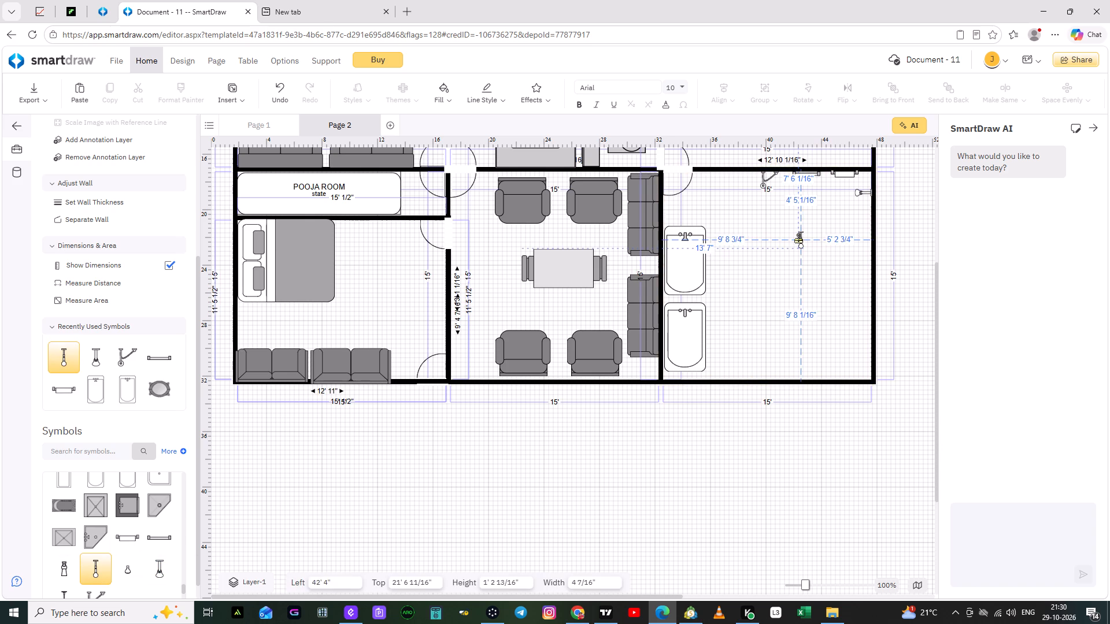
{"action": "left_click_drag", "start_coordinate": [798, 239], "coordinate": [852, 222]}
{"action": "left_click", "coordinate": [836, 242]}
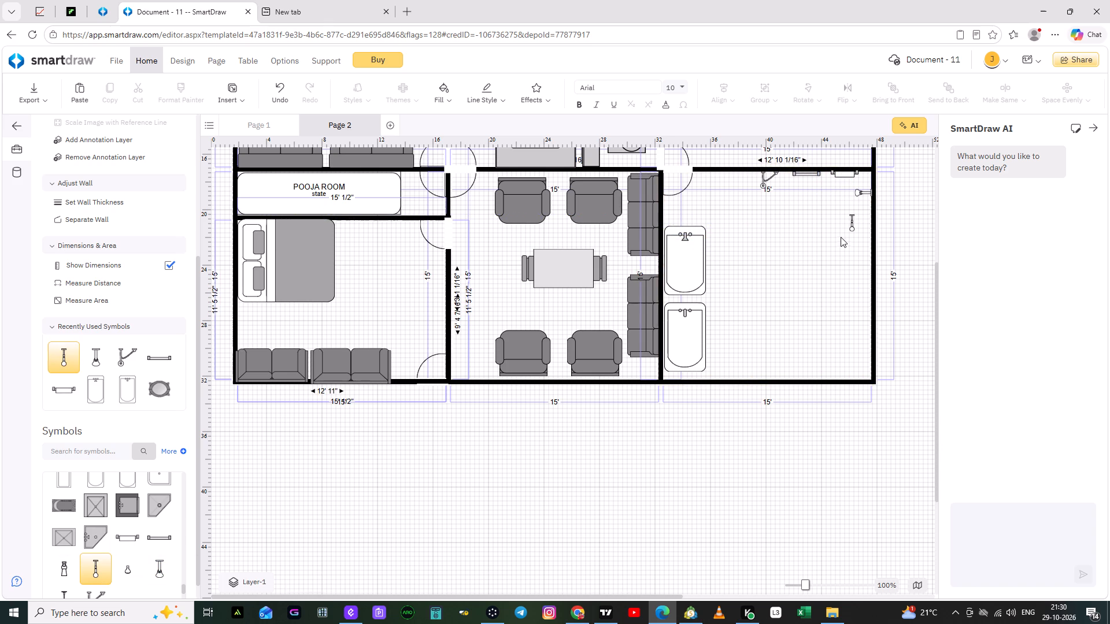
{"action": "left_click", "coordinate": [852, 221]}
{"action": "left_click_drag", "start_coordinate": [842, 203], "coordinate": [873, 213]}
{"action": "left_click_drag", "start_coordinate": [853, 224], "coordinate": [853, 232]}
{"action": "left_click", "coordinate": [852, 229]}
{"action": "left_click", "coordinate": [854, 220]}
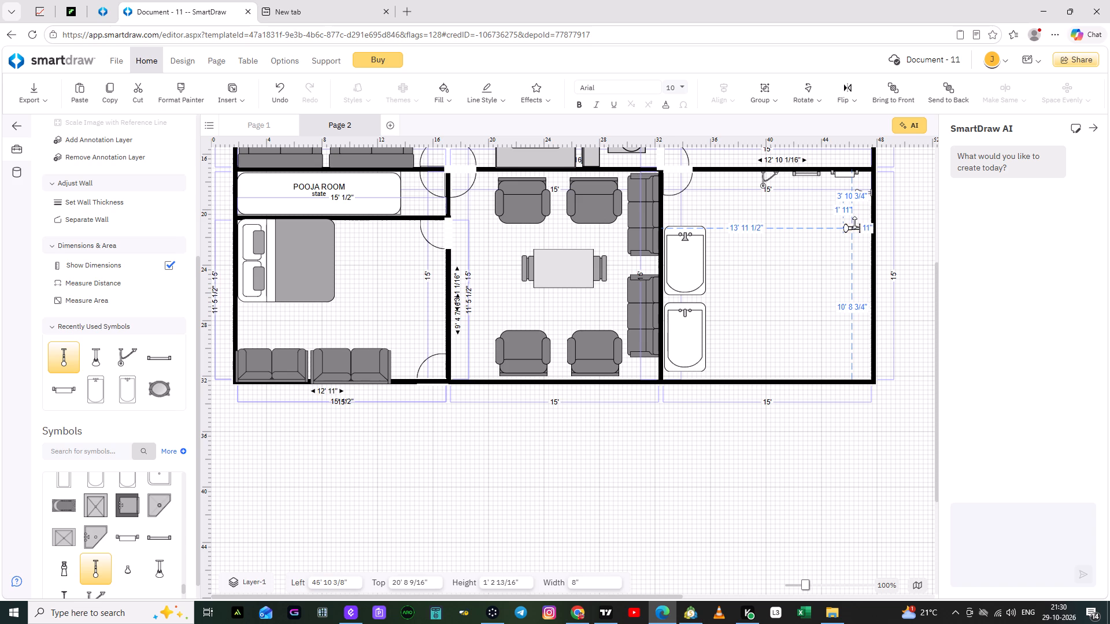
{"action": "left_click_drag", "start_coordinate": [854, 228], "coordinate": [866, 206]}
{"action": "left_click", "coordinate": [825, 257]}
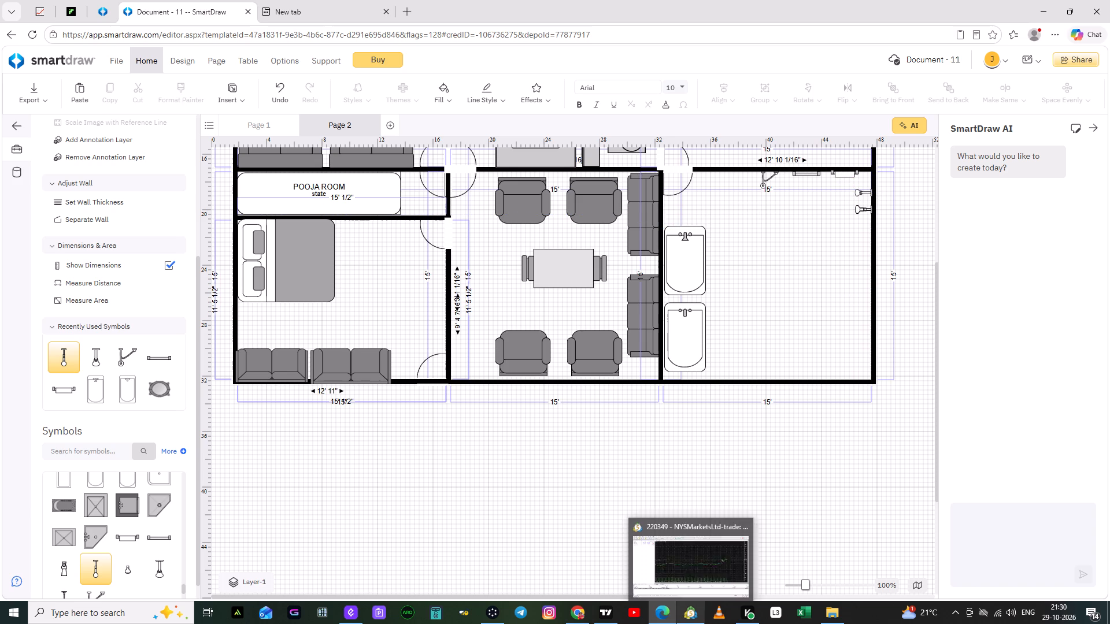
{"action": "left_click", "coordinate": [496, 539]}
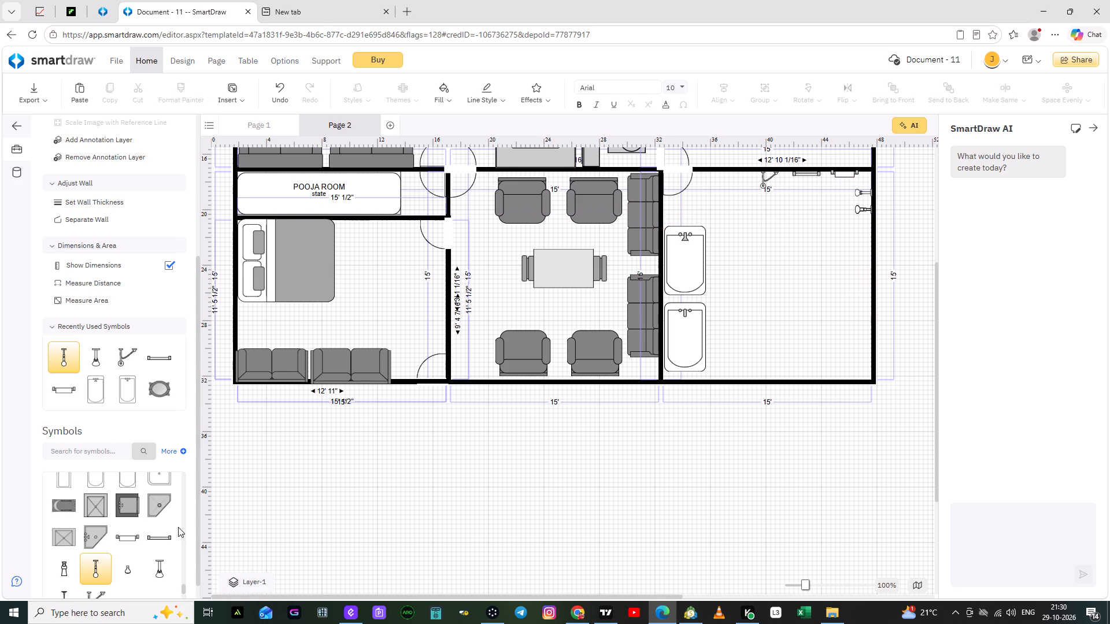
Place a toilet, turned upside down and widened to 1' 7", against the room's lower wall at about 40' 4" left and 30' 5" top.
{"action": "scroll", "coordinate": [168, 537], "scroll_direction": "down", "scroll_amount": 1}
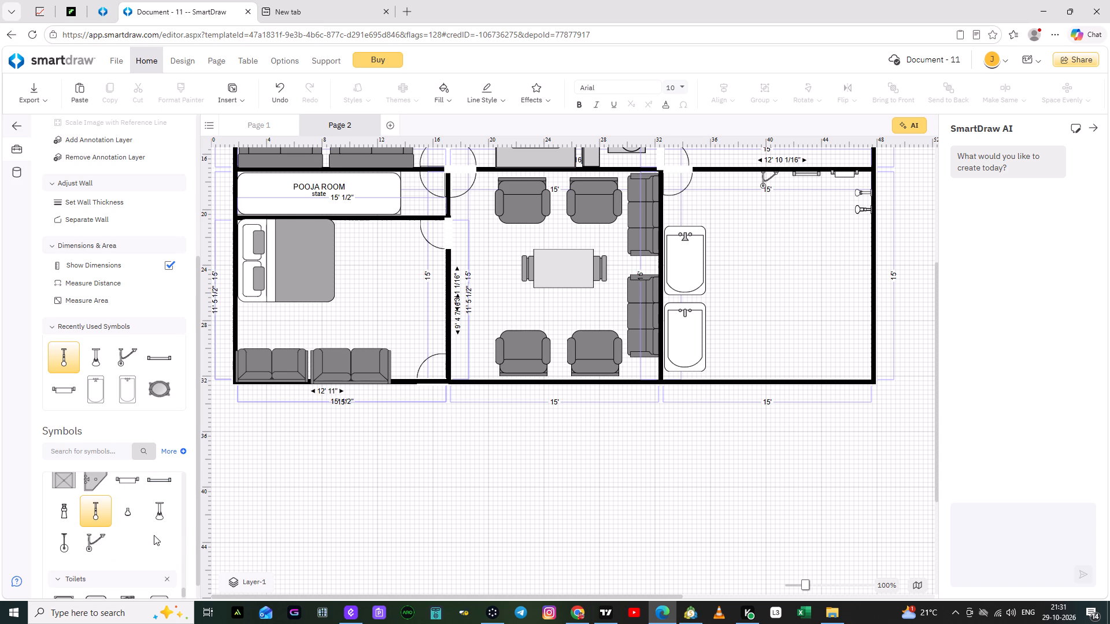
{"action": "scroll", "coordinate": [154, 535], "scroll_direction": "down", "scroll_amount": 1}
{"action": "left_click_drag", "start_coordinate": [92, 549], "coordinate": [680, 434]}
{"action": "left_click", "coordinate": [682, 484]}
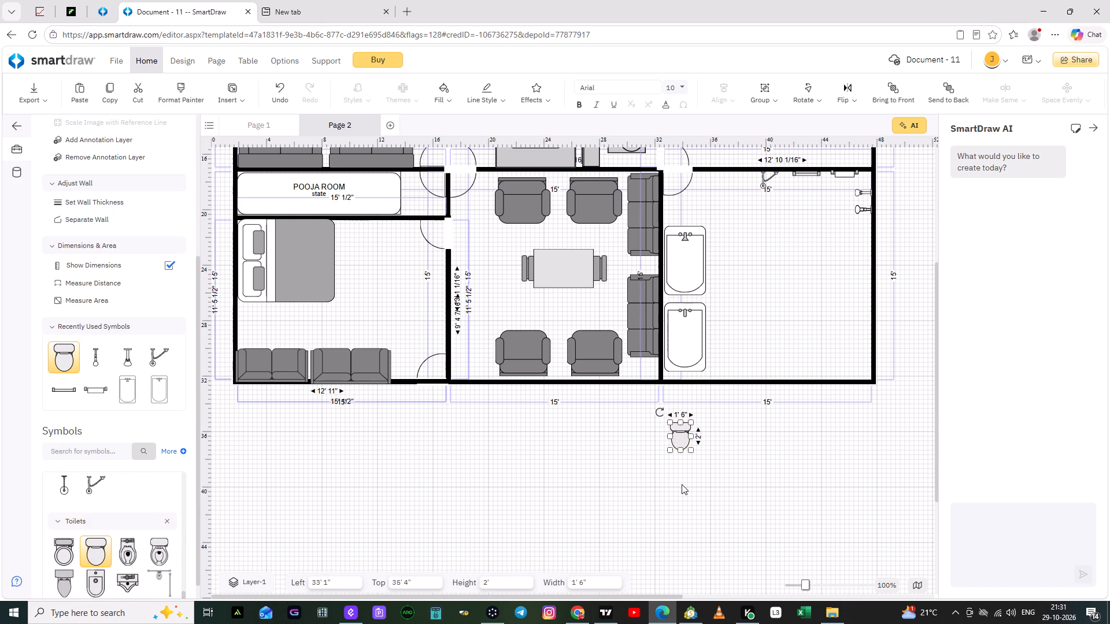
{"action": "left_click", "coordinate": [679, 437]}
{"action": "left_click_drag", "start_coordinate": [660, 411], "coordinate": [704, 422]}
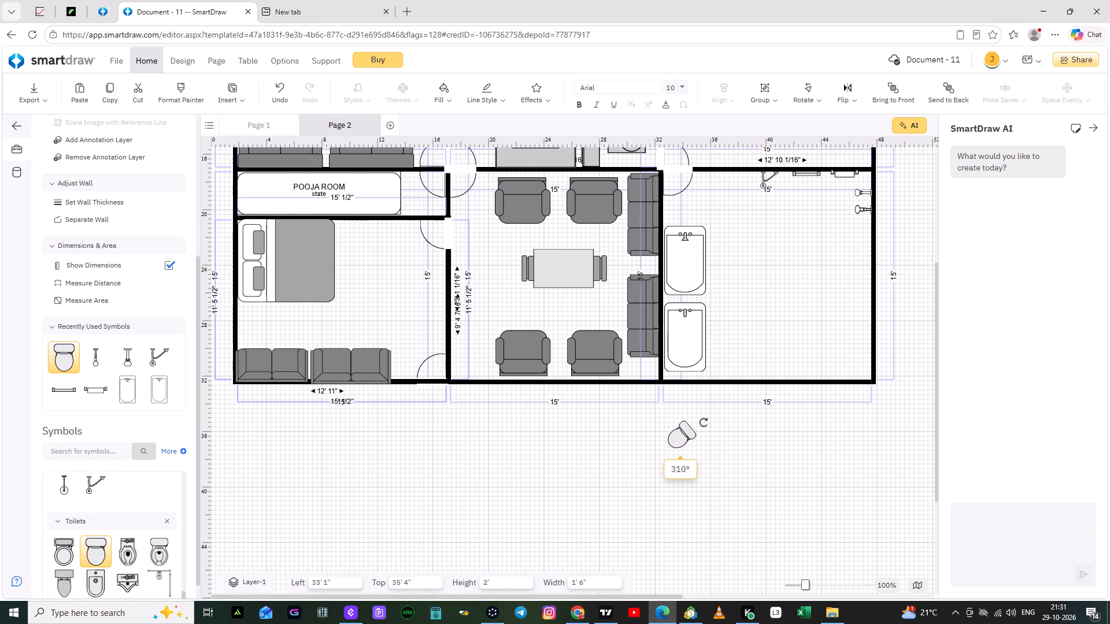
{"action": "left_click_drag", "start_coordinate": [704, 422], "coordinate": [713, 479]}
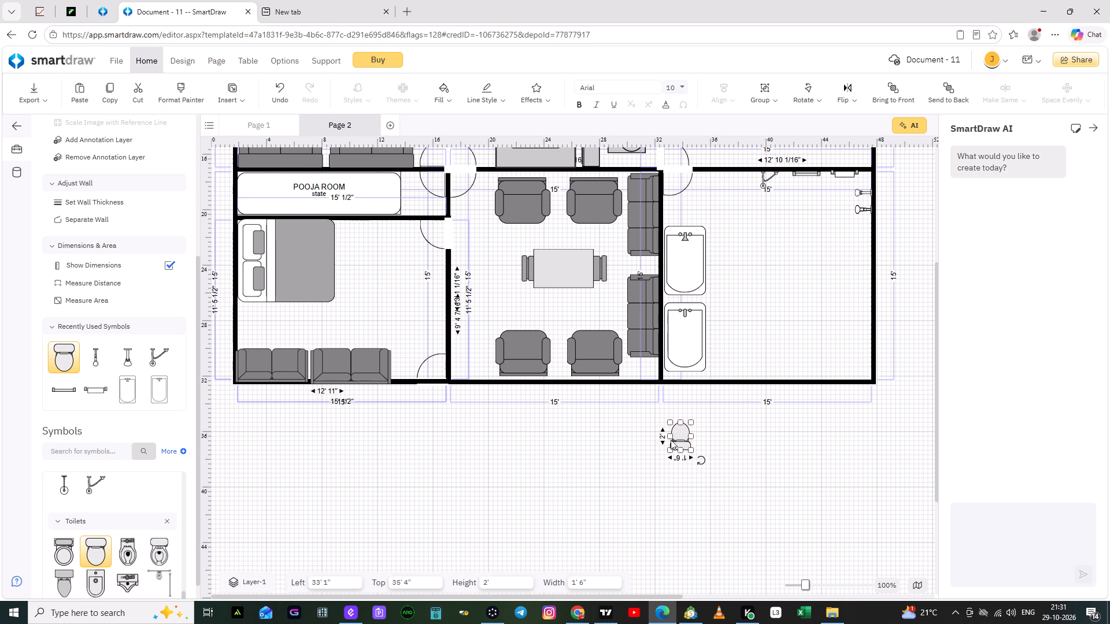
{"action": "left_click", "coordinate": [676, 440]}
{"action": "left_click", "coordinate": [691, 437]}
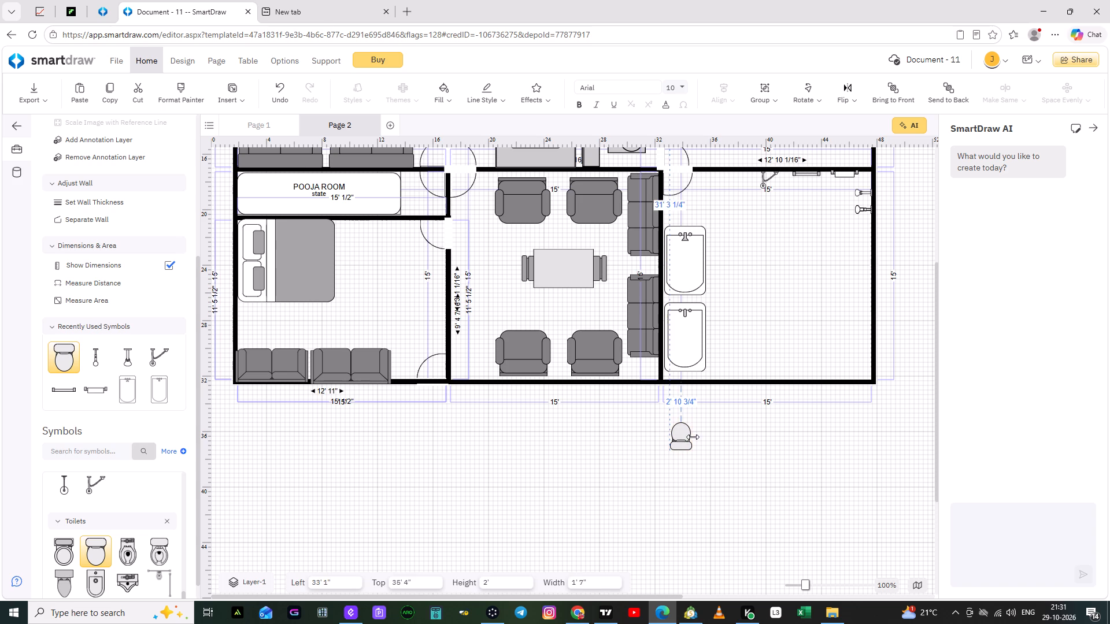
{"action": "left_click", "coordinate": [674, 440]}
{"action": "left_click_drag", "start_coordinate": [677, 441], "coordinate": [755, 381]}
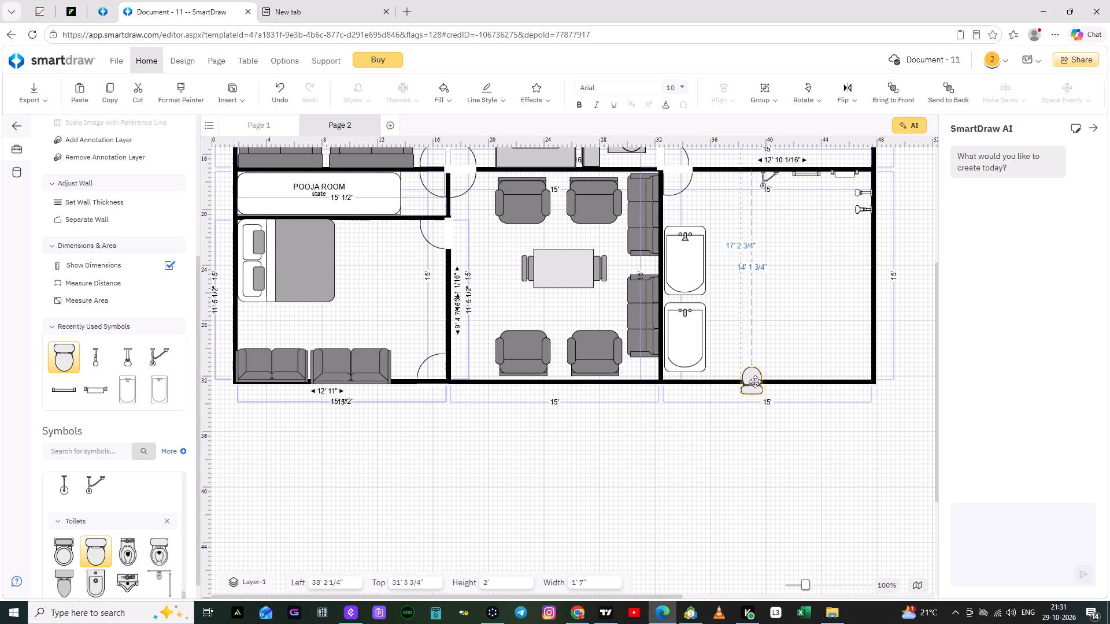
{"action": "left_click_drag", "start_coordinate": [755, 381], "coordinate": [775, 373]}
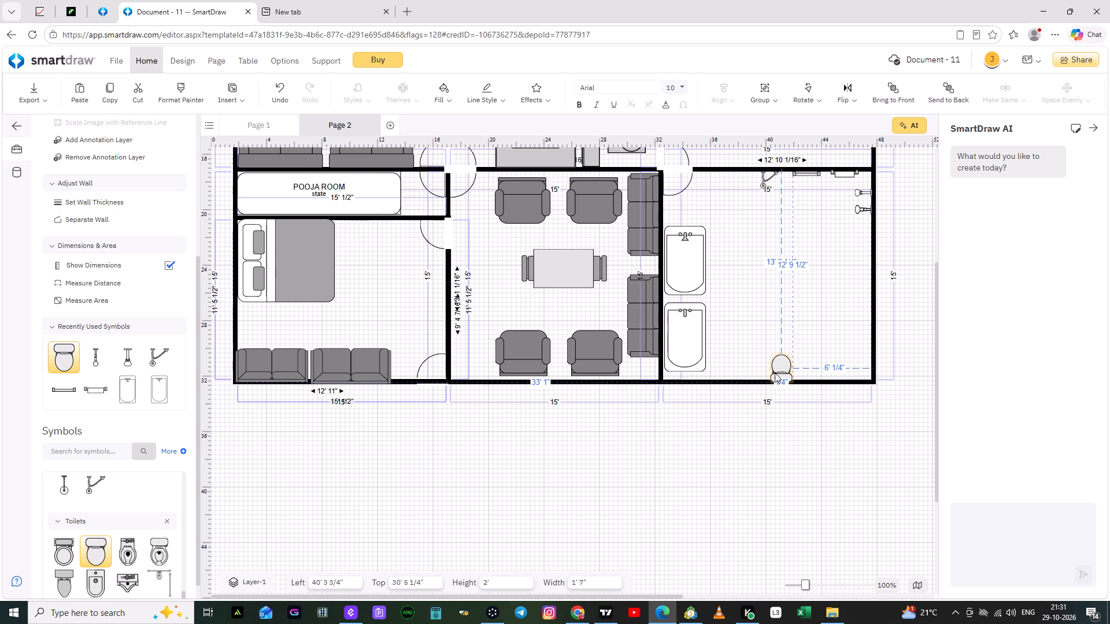
{"action": "left_click", "coordinate": [789, 521]}
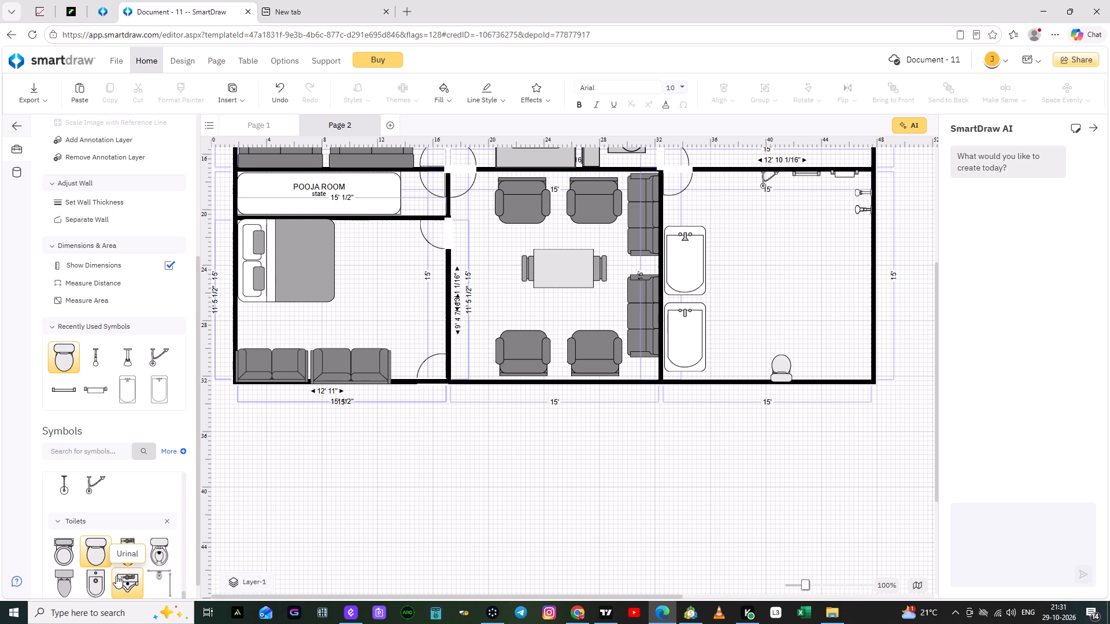
Place a 3' by 1' 8" Changing Station, rotated upright, against the room's right wall below the two shower heads.
{"action": "scroll", "coordinate": [130, 566], "scroll_direction": "down", "scroll_amount": 1}
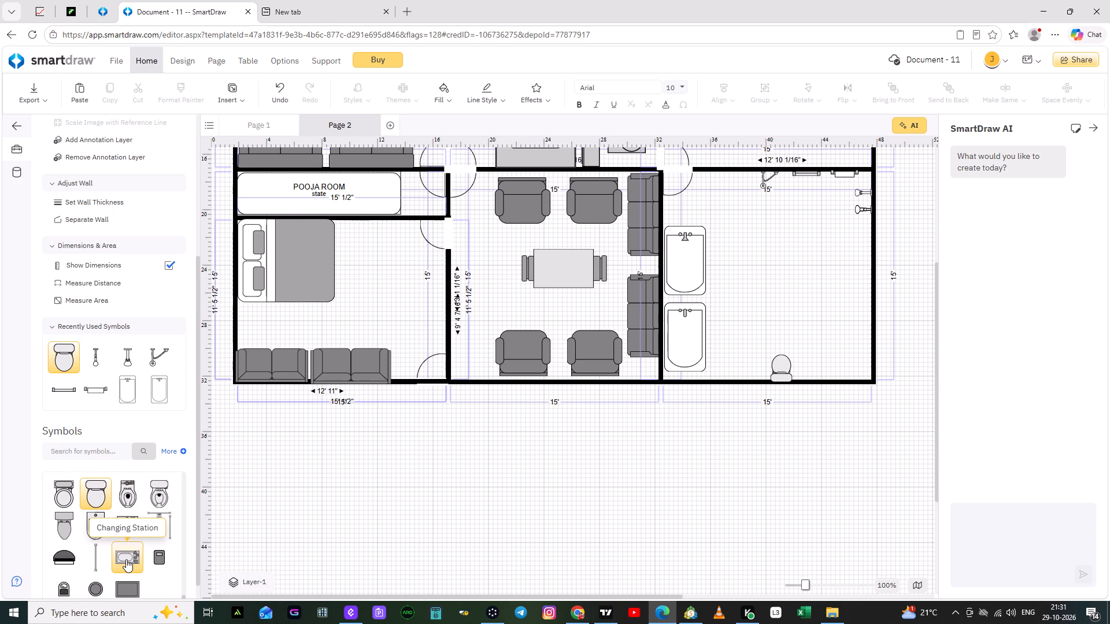
{"action": "left_click_drag", "start_coordinate": [126, 559], "coordinate": [145, 555]}
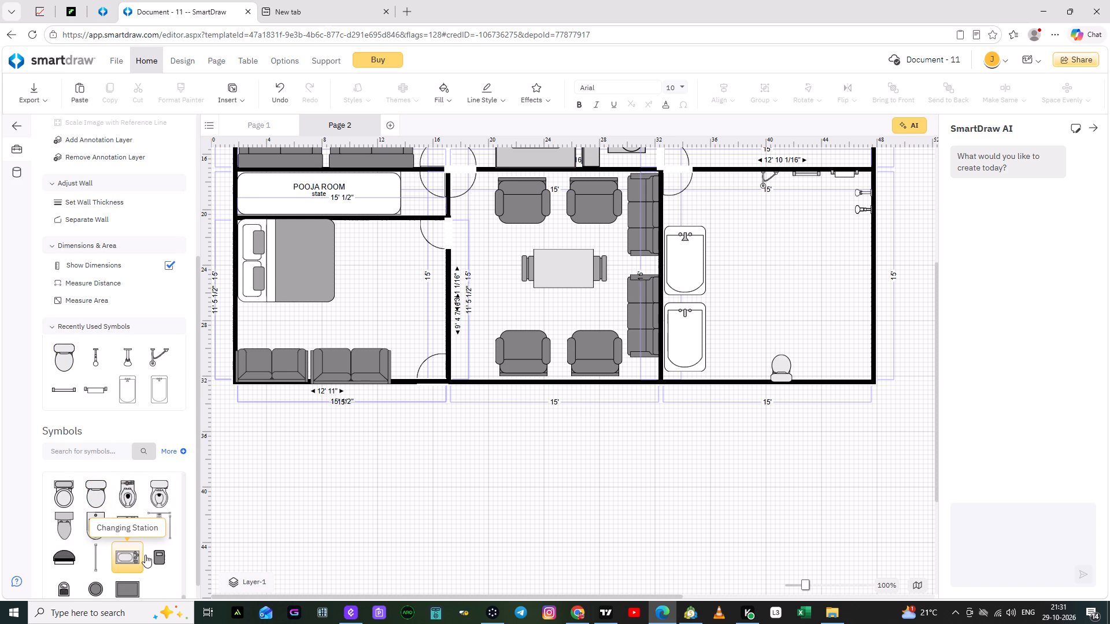
{"action": "left_click_drag", "start_coordinate": [145, 555], "coordinate": [726, 466]}
{"action": "left_click", "coordinate": [727, 468]}
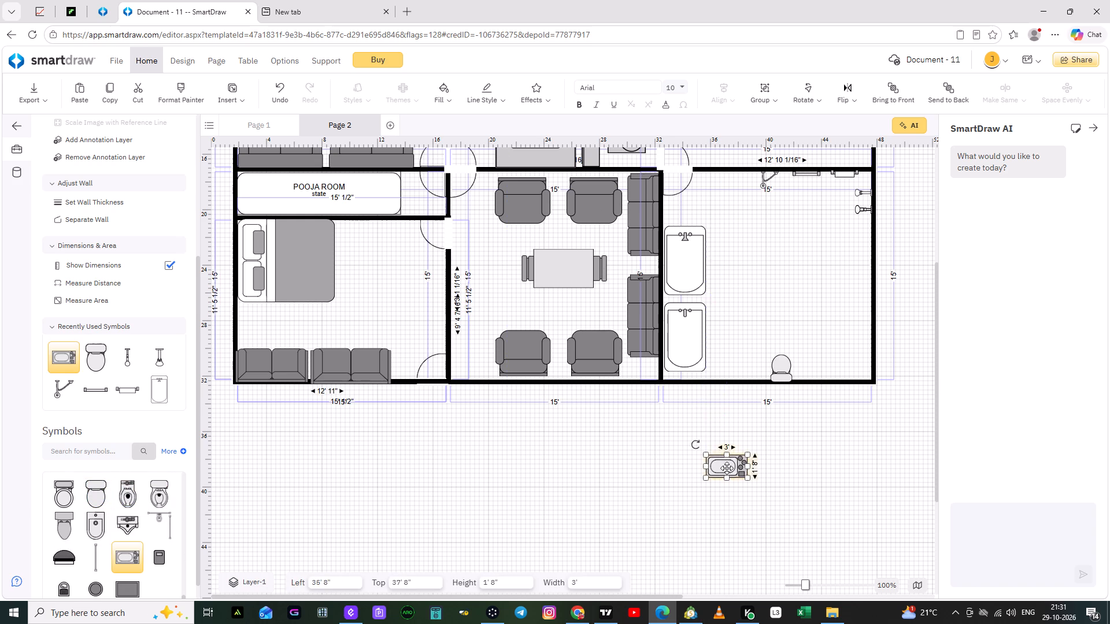
{"action": "left_click_drag", "start_coordinate": [696, 445], "coordinate": [714, 434]}
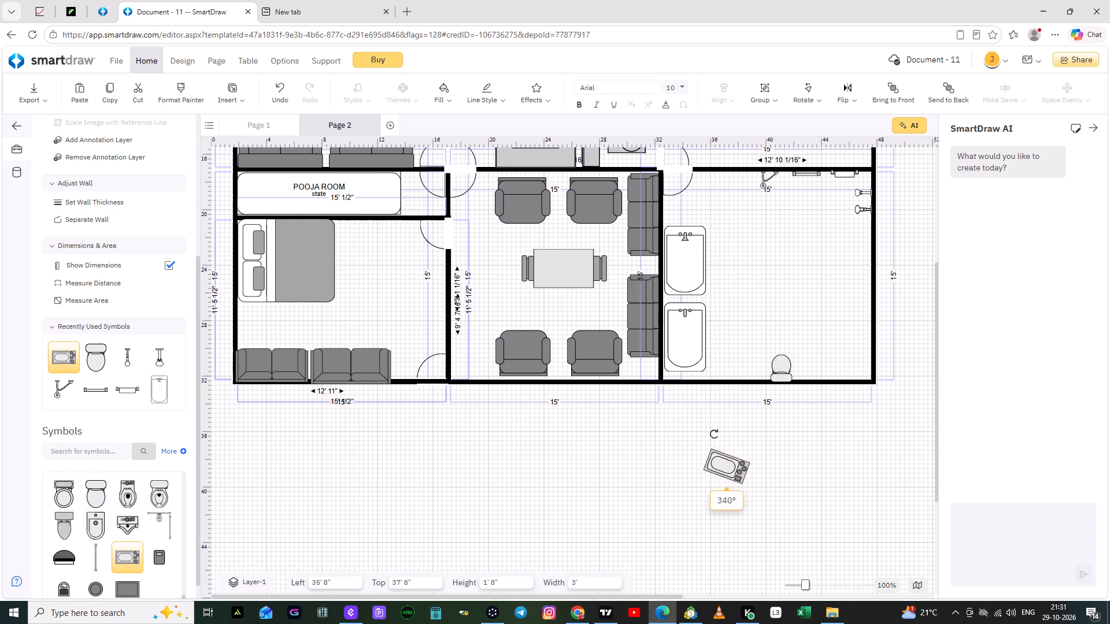
{"action": "left_click_drag", "start_coordinate": [714, 434], "coordinate": [744, 445]}
{"action": "left_click", "coordinate": [728, 462]}
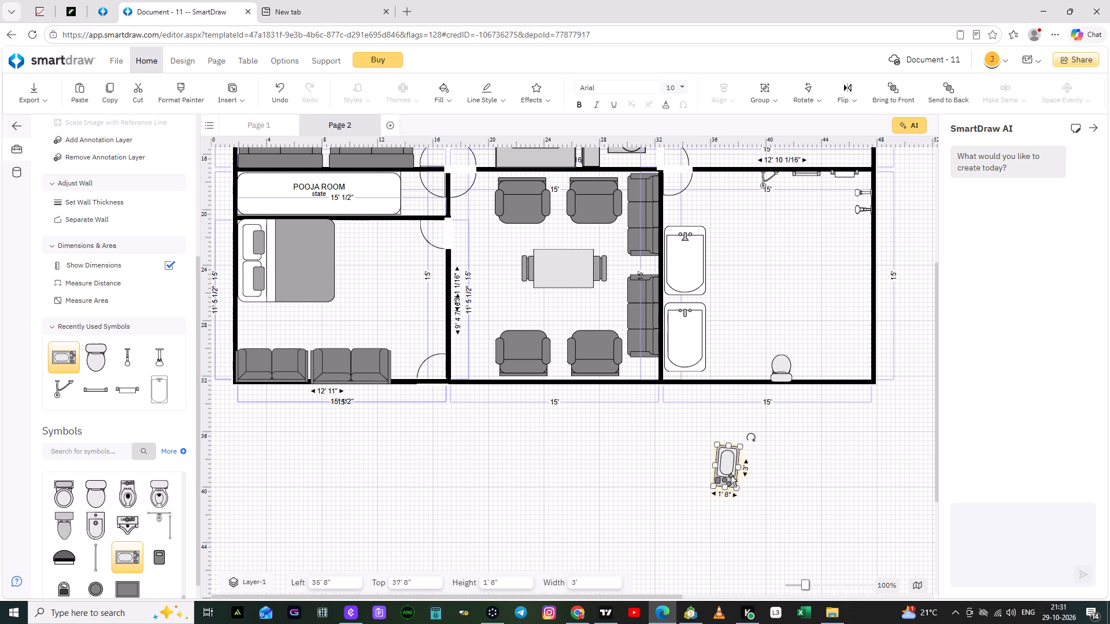
{"action": "left_click", "coordinate": [752, 438]}
{"action": "left_click", "coordinate": [729, 464]}
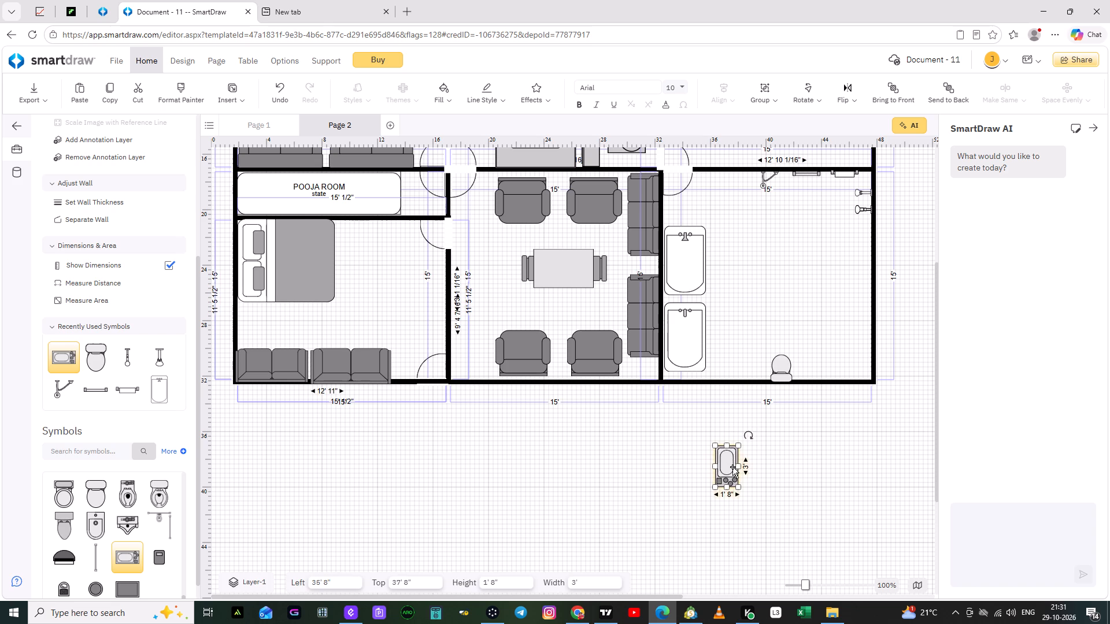
{"action": "left_click_drag", "start_coordinate": [724, 468], "coordinate": [853, 315]}
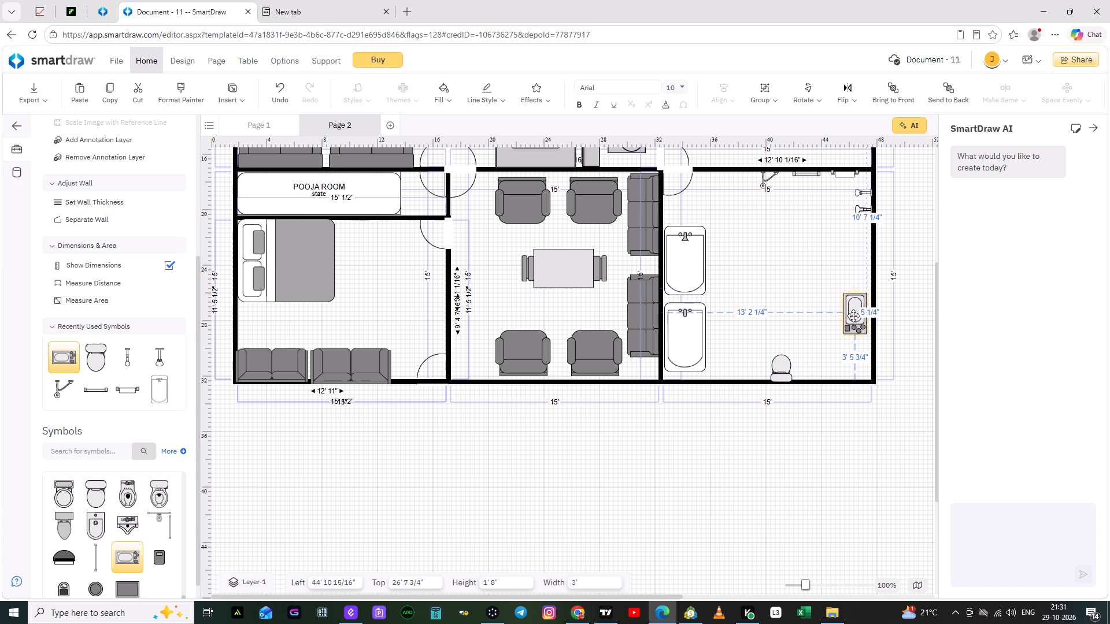
{"action": "left_click_drag", "start_coordinate": [853, 315], "coordinate": [857, 324]}
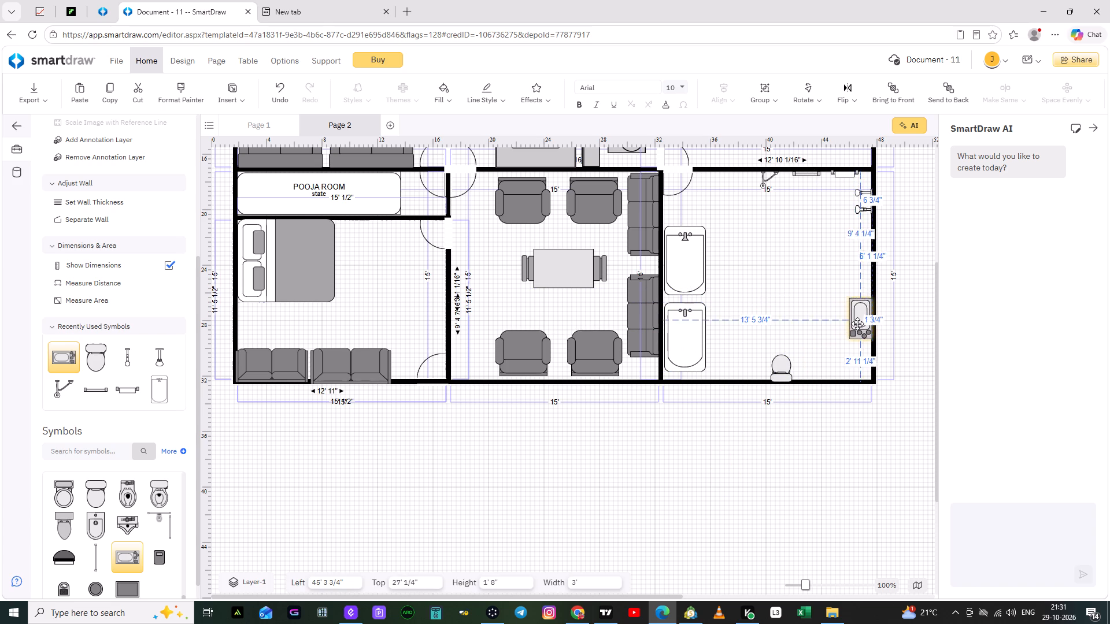
{"action": "left_click_drag", "start_coordinate": [857, 324], "coordinate": [865, 257]}
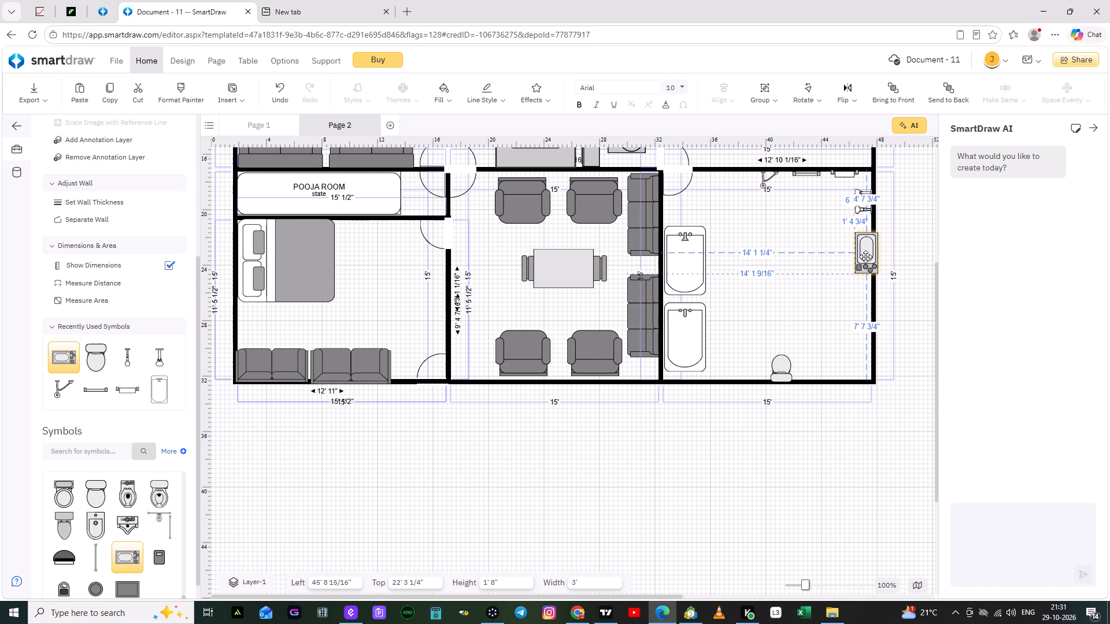
{"action": "left_click_drag", "start_coordinate": [865, 257], "coordinate": [861, 270]}
{"action": "left_click", "coordinate": [835, 363]}
{"action": "left_click", "coordinate": [823, 506]}
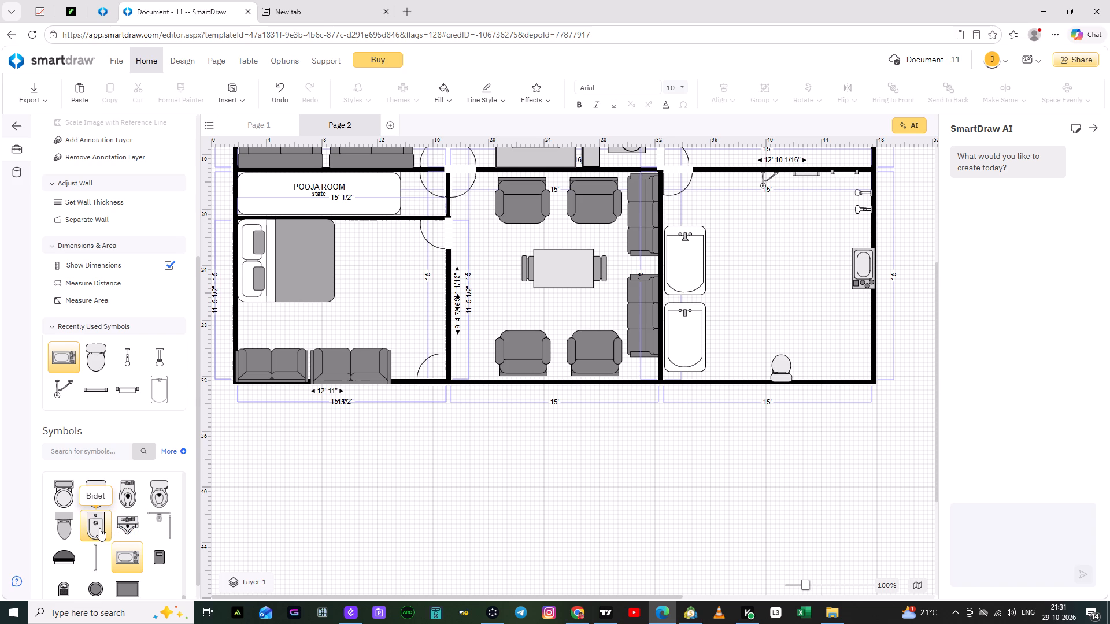
Place a 2' by 1' 3" Bidet, rotated a quarter turn with its back to the right wall, below the changing station.
{"action": "left_click_drag", "start_coordinate": [99, 528], "coordinate": [456, 498]}
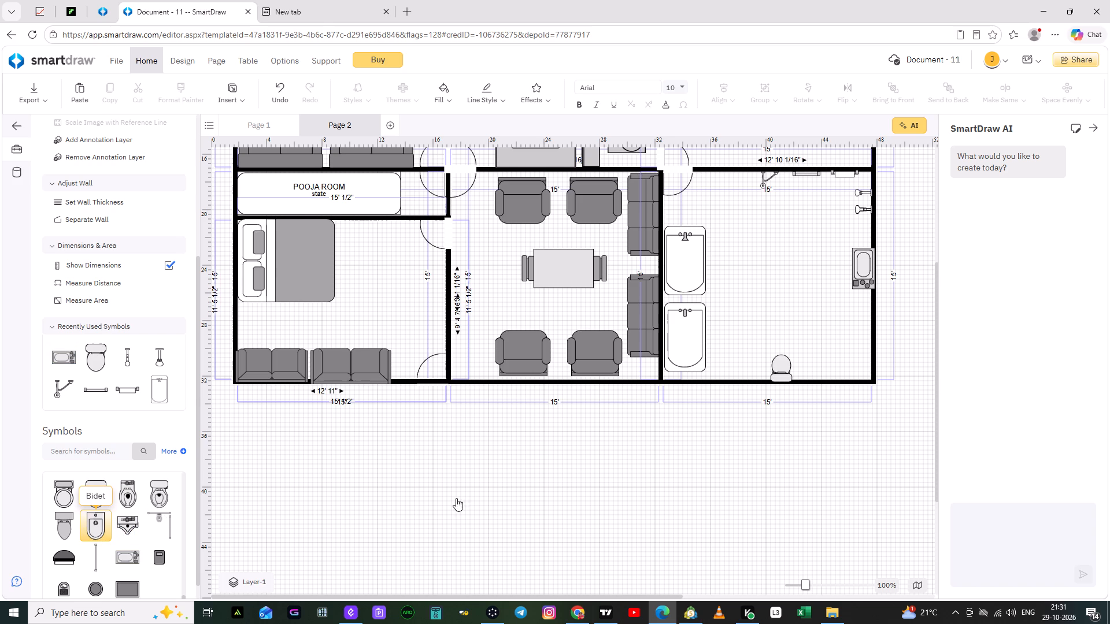
{"action": "left_click_drag", "start_coordinate": [456, 498], "coordinate": [836, 346]}
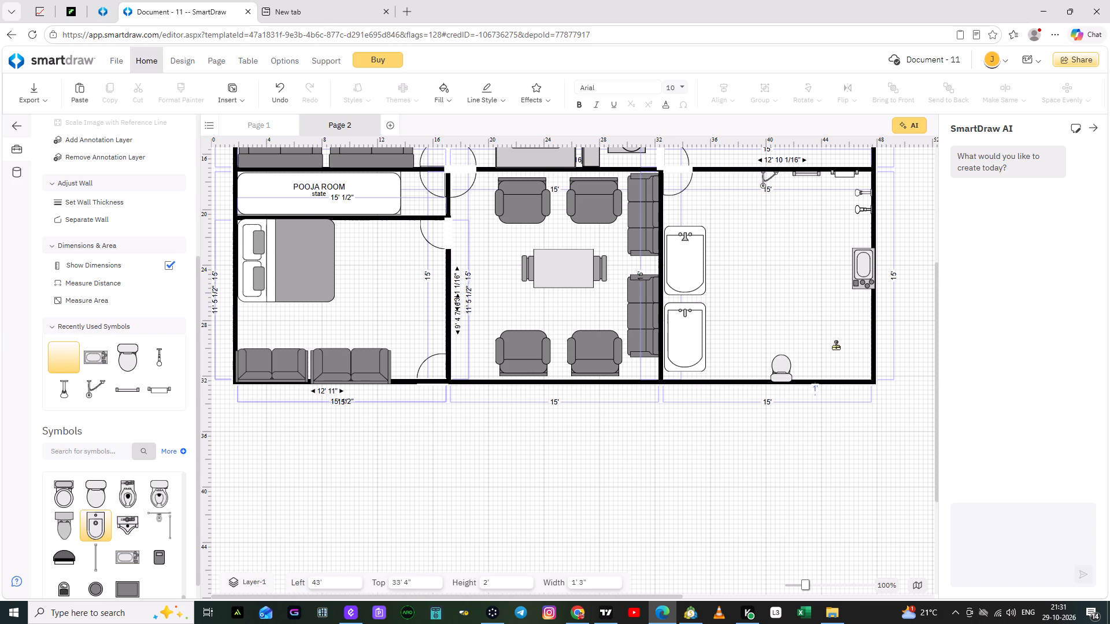
{"action": "left_click_drag", "start_coordinate": [836, 346], "coordinate": [845, 337]}
{"action": "left_click", "coordinate": [845, 337]}
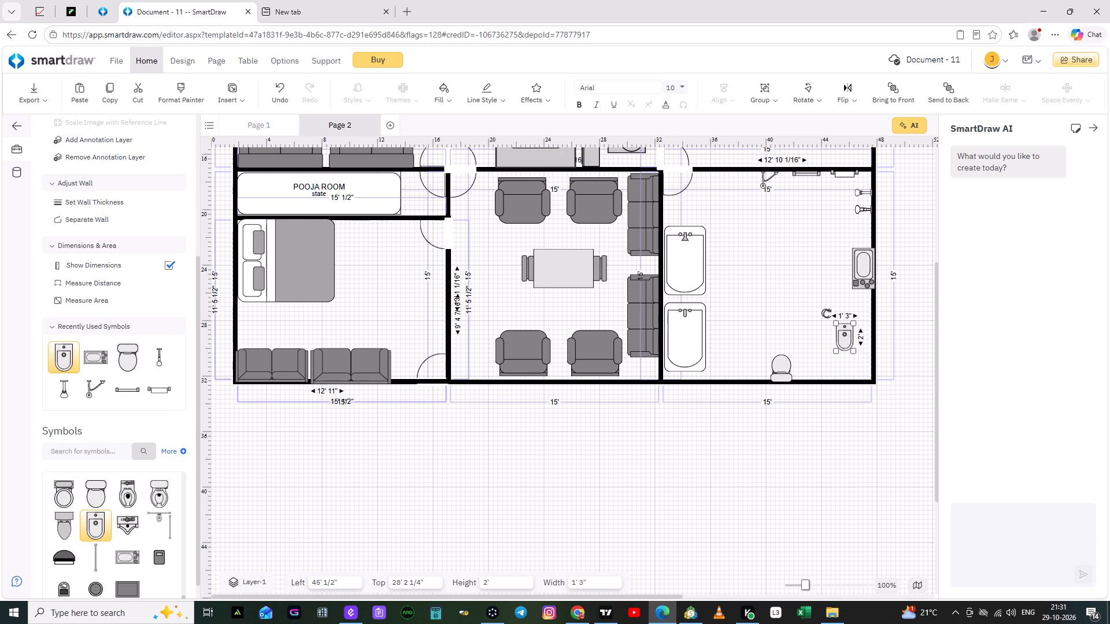
{"action": "left_click_drag", "start_coordinate": [827, 313], "coordinate": [868, 320]}
{"action": "left_click_drag", "start_coordinate": [868, 320], "coordinate": [868, 320]}
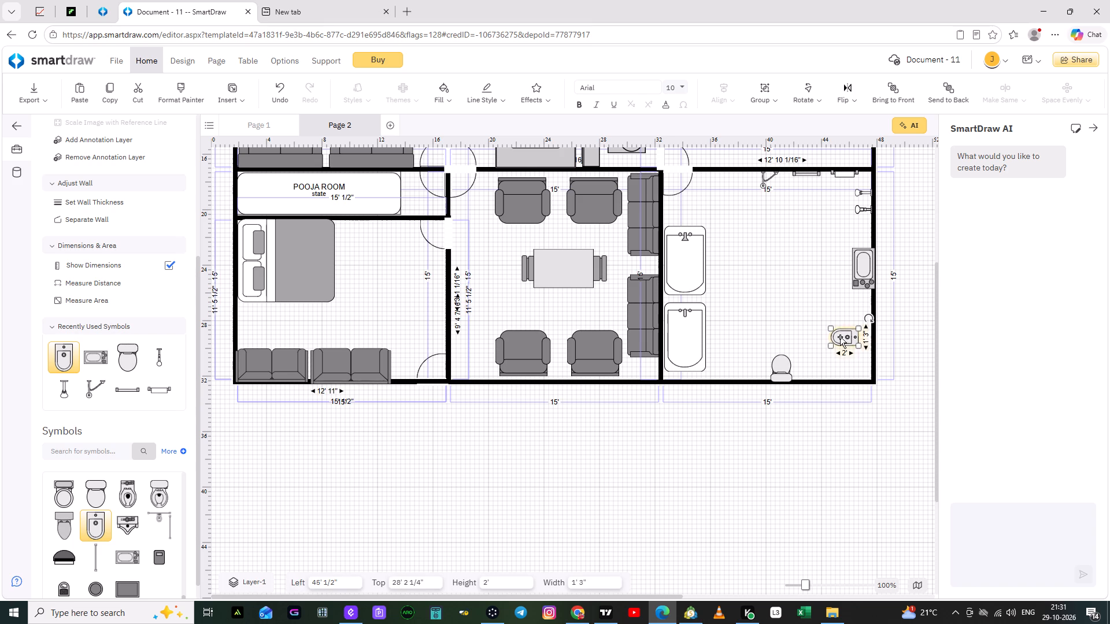
{"action": "left_click_drag", "start_coordinate": [840, 337], "coordinate": [854, 337]}
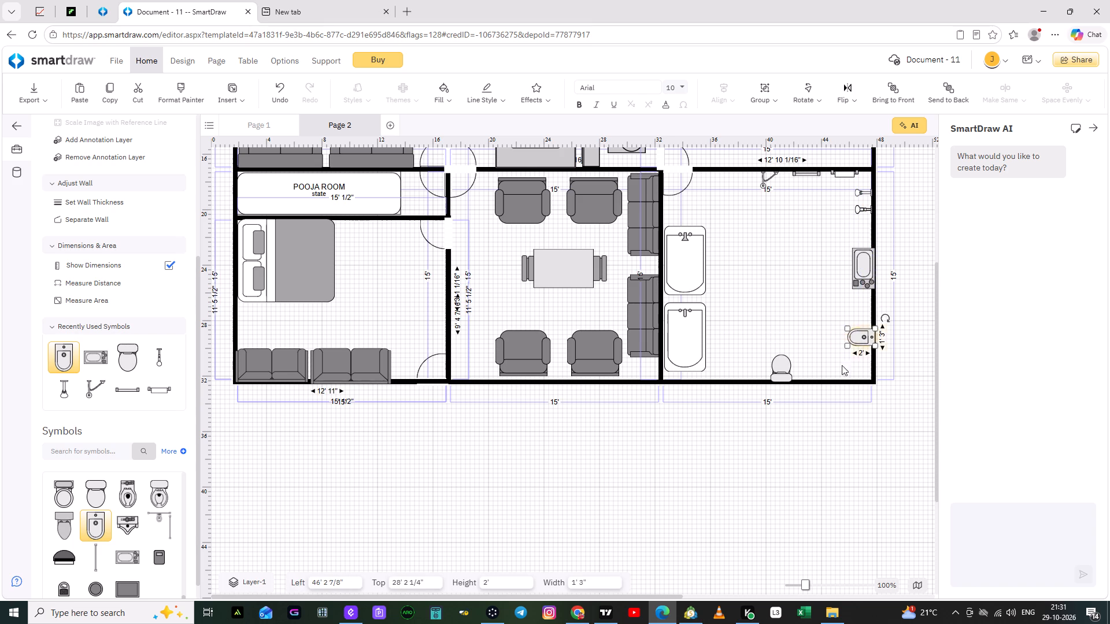
Shift the bidet and the changing station slightly left so both sit inside the bathroom's right wall instead of overlapping it.
{"action": "left_click", "coordinate": [812, 471]}
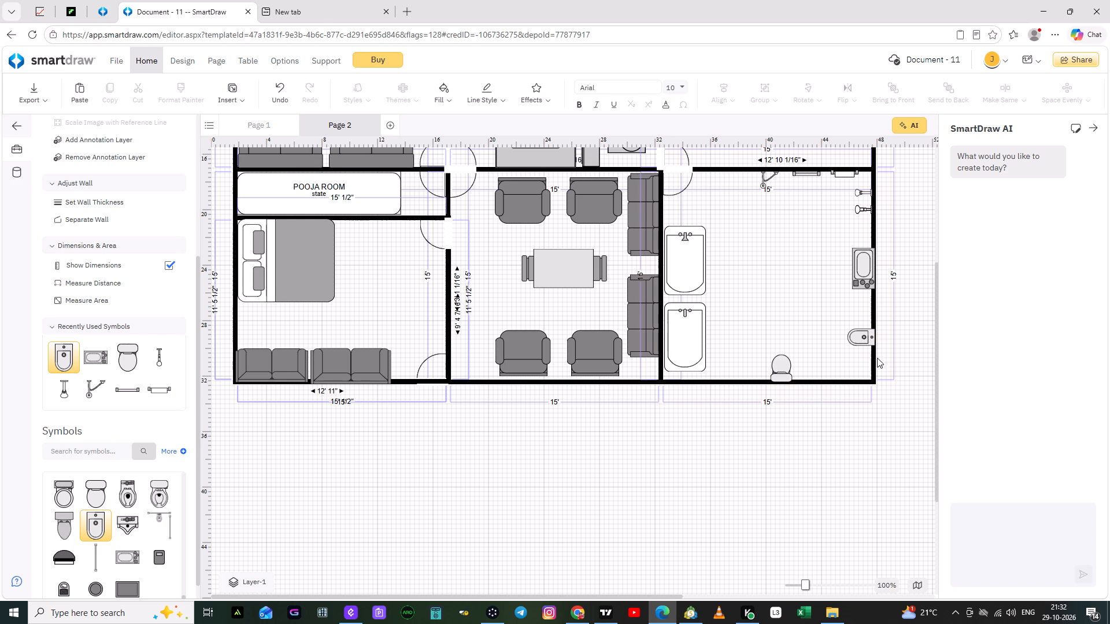
{"action": "left_click", "coordinate": [868, 341]}
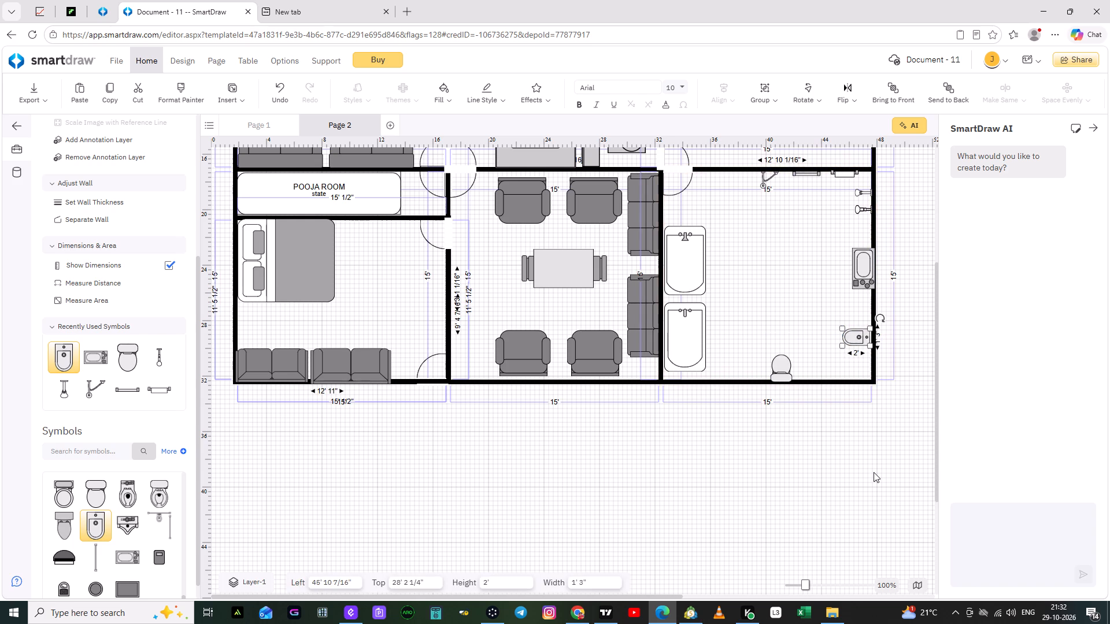
{"action": "left_click", "coordinate": [874, 472]}
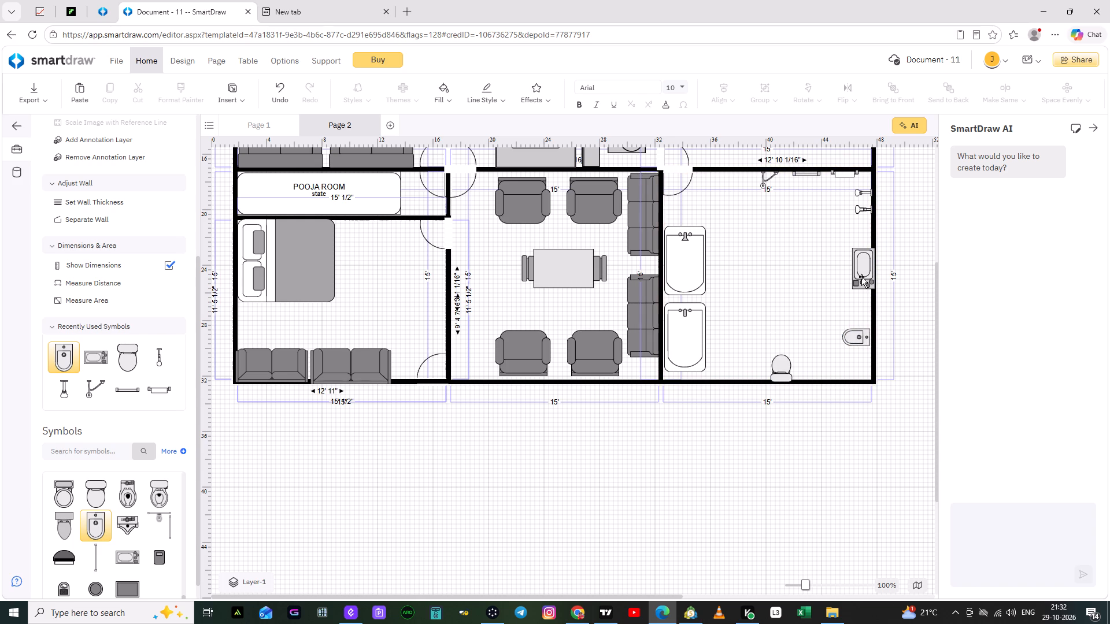
{"action": "left_click", "coordinate": [861, 273]}
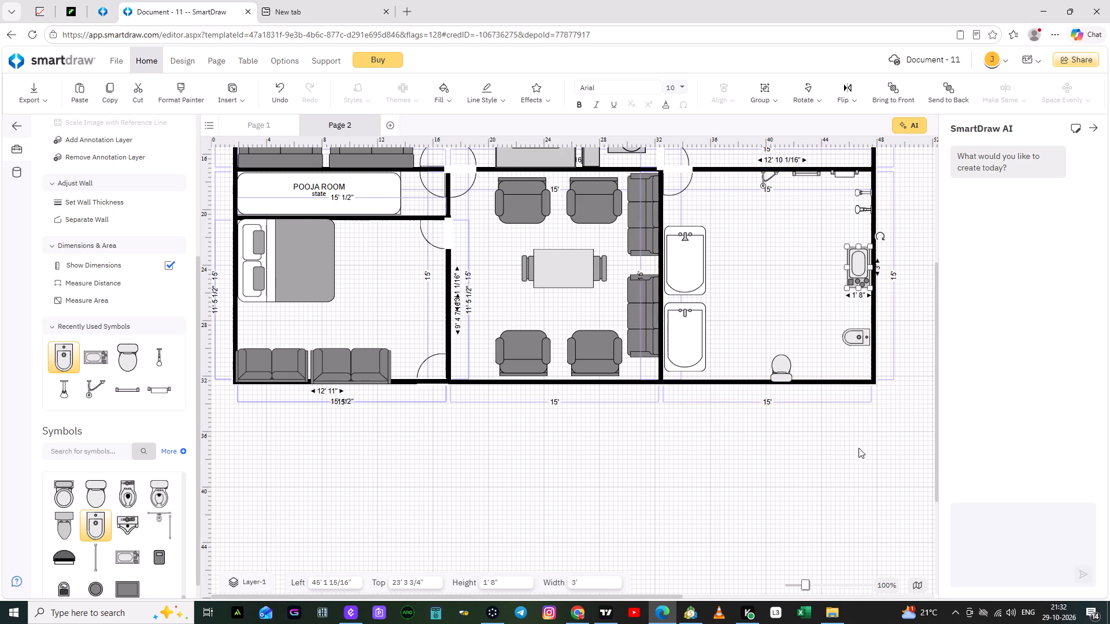
{"action": "left_click", "coordinate": [856, 452]}
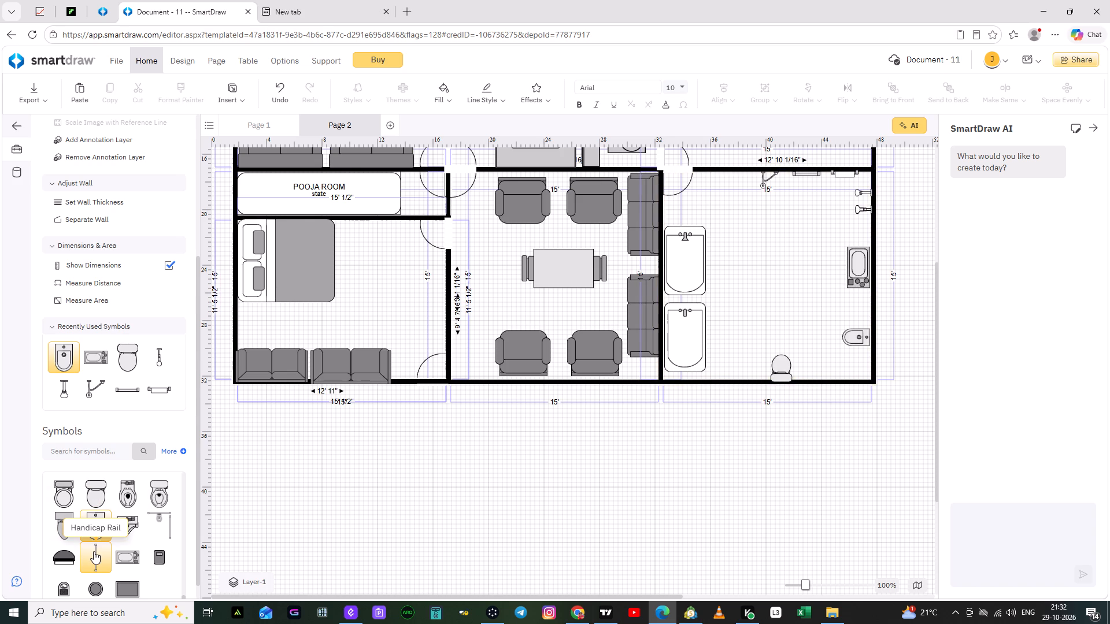
Place a 1' 6" by 1' Paper Towel Dispenser in the bathroom's lower right corner, just below the bidet.
{"action": "scroll", "coordinate": [121, 526], "scroll_direction": "down", "scroll_amount": 3}
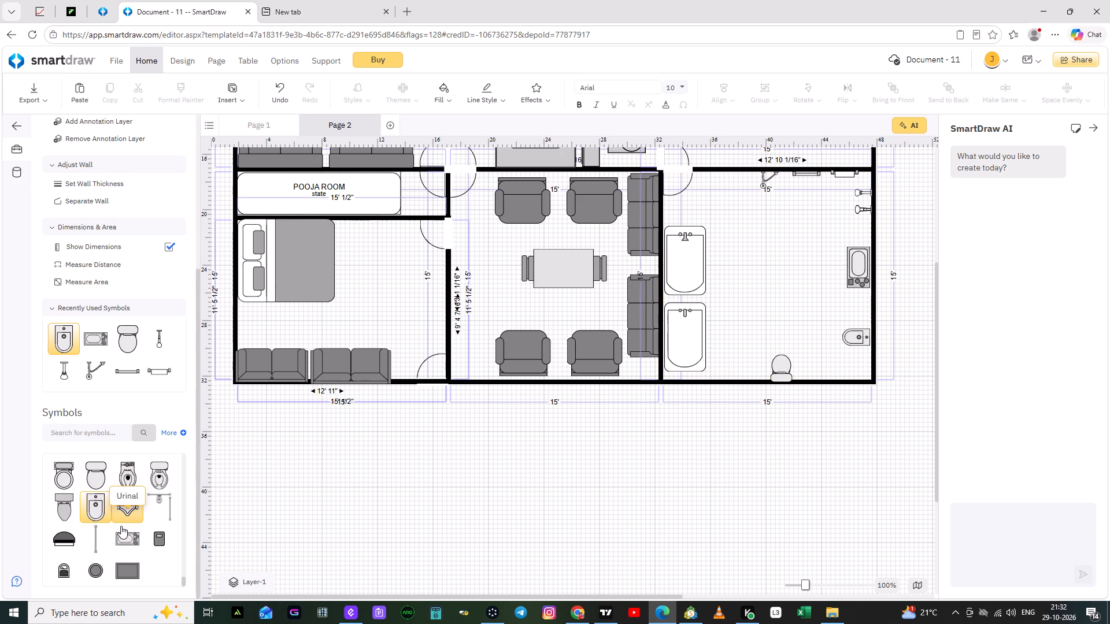
{"action": "scroll", "coordinate": [121, 526], "scroll_direction": "down", "scroll_amount": 2}
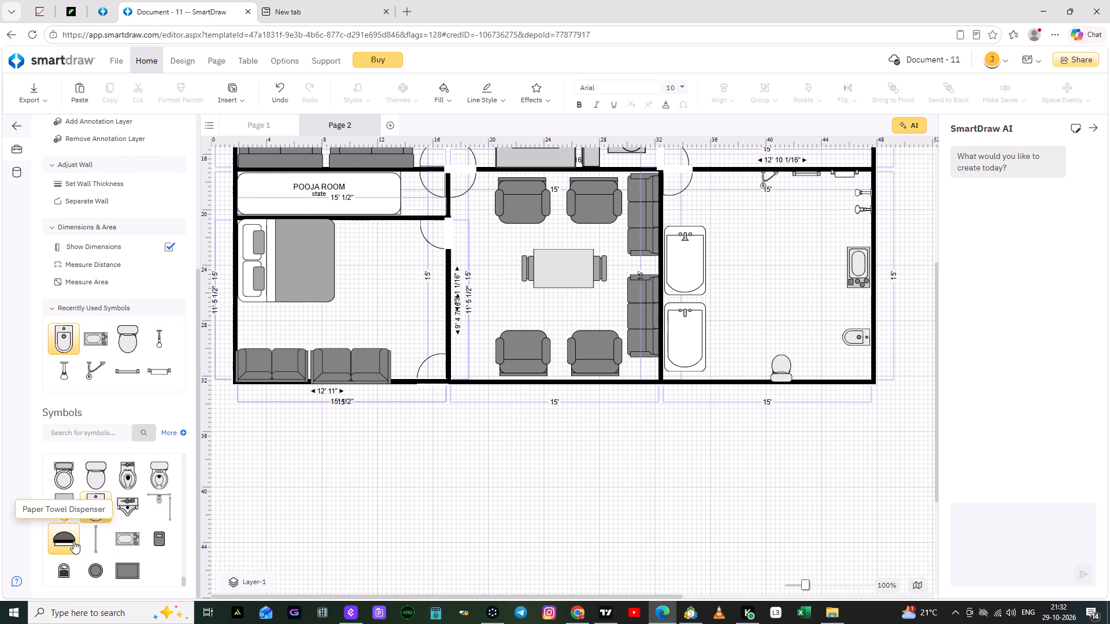
{"action": "left_click_drag", "start_coordinate": [65, 539], "coordinate": [586, 497]}
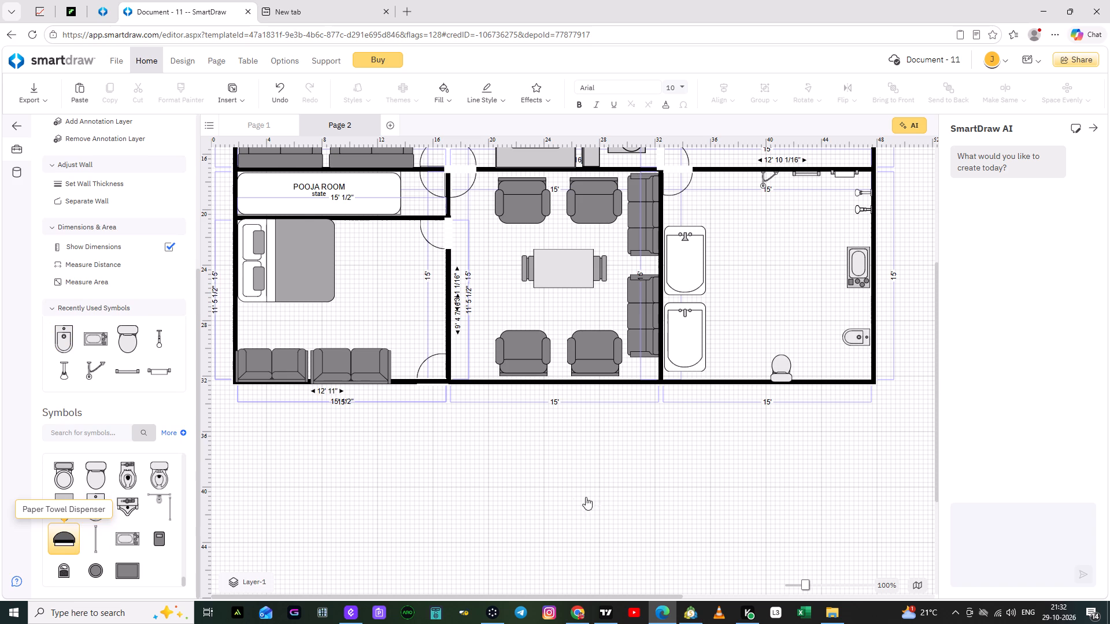
{"action": "left_click_drag", "start_coordinate": [586, 497], "coordinate": [830, 366]}
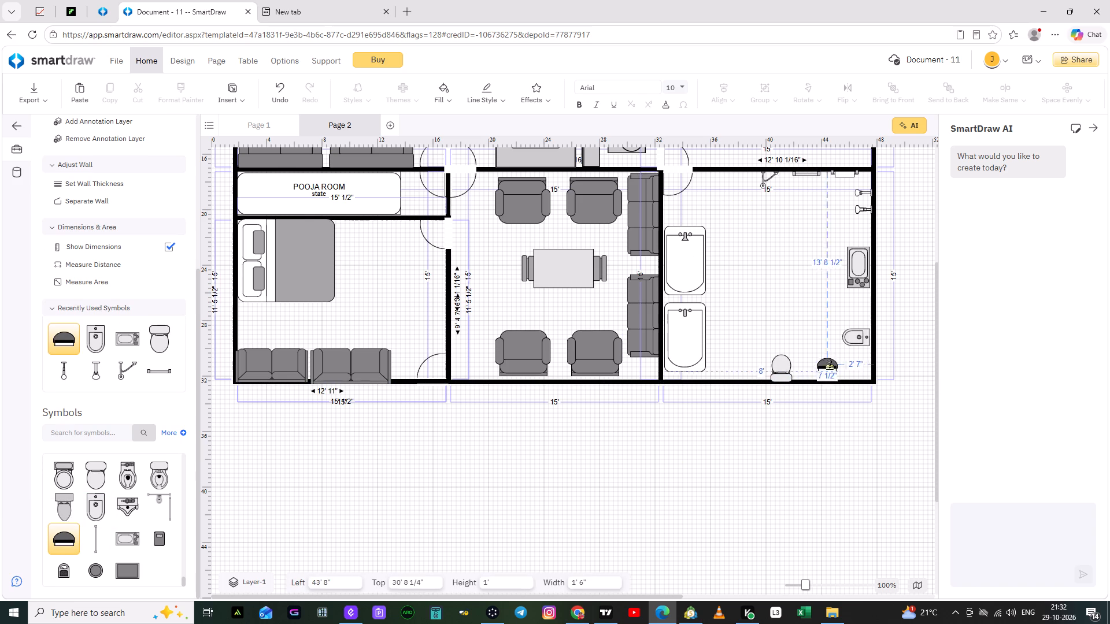
{"action": "left_click_drag", "start_coordinate": [830, 366], "coordinate": [853, 370]}
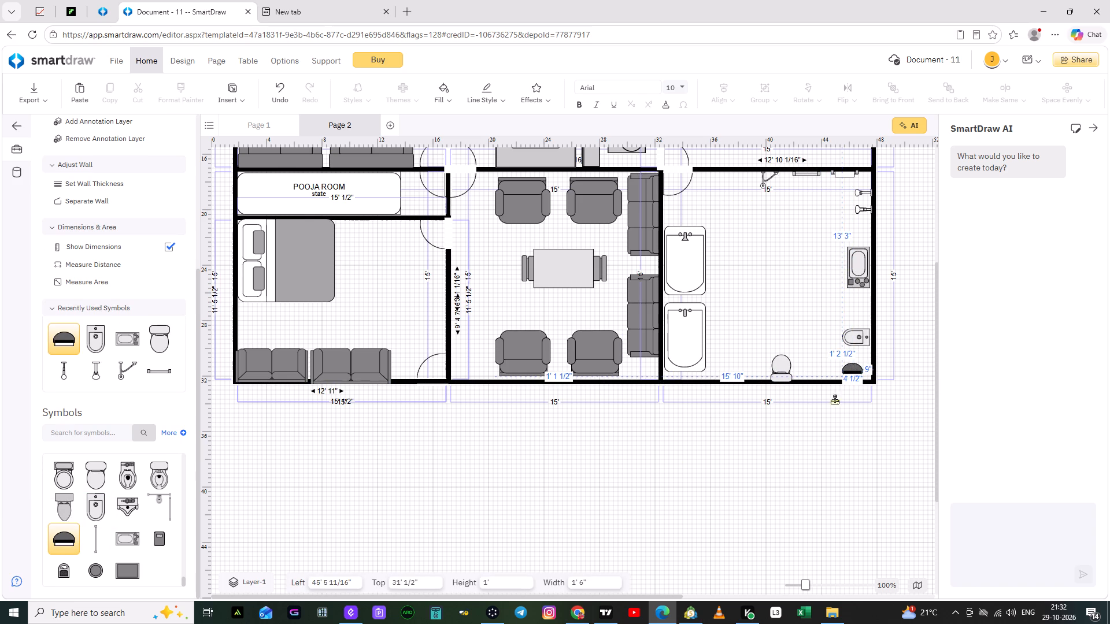
{"action": "left_click", "coordinate": [841, 492]}
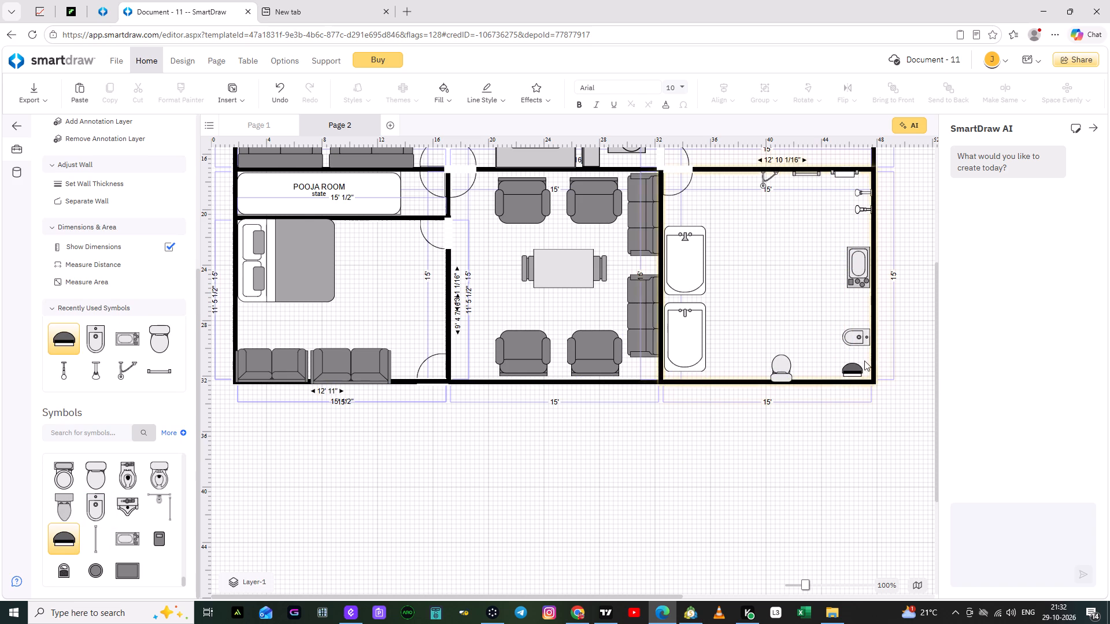
Nudge the paper towel dispenser slightly right and down so it fits into the corner against the bathroom's lower wall.
{"action": "left_click", "coordinate": [852, 369]}
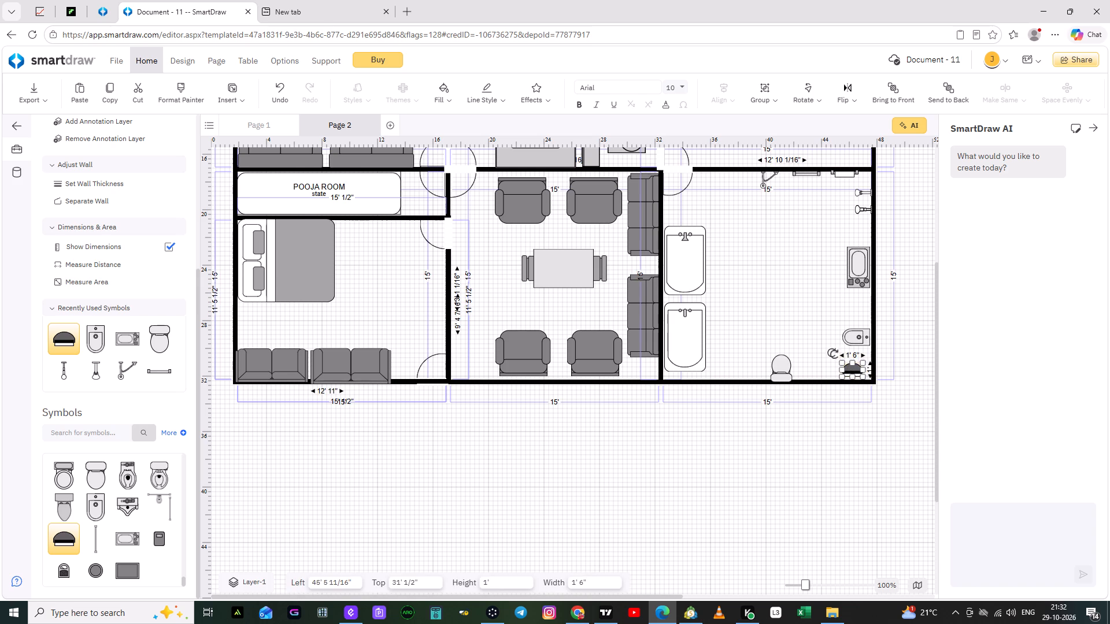
{"action": "left_click", "coordinate": [852, 373]}
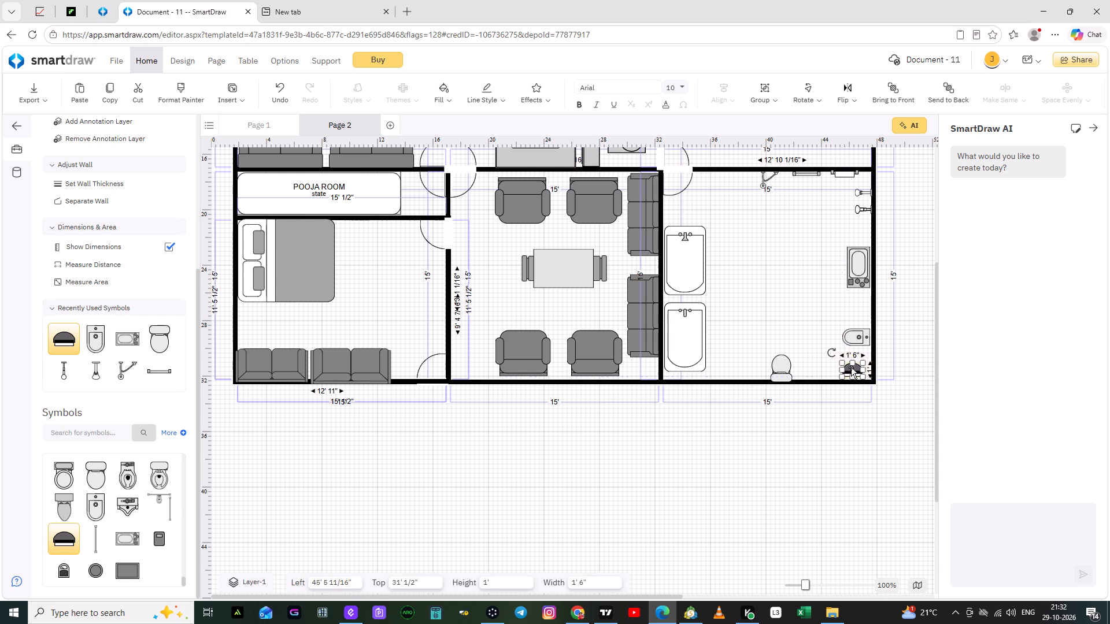
{"action": "left_click", "coordinate": [851, 367]}
{"action": "left_click", "coordinate": [832, 441]}
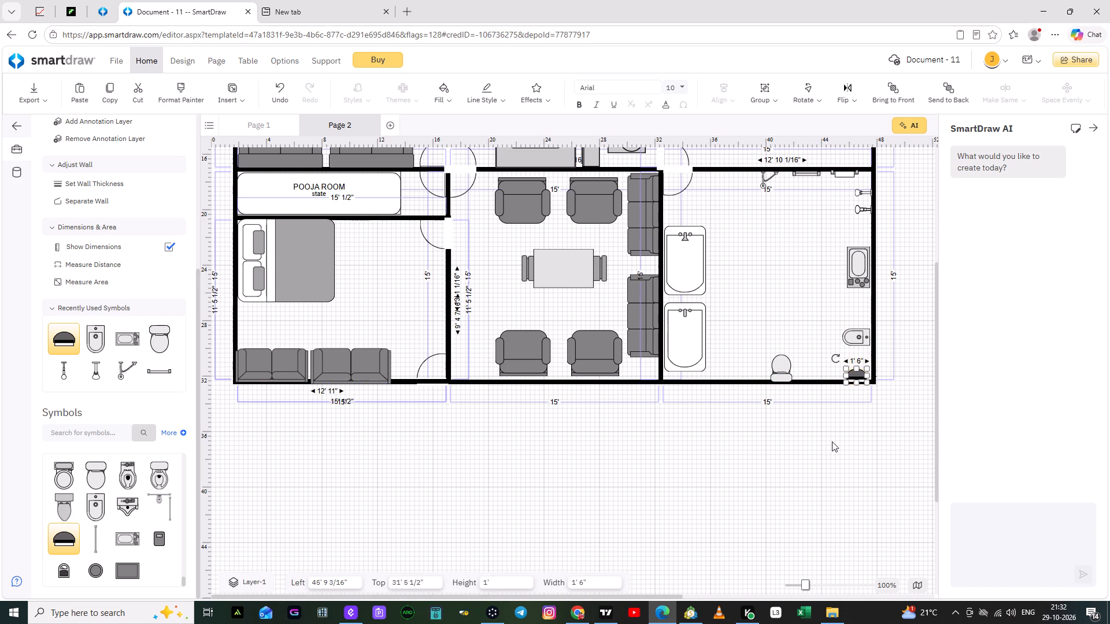
{"action": "left_click", "coordinate": [854, 377]}
{"action": "left_click_drag", "start_coordinate": [854, 377], "coordinate": [854, 370]}
{"action": "left_click", "coordinate": [846, 481]}
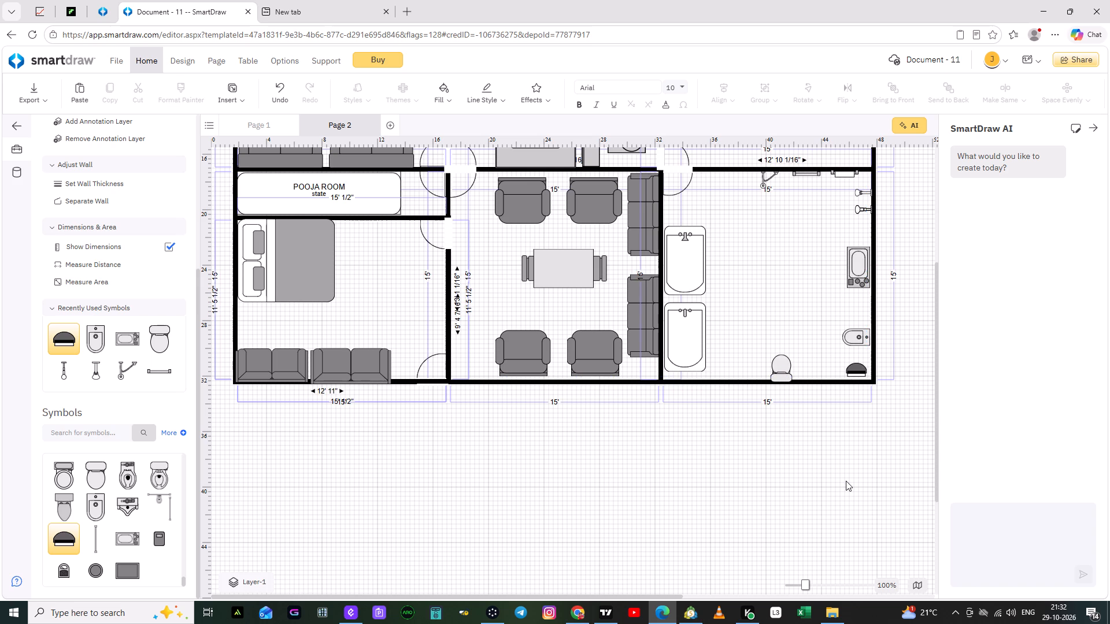
{"action": "left_click", "coordinate": [855, 369]}
{"action": "left_click", "coordinate": [855, 369]}
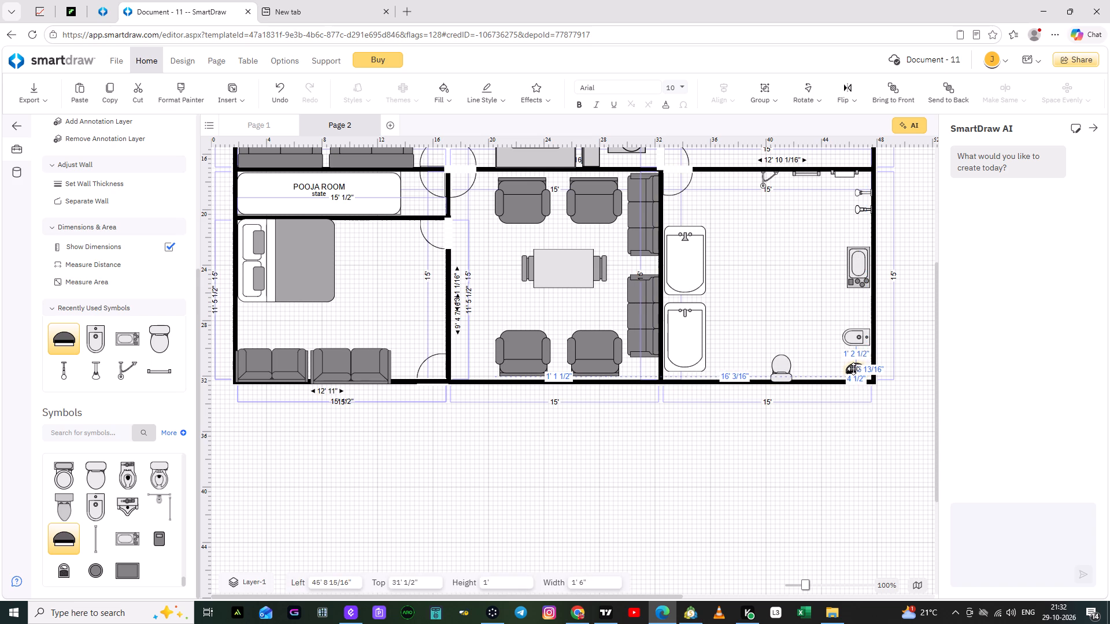
{"action": "left_click", "coordinate": [838, 466]}
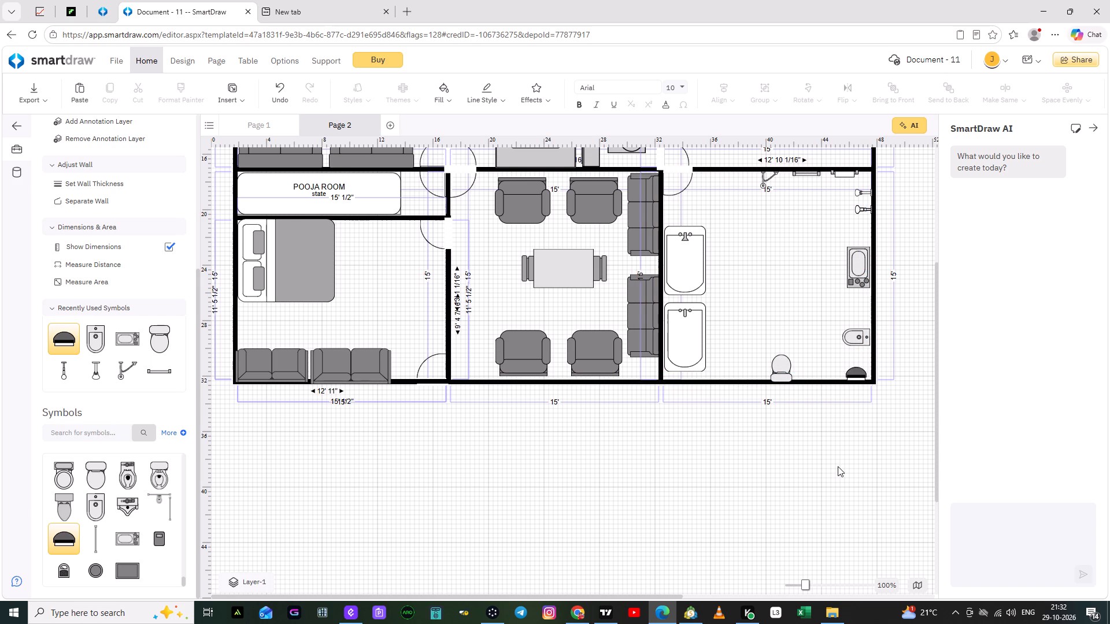
{"action": "left_click", "coordinate": [580, 471]}
Place a 12 x 12 Room directly below the lower left bedroom, with left walls aligned, at 1' 11" left and 32' 7" top.
{"action": "scroll", "coordinate": [401, 468], "scroll_direction": "down", "scroll_amount": 1}
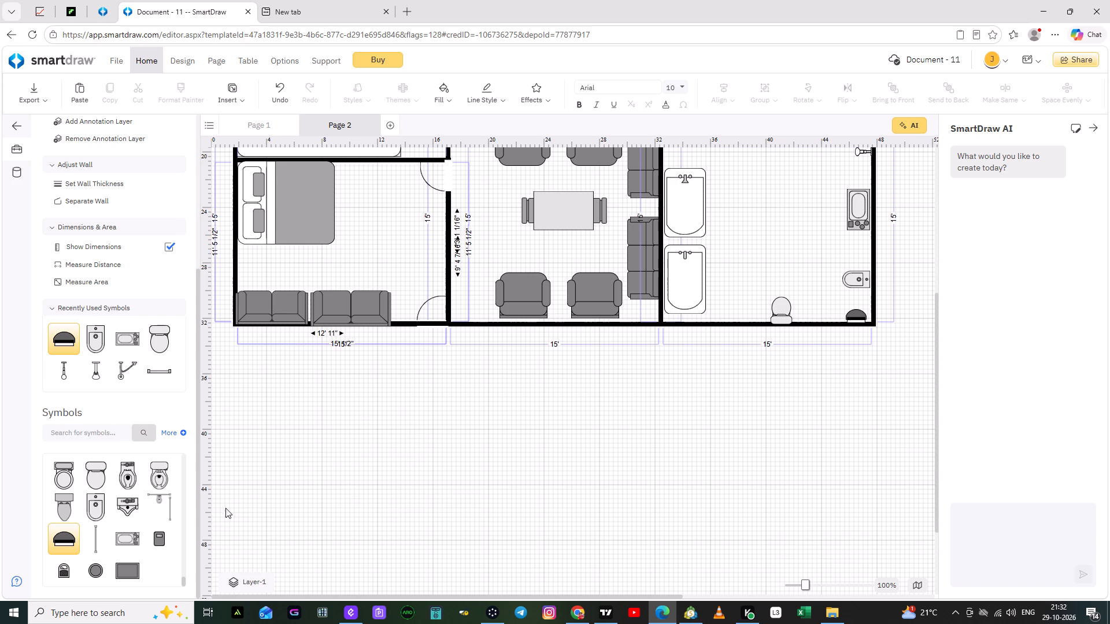
{"action": "scroll", "coordinate": [119, 447], "scroll_direction": "up", "scroll_amount": 1}
{"action": "scroll", "coordinate": [119, 447], "scroll_direction": "down", "scroll_amount": 2}
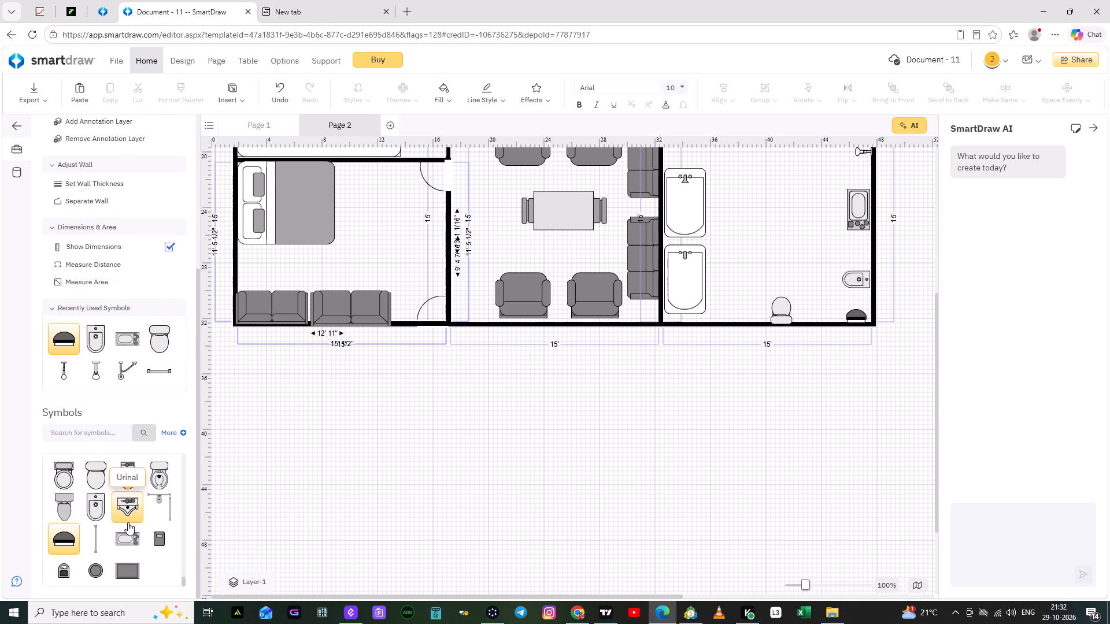
{"action": "scroll", "coordinate": [128, 522], "scroll_direction": "down", "scroll_amount": 3}
{"action": "scroll", "coordinate": [128, 522], "scroll_direction": "up", "scroll_amount": 5}
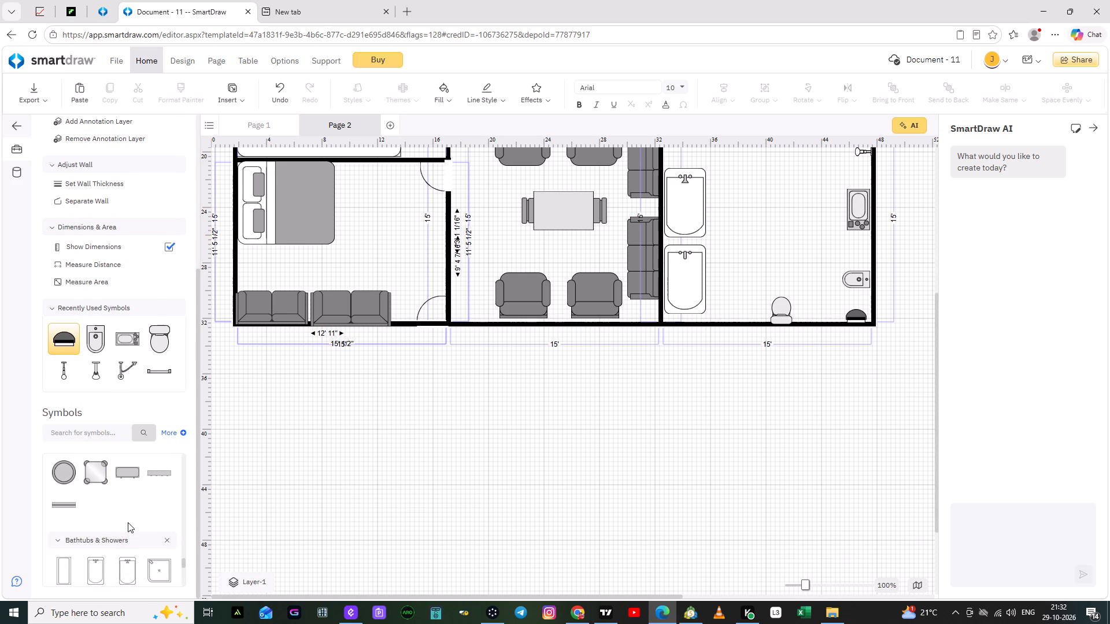
{"action": "scroll", "coordinate": [128, 522], "scroll_direction": "up", "scroll_amount": 1}
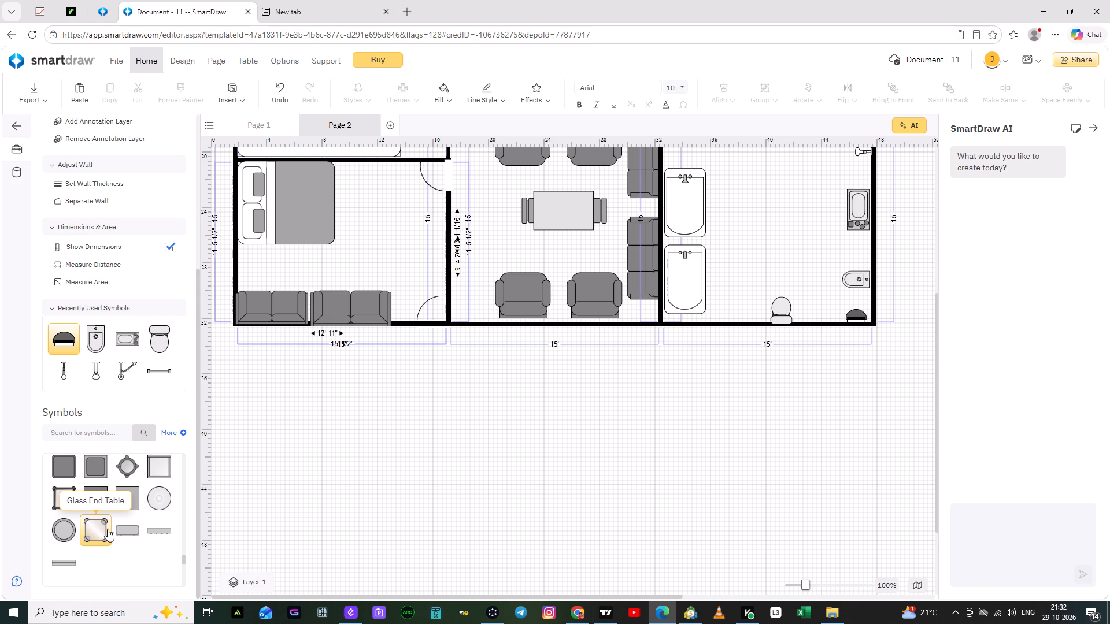
{"action": "scroll", "coordinate": [412, 506], "scroll_direction": "up", "scroll_amount": 3}
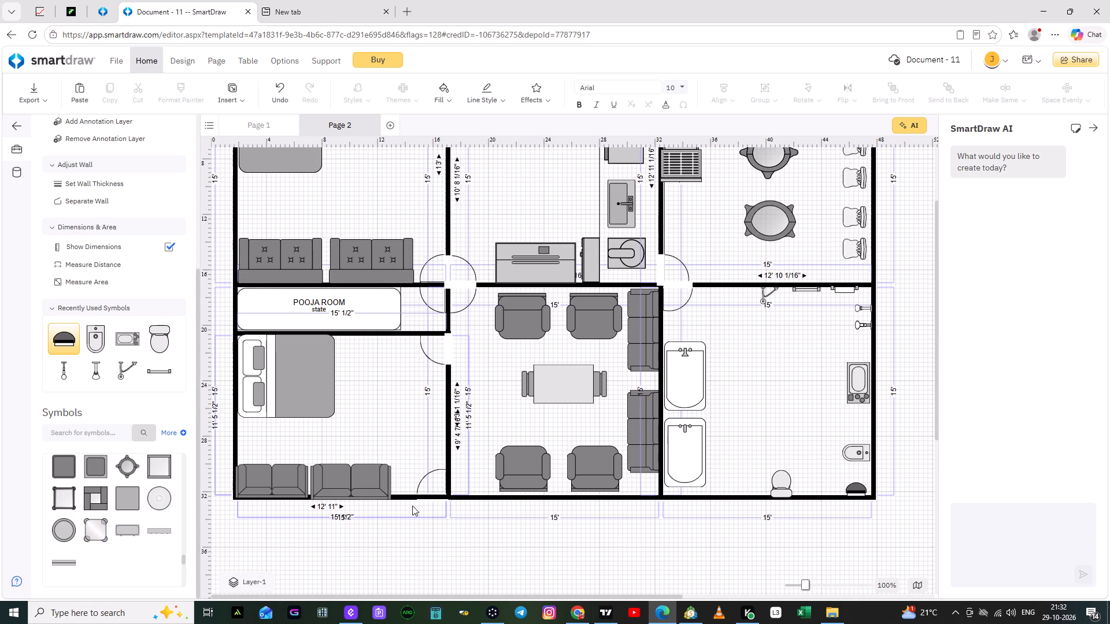
{"action": "scroll", "coordinate": [412, 506], "scroll_direction": "up", "scroll_amount": 1}
{"action": "scroll", "coordinate": [412, 506], "scroll_direction": "down", "scroll_amount": 5}
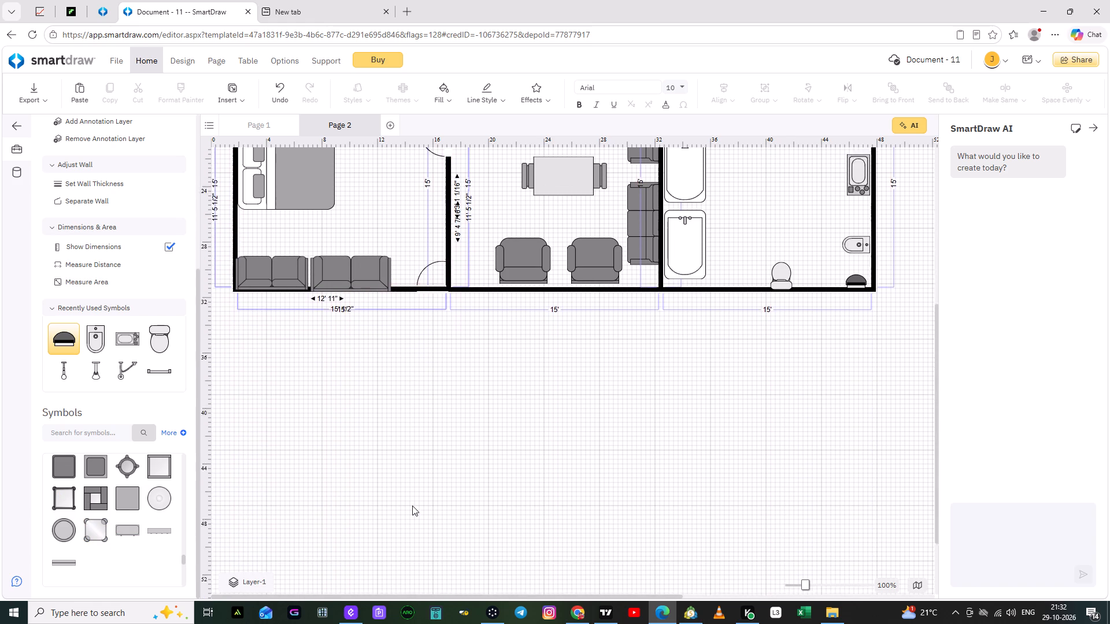
{"action": "scroll", "coordinate": [151, 529], "scroll_direction": "up", "scroll_amount": 4}
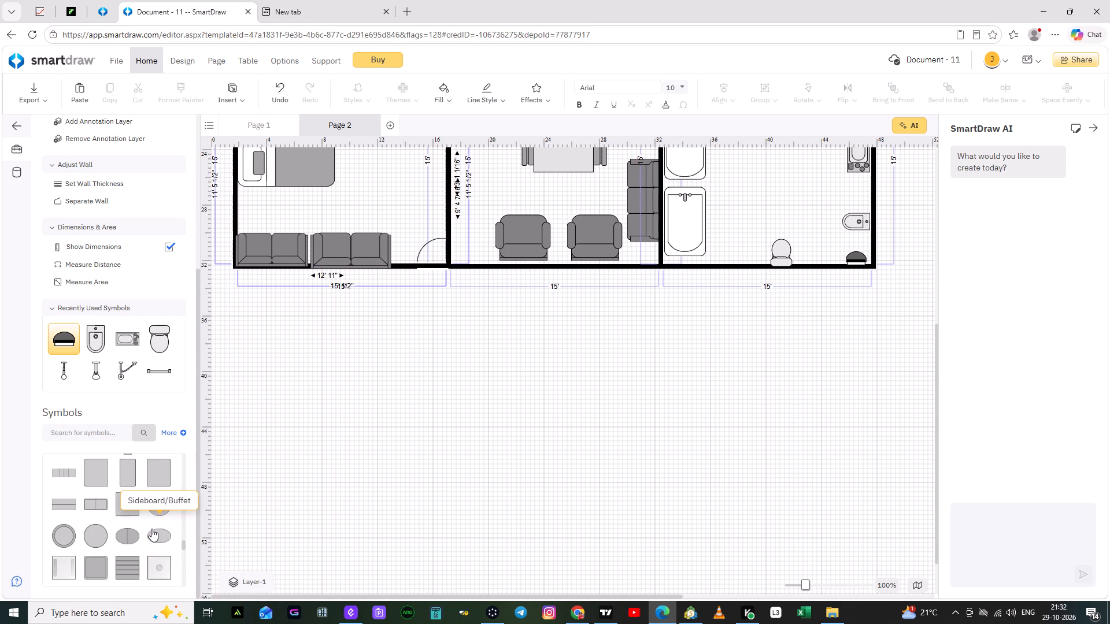
{"action": "scroll", "coordinate": [151, 529], "scroll_direction": "up", "scroll_amount": 7}
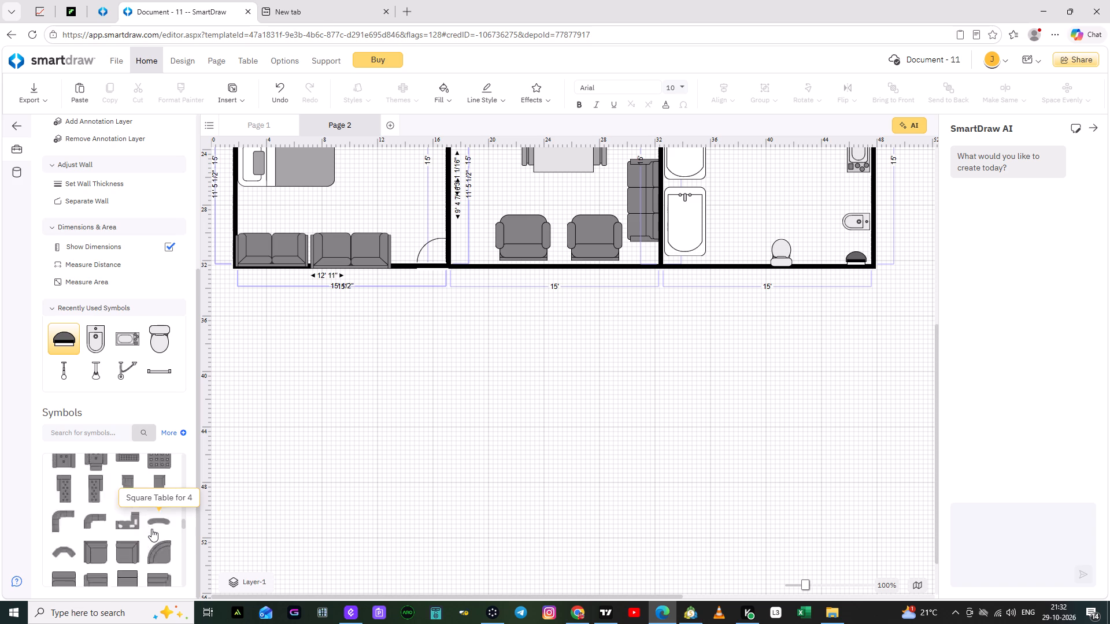
{"action": "scroll", "coordinate": [151, 529], "scroll_direction": "up", "scroll_amount": 10}
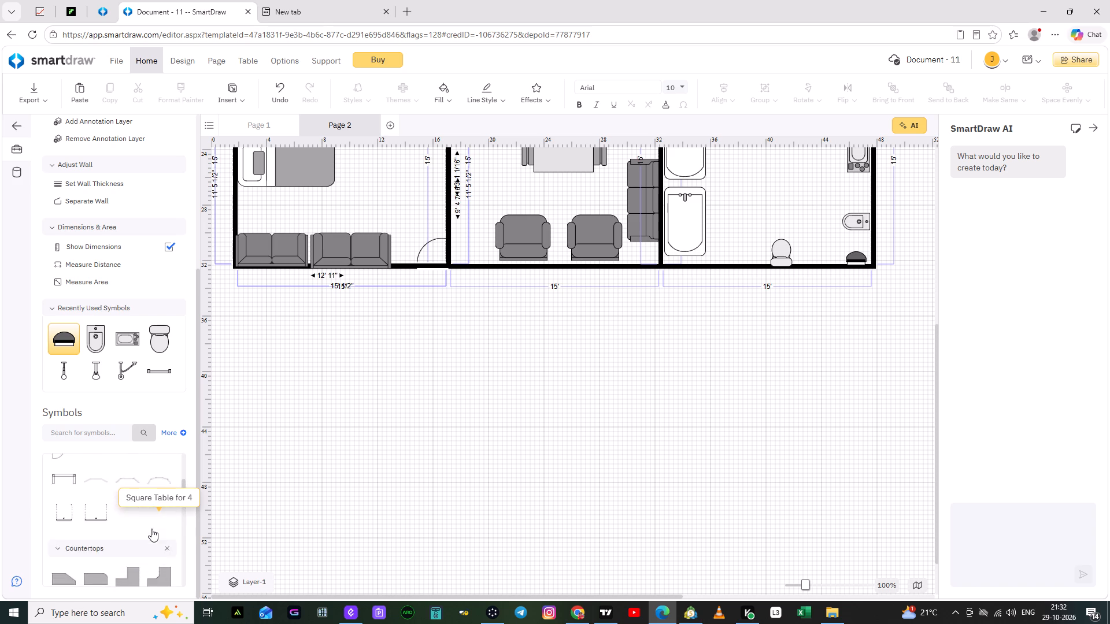
{"action": "scroll", "coordinate": [151, 529], "scroll_direction": "up", "scroll_amount": 7}
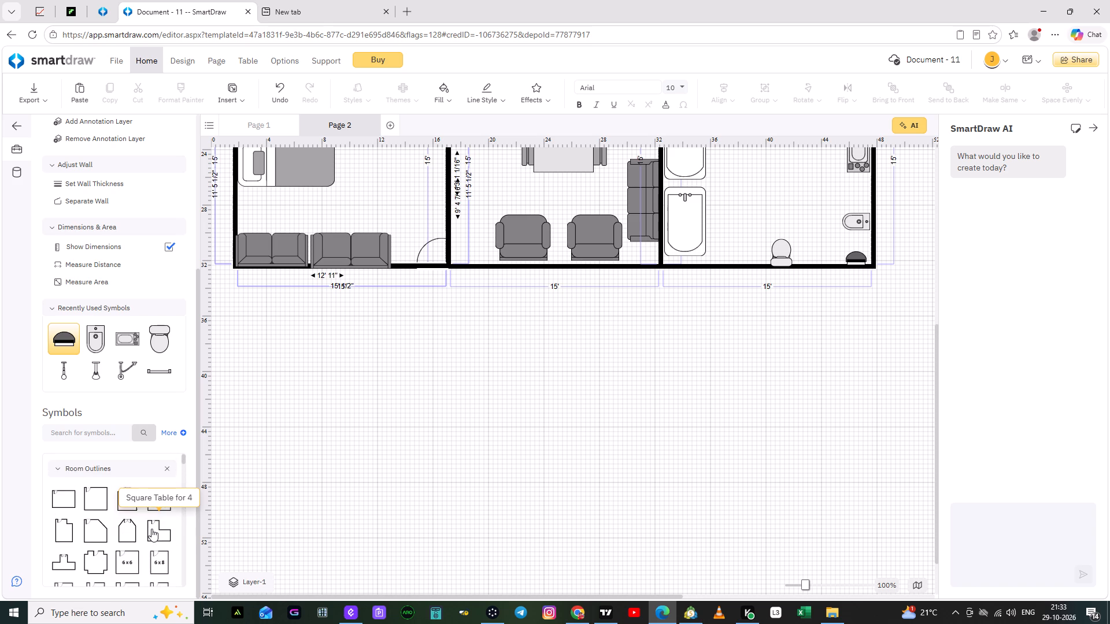
{"action": "scroll", "coordinate": [151, 529], "scroll_direction": "down", "scroll_amount": 2}
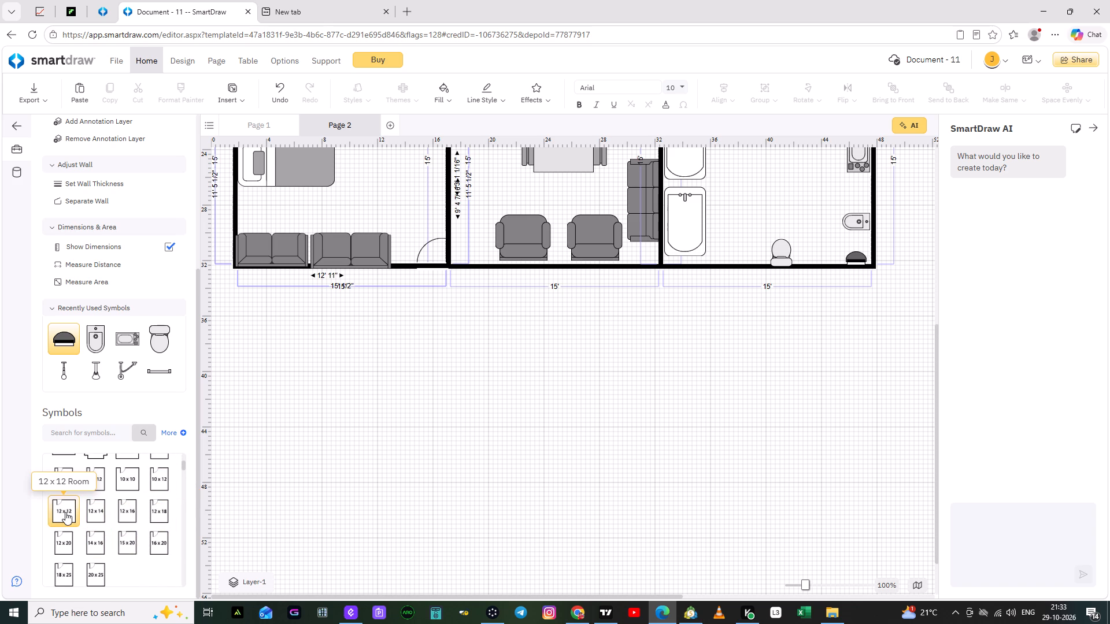
{"action": "left_click_drag", "start_coordinate": [65, 512], "coordinate": [379, 403]}
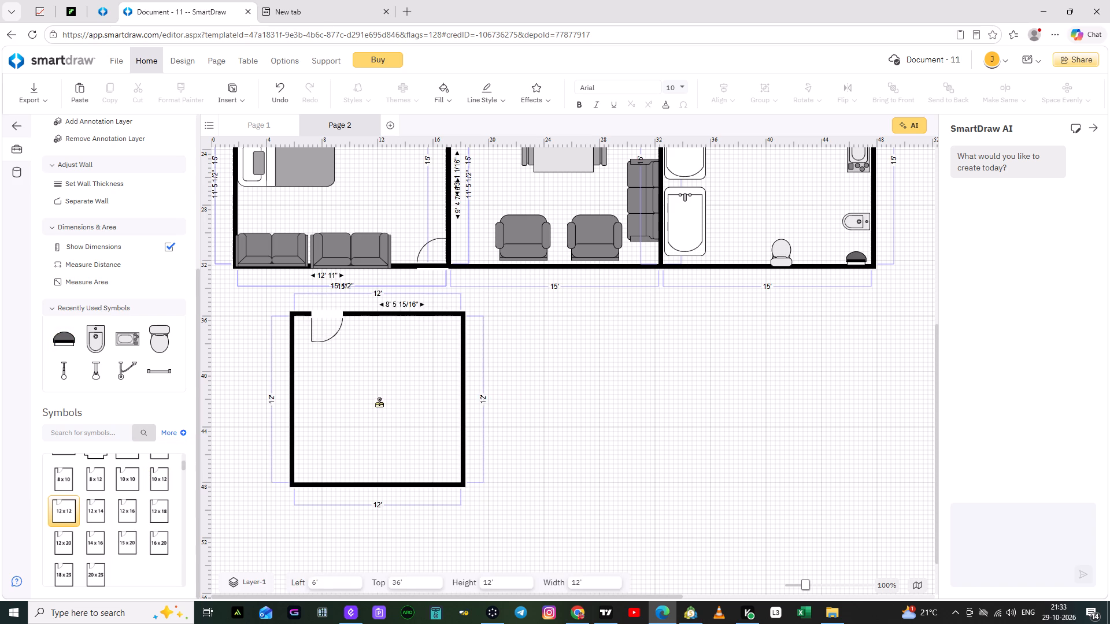
{"action": "left_click_drag", "start_coordinate": [379, 403], "coordinate": [329, 363]}
{"action": "left_click", "coordinate": [520, 413]}
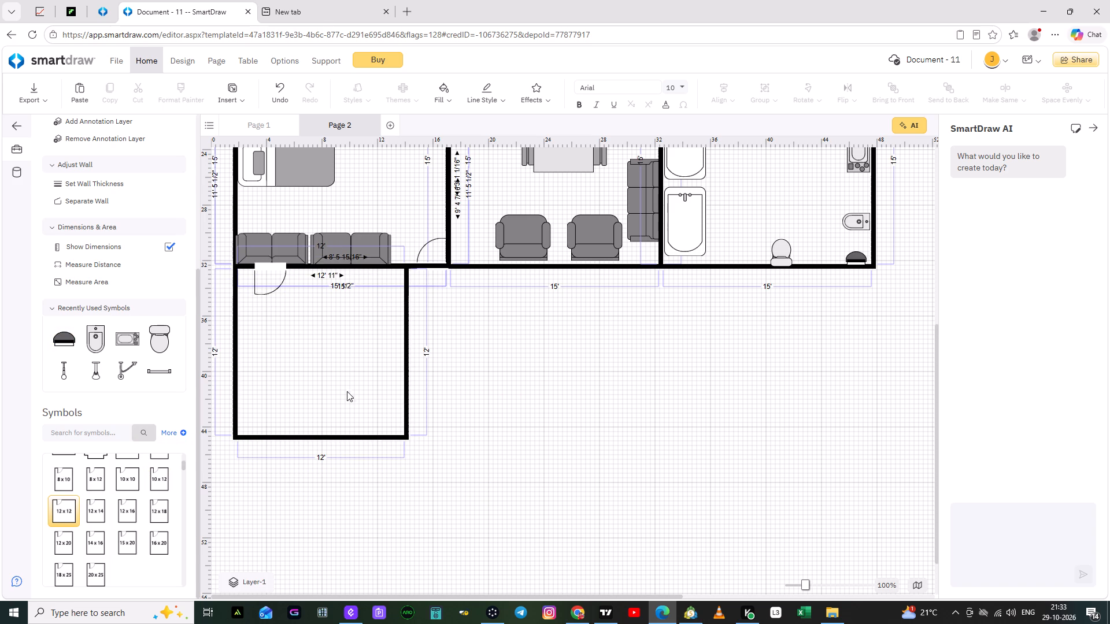
Widen the new lower left room to 15' 1 1/2" by moving its right wall in line with the bedroom wall above.
{"action": "left_click", "coordinate": [339, 366]}
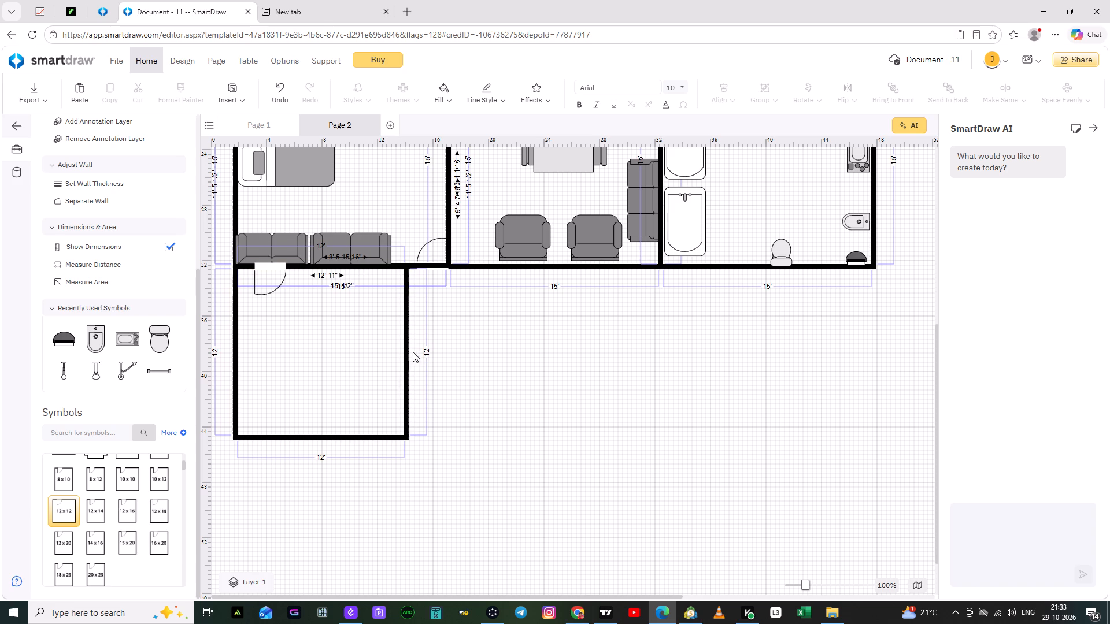
{"action": "left_click", "coordinate": [406, 348]}
{"action": "left_click_drag", "start_coordinate": [408, 352], "coordinate": [439, 354]}
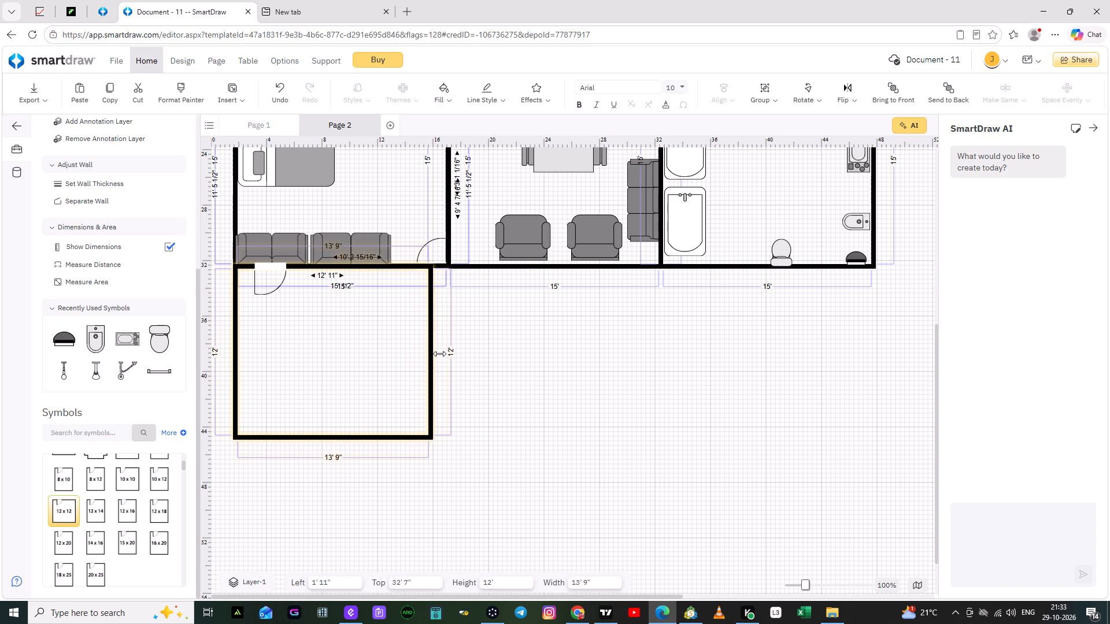
{"action": "left_click_drag", "start_coordinate": [439, 354], "coordinate": [453, 354]}
{"action": "left_click", "coordinate": [608, 413]}
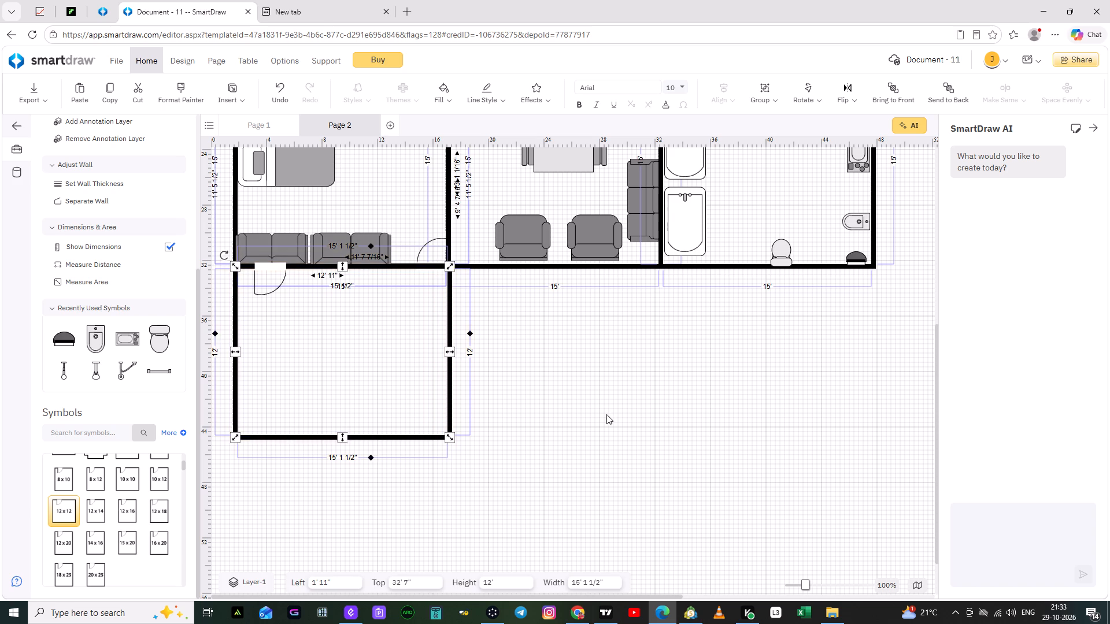
Adjust the new lower left room's width to 15' 1" by shifting its right wall.
{"action": "left_click", "coordinate": [452, 352]}
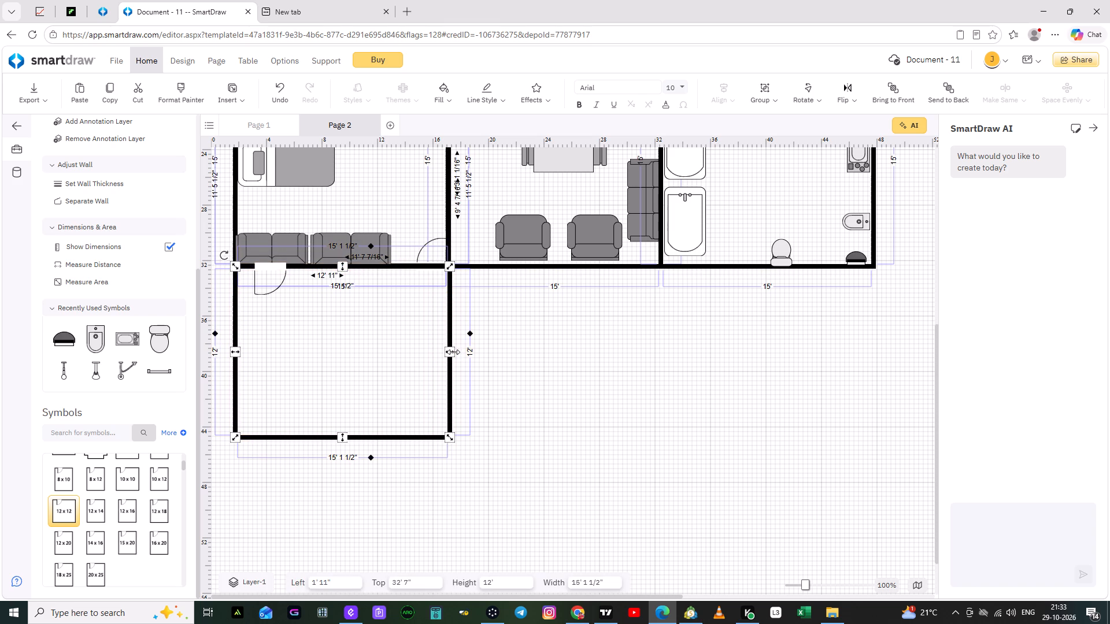
{"action": "left_click", "coordinate": [453, 354]}
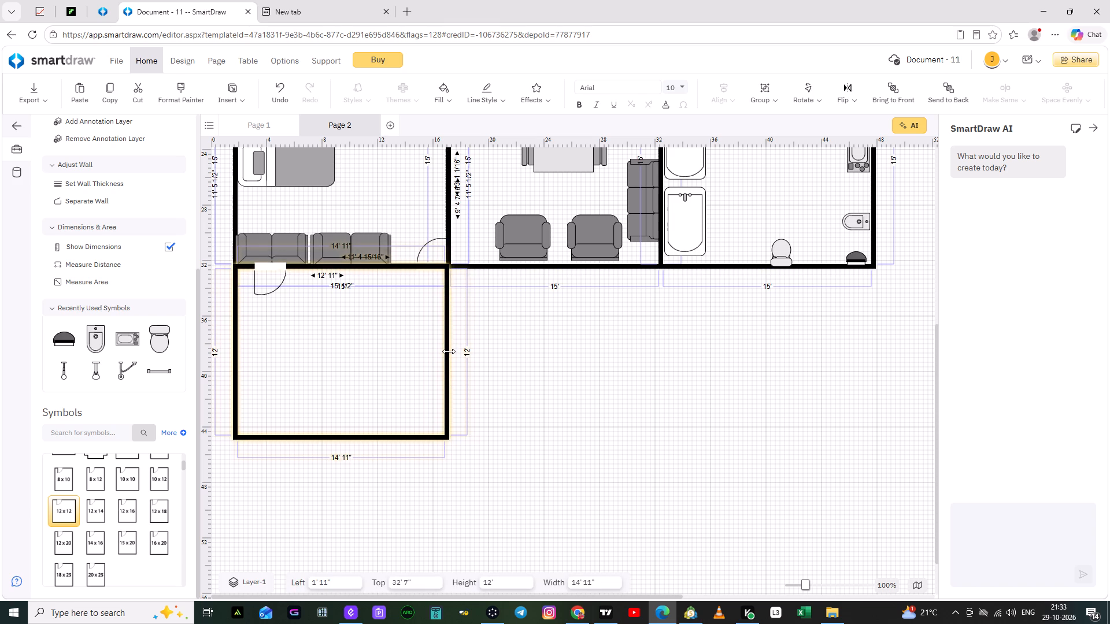
{"action": "left_click", "coordinate": [538, 427]}
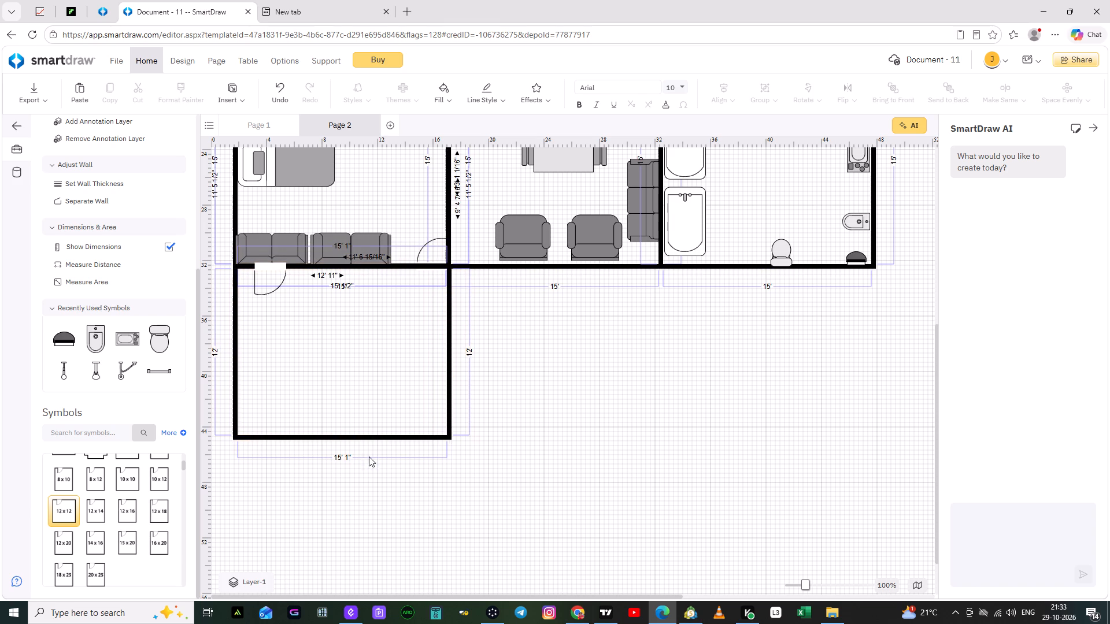
Extend the lower left room downward to a height of 17' 3" by moving its bottom wall.
{"action": "left_click", "coordinate": [341, 436]}
{"action": "left_click_drag", "start_coordinate": [342, 438], "coordinate": [343, 483]}
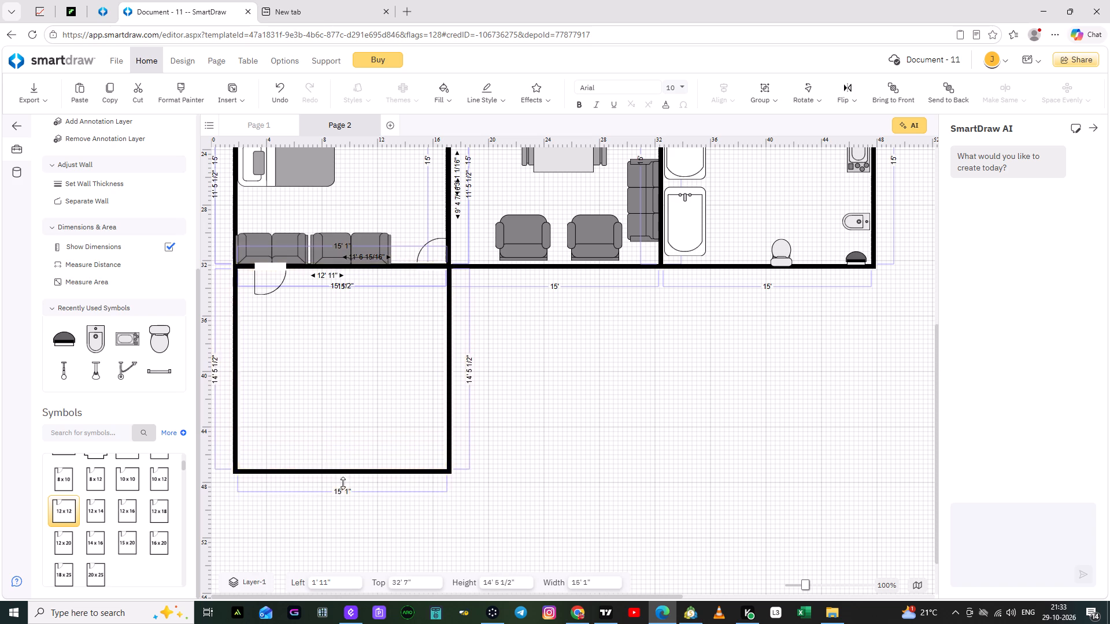
{"action": "left_click_drag", "start_coordinate": [343, 483], "coordinate": [342, 509]}
{"action": "left_click", "coordinate": [571, 447]}
{"action": "scroll", "coordinate": [612, 455], "scroll_direction": "down", "scroll_amount": 1}
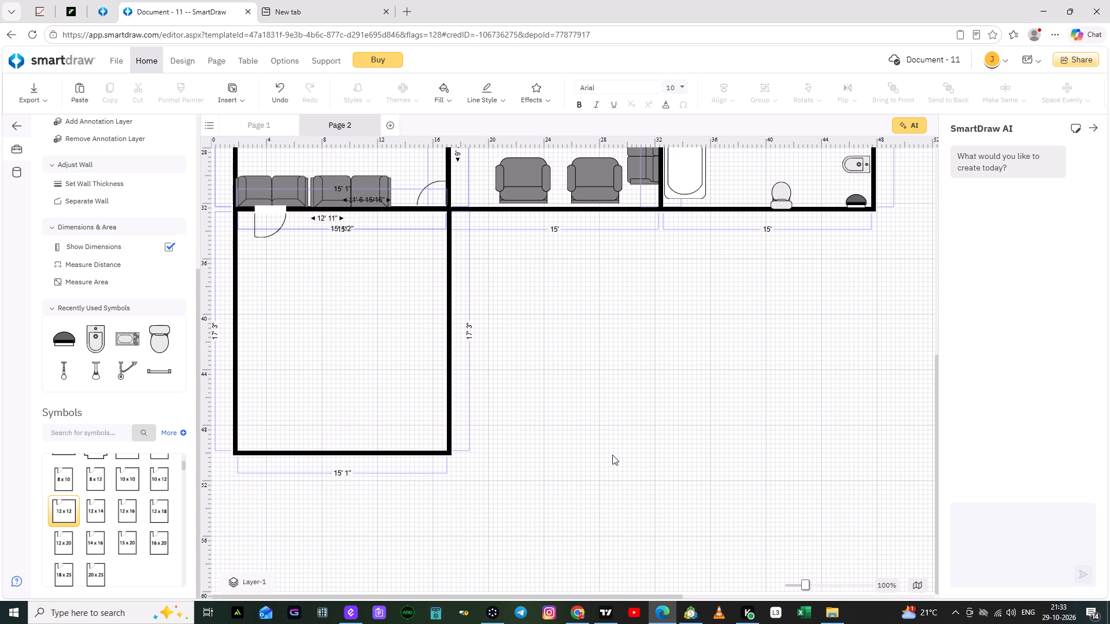
Move the door from the lower room's upper wall to its upper right corner and rotate it upright to match the right wall.
{"action": "scroll", "coordinate": [510, 415], "scroll_direction": "up", "scroll_amount": 1}
{"action": "left_click_drag", "start_coordinate": [267, 278], "coordinate": [281, 285]}
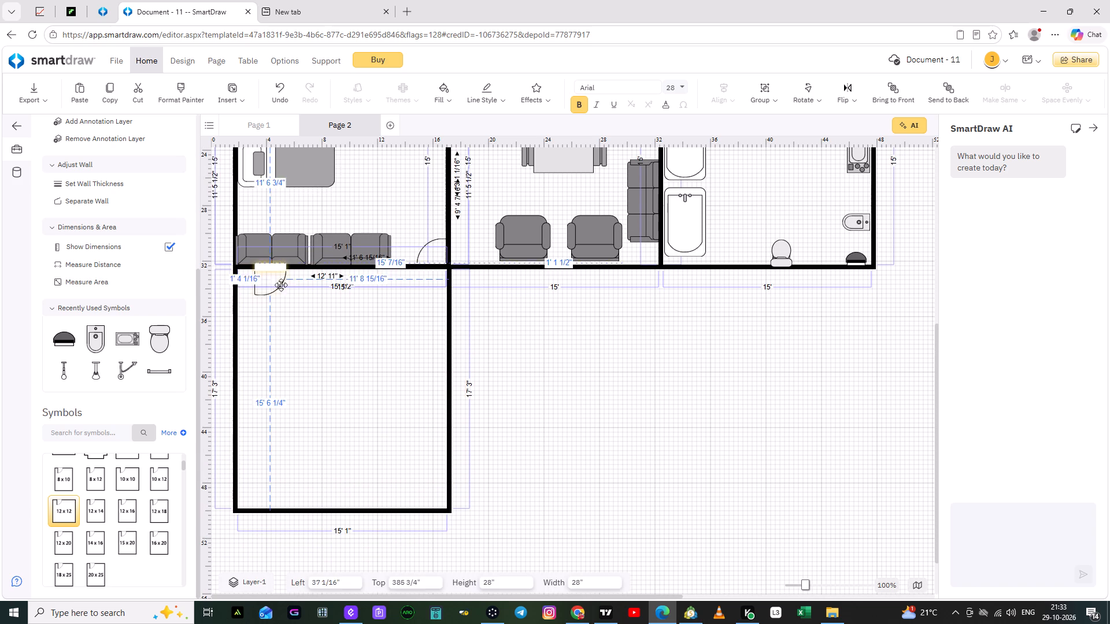
{"action": "left_click_drag", "start_coordinate": [281, 285], "coordinate": [428, 291]}
{"action": "left_click", "coordinate": [428, 291]}
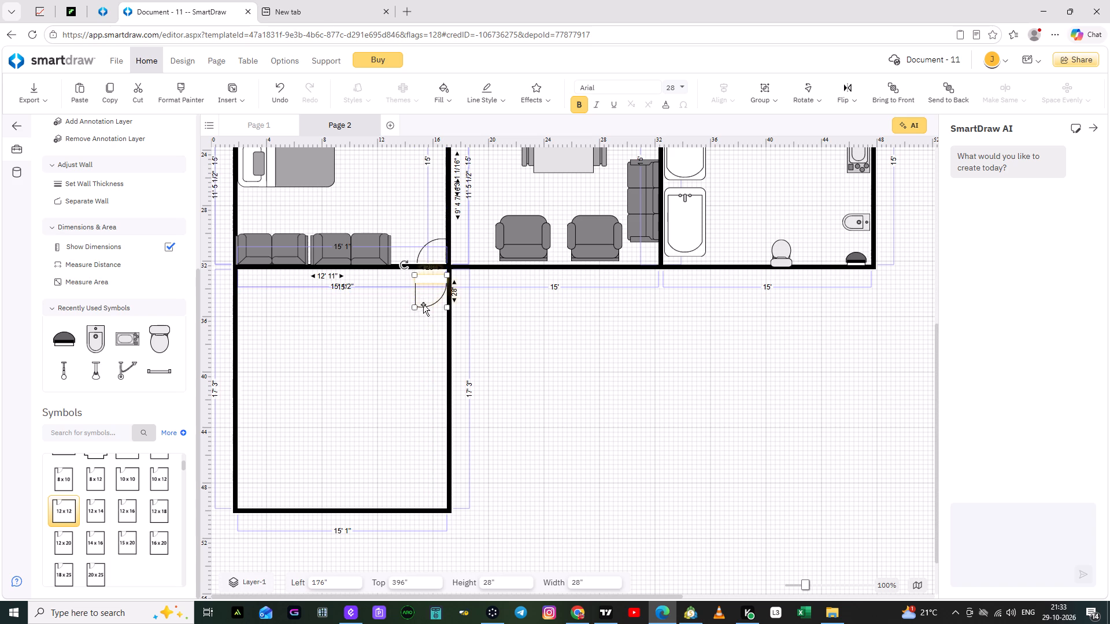
{"action": "left_click_drag", "start_coordinate": [402, 266], "coordinate": [470, 266]}
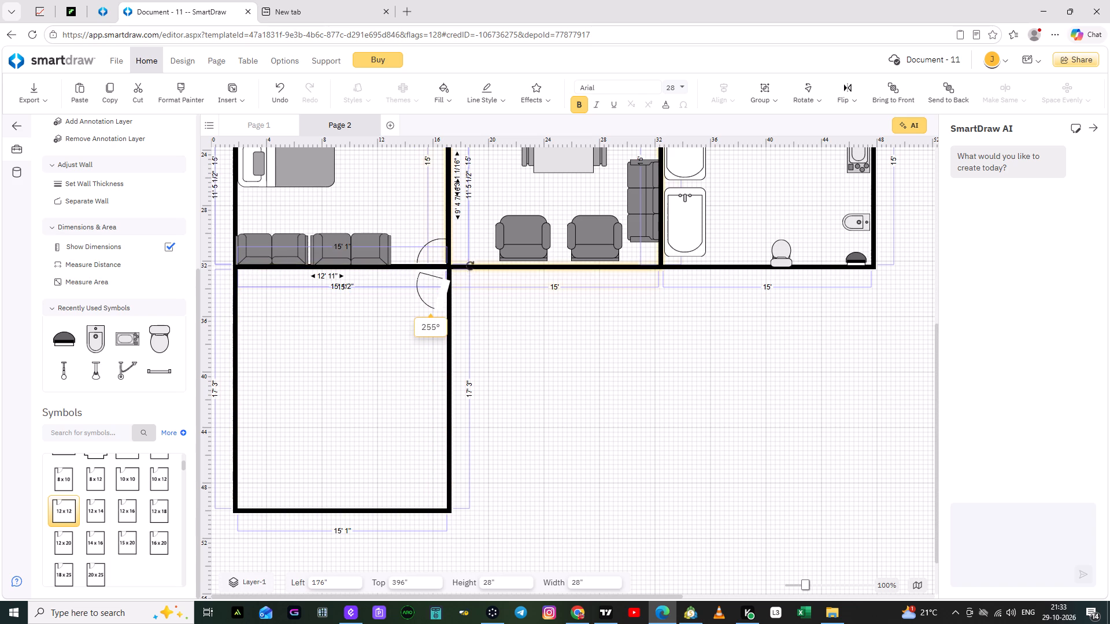
{"action": "left_click_drag", "start_coordinate": [470, 266], "coordinate": [462, 256]}
{"action": "left_click_drag", "start_coordinate": [435, 288], "coordinate": [433, 277]}
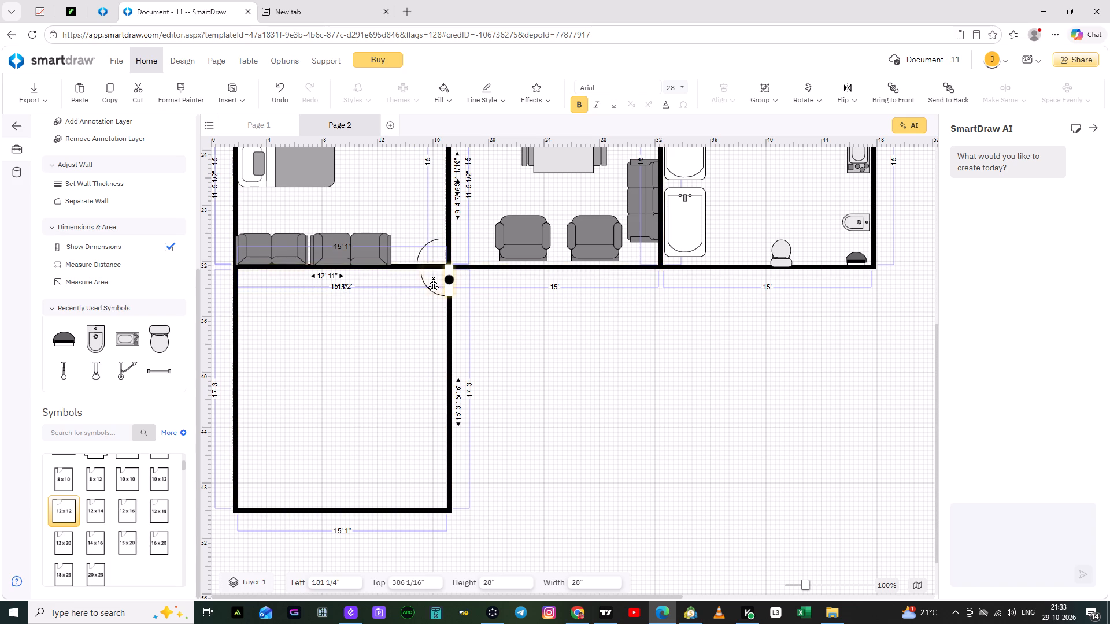
{"action": "left_click_drag", "start_coordinate": [433, 277], "coordinate": [428, 283]}
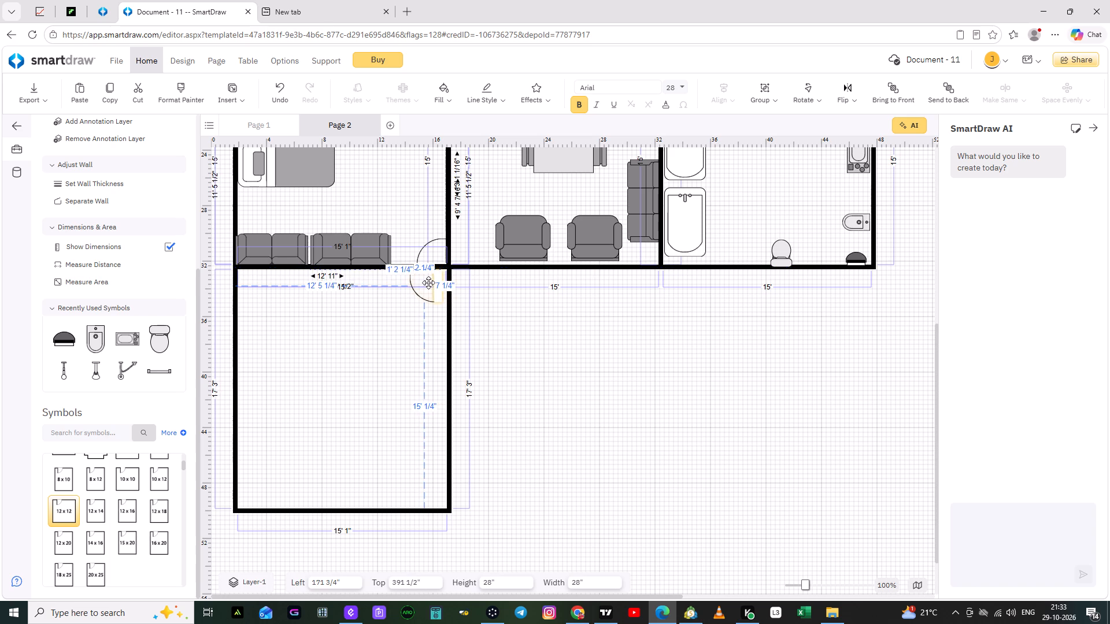
{"action": "left_click_drag", "start_coordinate": [428, 283], "coordinate": [430, 283]}
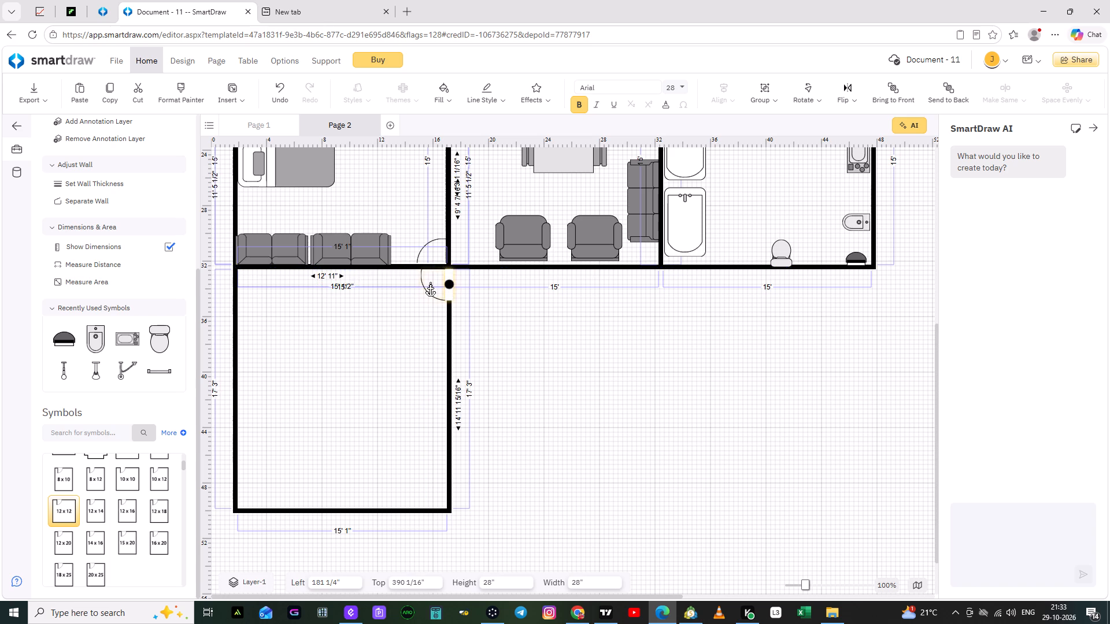
{"action": "left_click_drag", "start_coordinate": [430, 283], "coordinate": [429, 282]}
{"action": "left_click", "coordinate": [430, 283]}
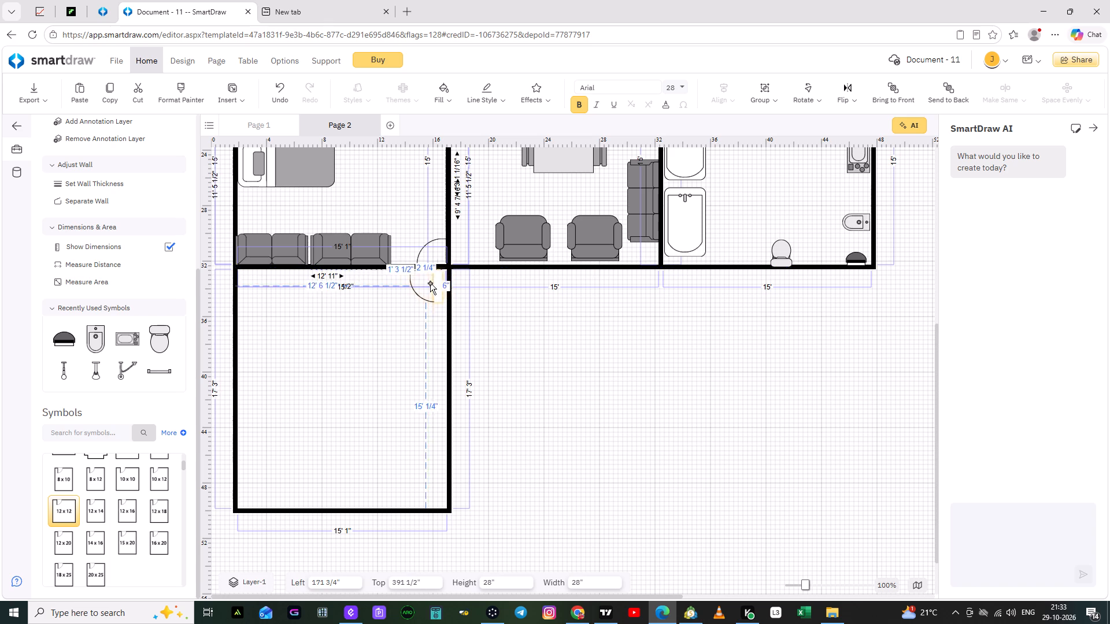
Enlarge the door to 32 1/2" square and seat it in the lower room's right wall, directly beneath the upper right corner.
{"action": "left_click_drag", "start_coordinate": [442, 301], "coordinate": [445, 303]}
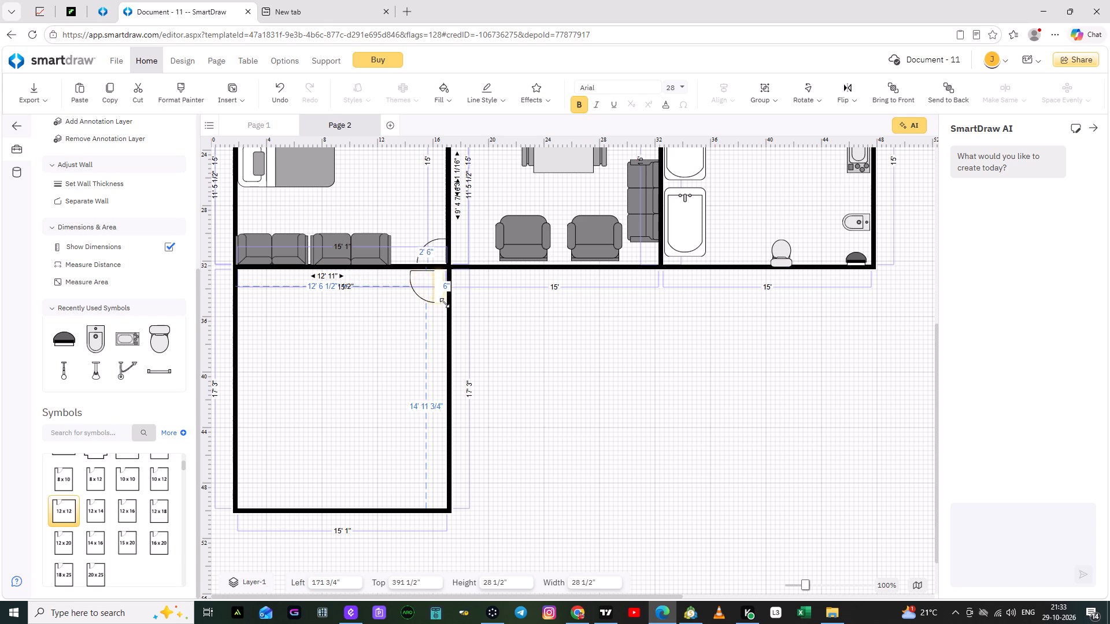
{"action": "left_click_drag", "start_coordinate": [445, 303], "coordinate": [453, 307]}
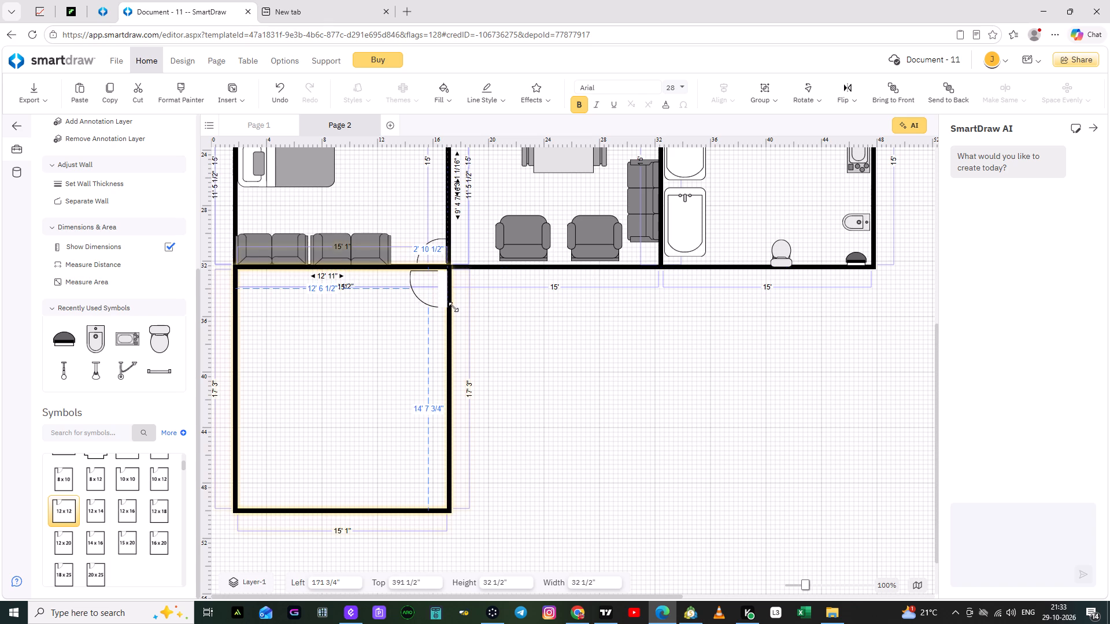
{"action": "left_click_drag", "start_coordinate": [453, 307], "coordinate": [451, 306]}
{"action": "left_click_drag", "start_coordinate": [425, 292], "coordinate": [434, 296]}
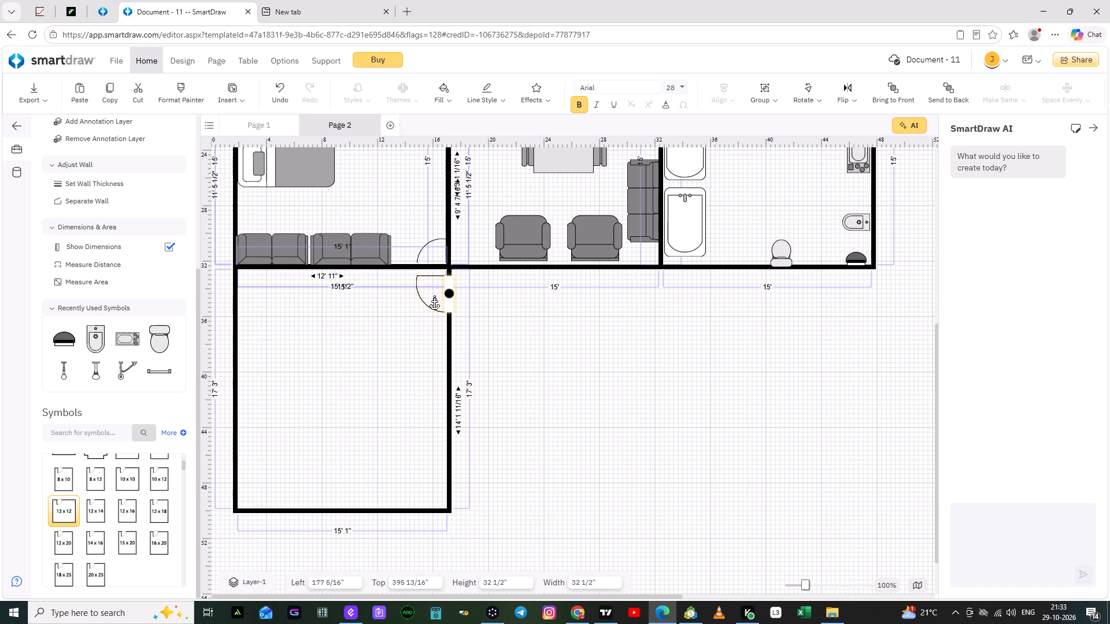
{"action": "left_click_drag", "start_coordinate": [434, 296], "coordinate": [431, 287]}
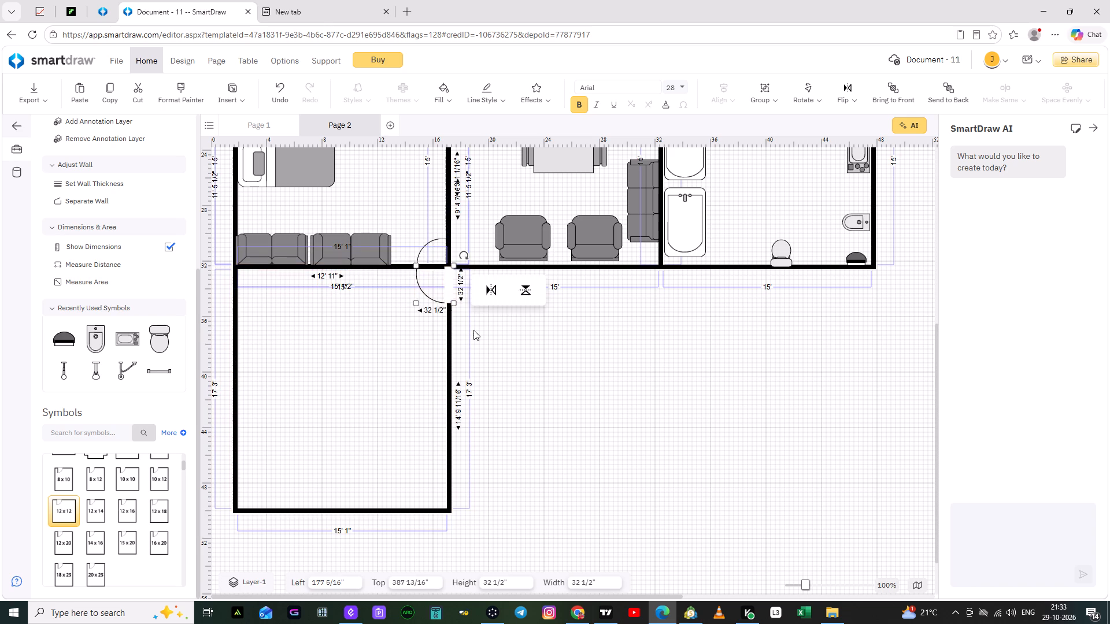
{"action": "left_click", "coordinate": [473, 330]}
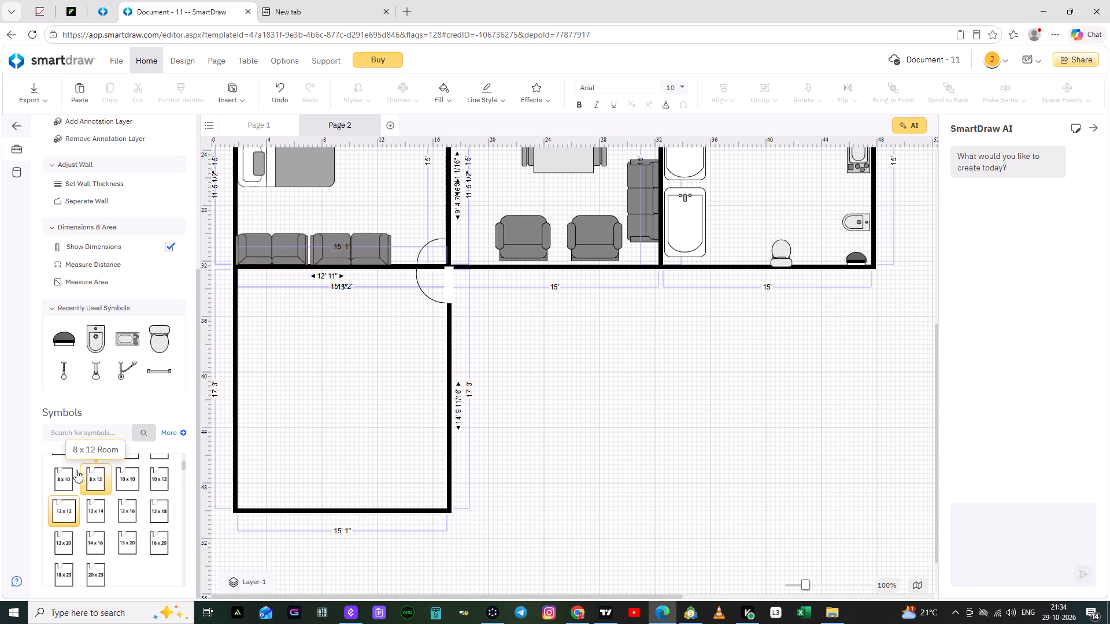
Search the symbol library for car.
{"action": "left_click", "coordinate": [86, 433]}
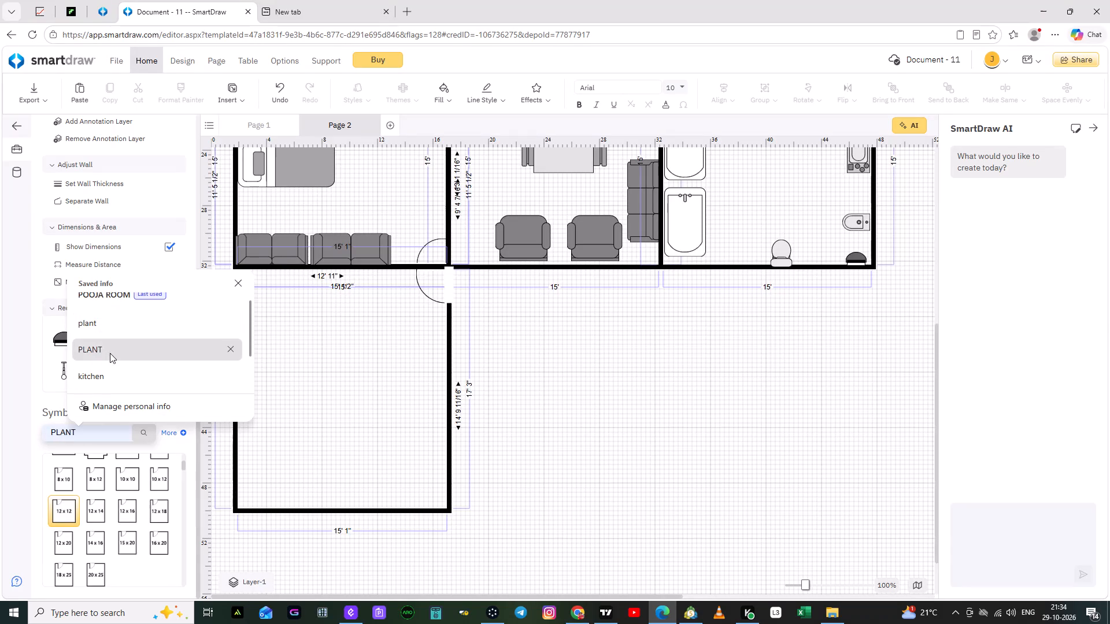
{"action": "scroll", "coordinate": [110, 353], "scroll_direction": "up", "scroll_amount": 2}
{"action": "scroll", "coordinate": [110, 354], "scroll_direction": "down", "scroll_amount": 3}
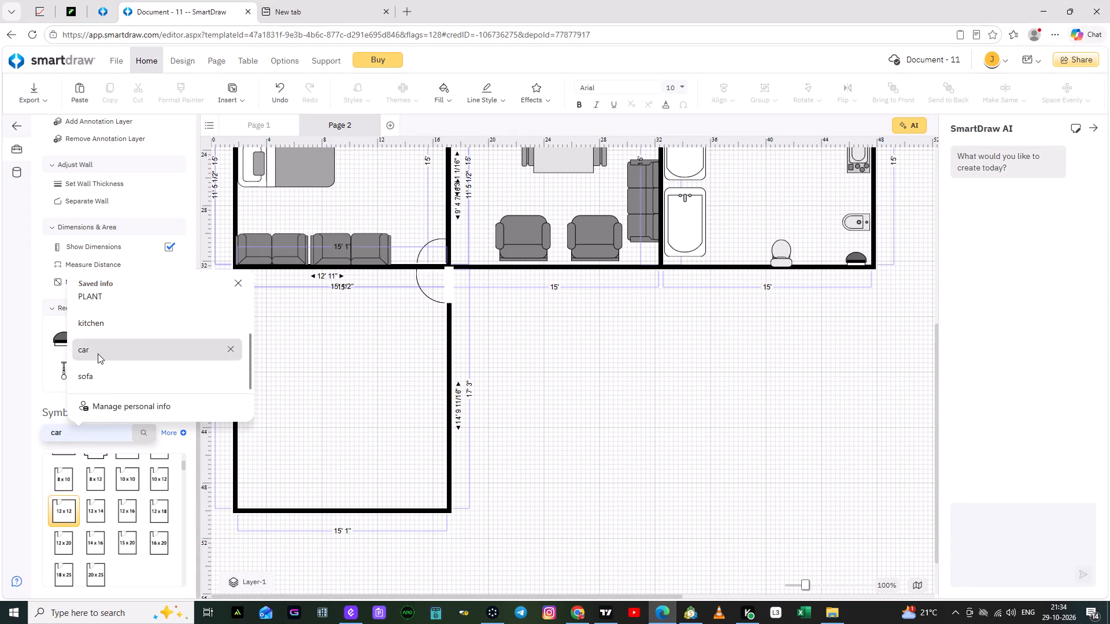
{"action": "left_click", "coordinate": [98, 353]}
{"action": "left_click", "coordinate": [145, 430]}
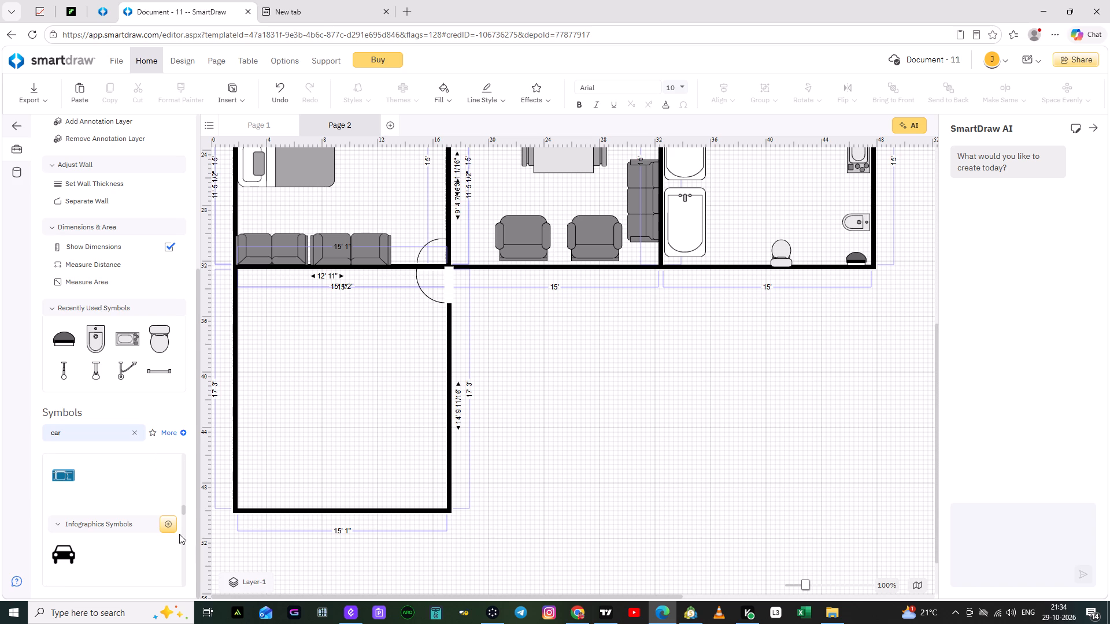
Place a 6' 4" by 12' 8" Coupe from the Cars symbols near the middle of the lower left room, at 5' 4" left and 35' 8" top.
{"action": "scroll", "coordinate": [117, 489], "scroll_direction": "down", "scroll_amount": 3}
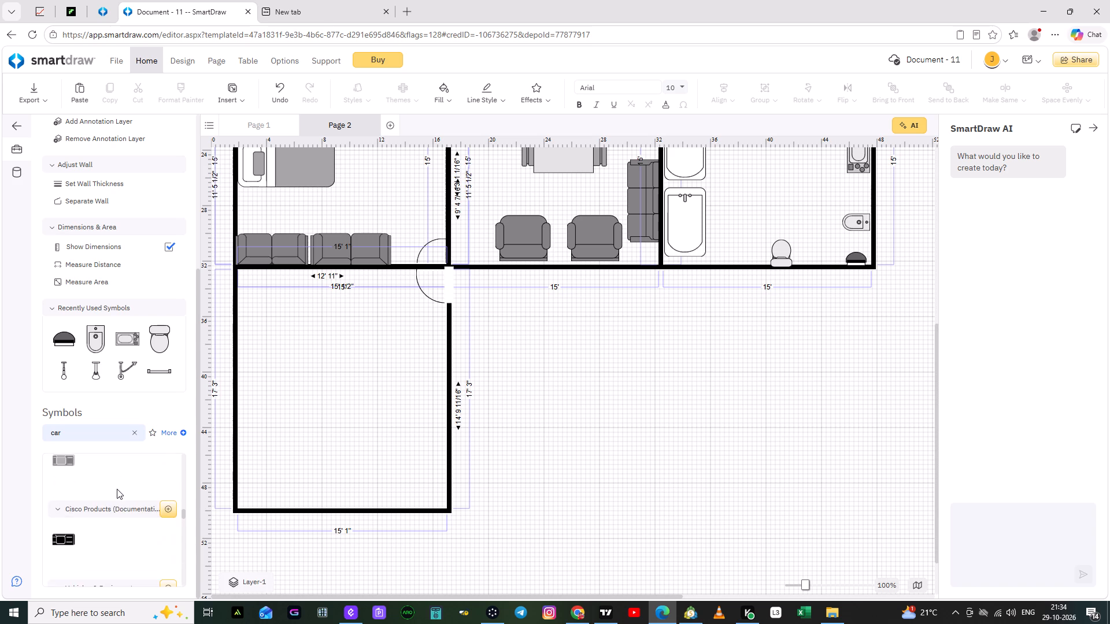
{"action": "scroll", "coordinate": [117, 489], "scroll_direction": "down", "scroll_amount": 4}
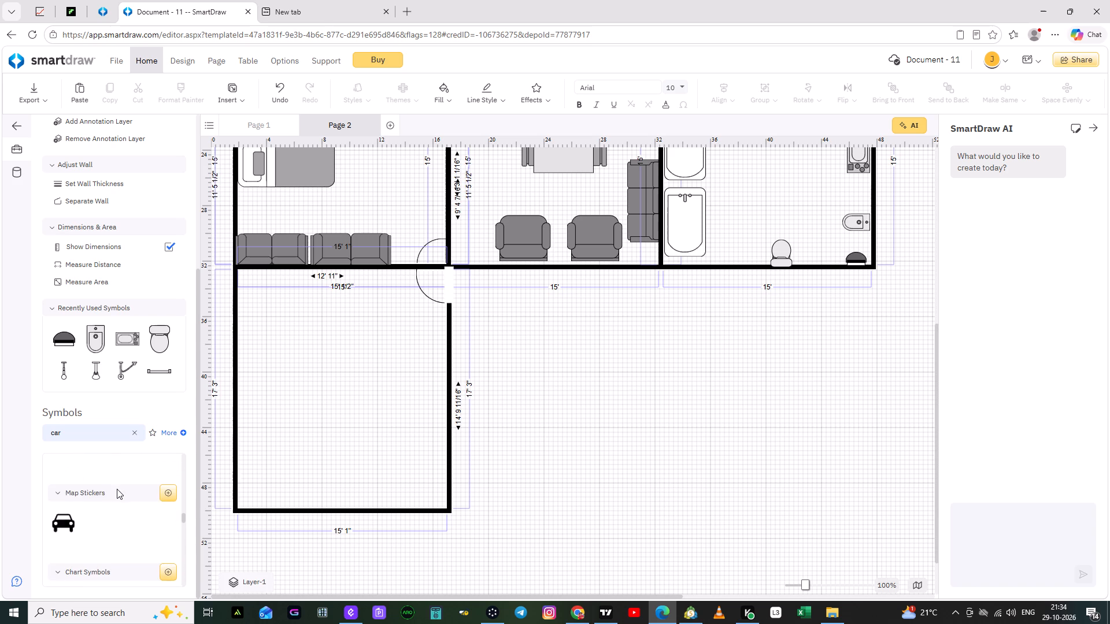
{"action": "scroll", "coordinate": [117, 489], "scroll_direction": "down", "scroll_amount": 2}
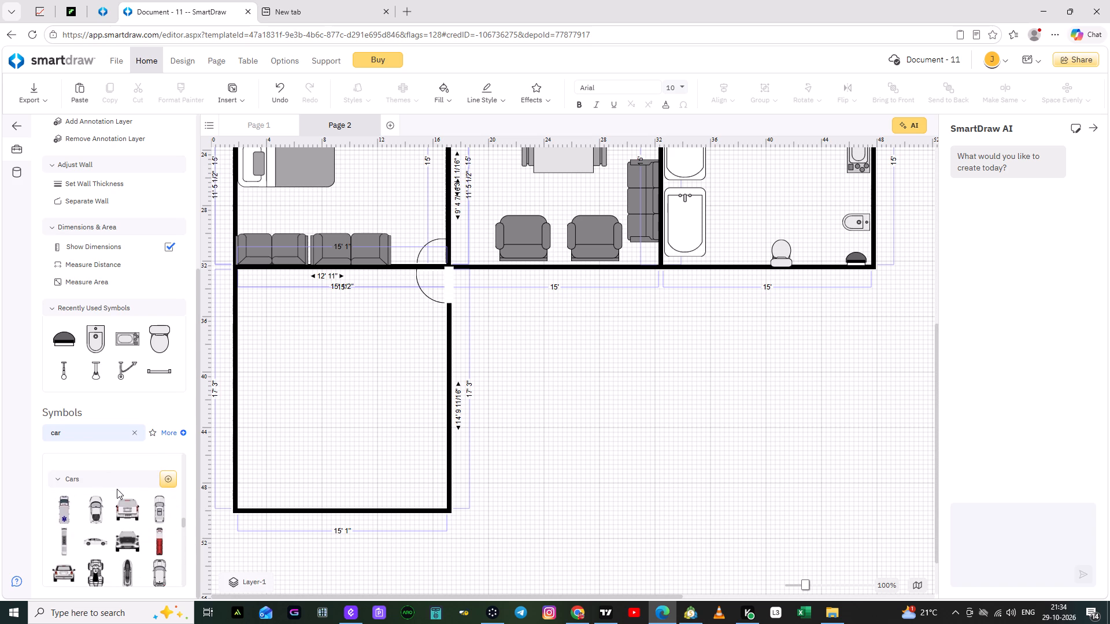
{"action": "scroll", "coordinate": [117, 489], "scroll_direction": "down", "scroll_amount": 1}
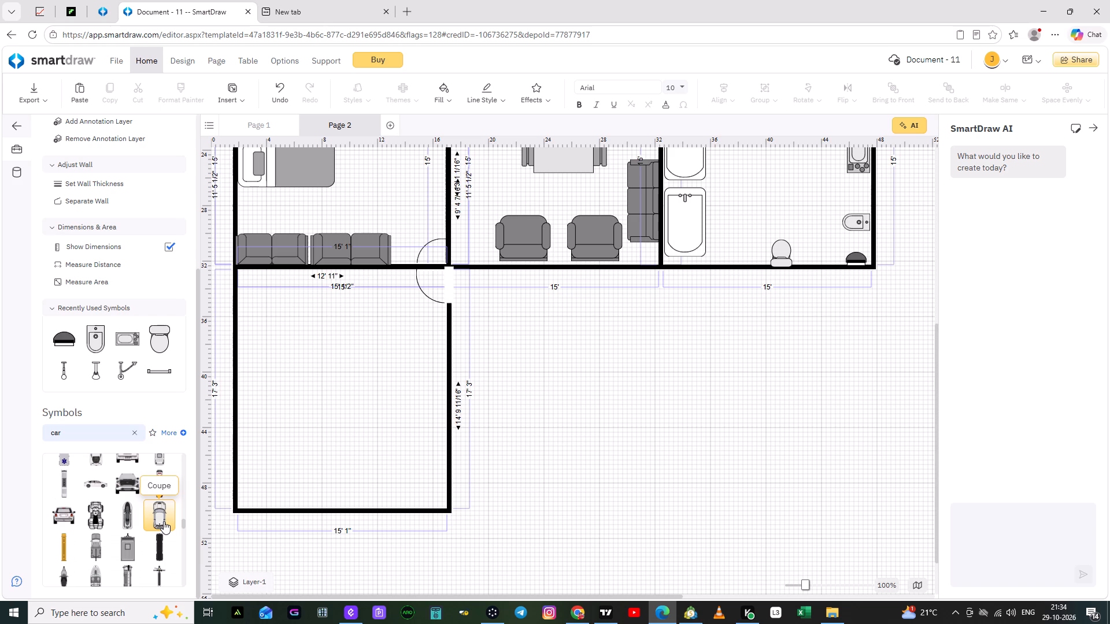
{"action": "left_click_drag", "start_coordinate": [161, 517], "coordinate": [322, 419]}
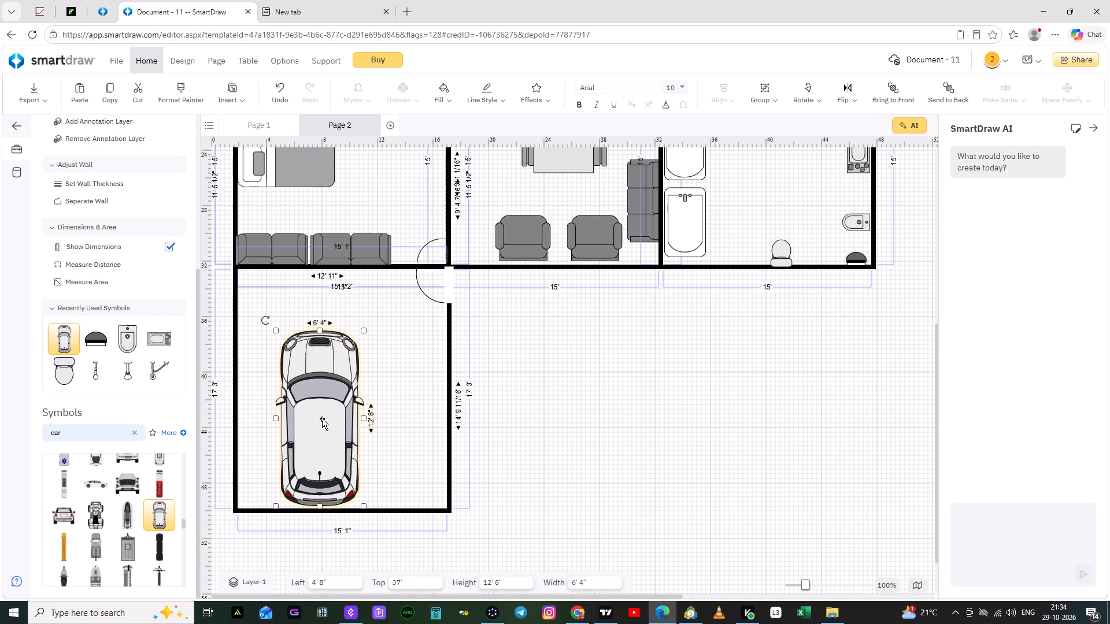
{"action": "left_click_drag", "start_coordinate": [320, 443], "coordinate": [330, 426]}
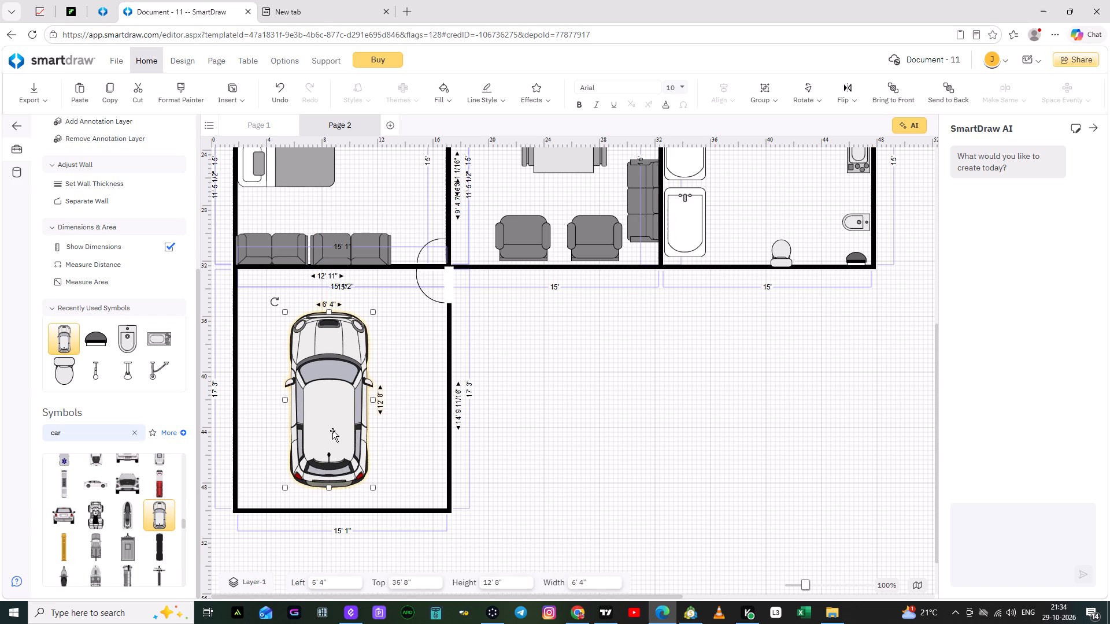
{"action": "left_click", "coordinate": [487, 481]}
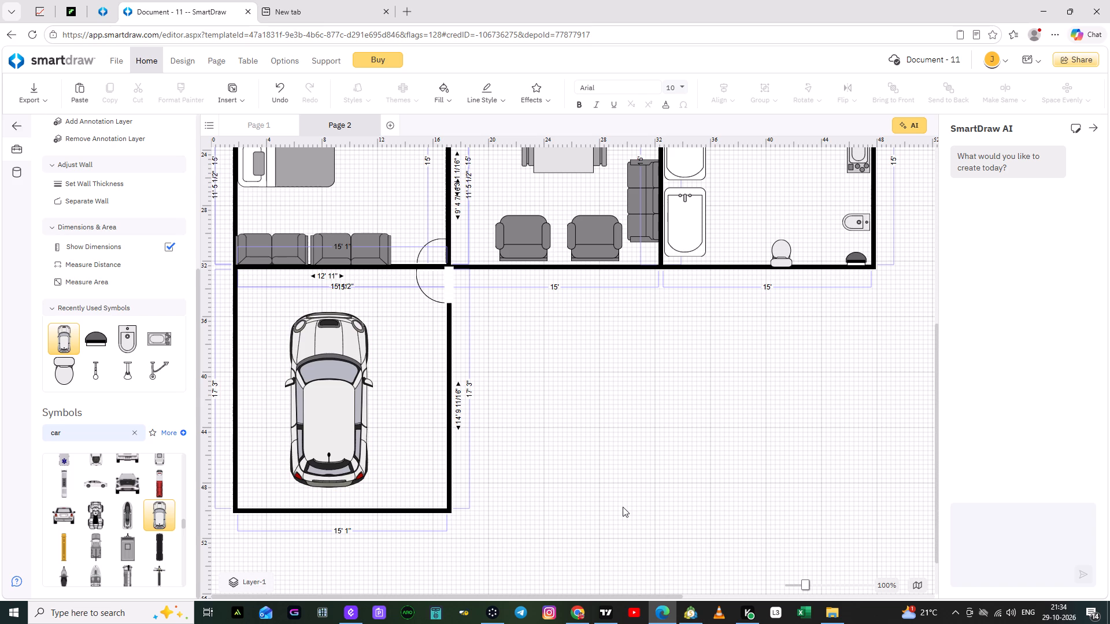
Search the symbol library for plant.
{"action": "left_click", "coordinate": [138, 428]}
{"action": "left_click", "coordinate": [71, 426]}
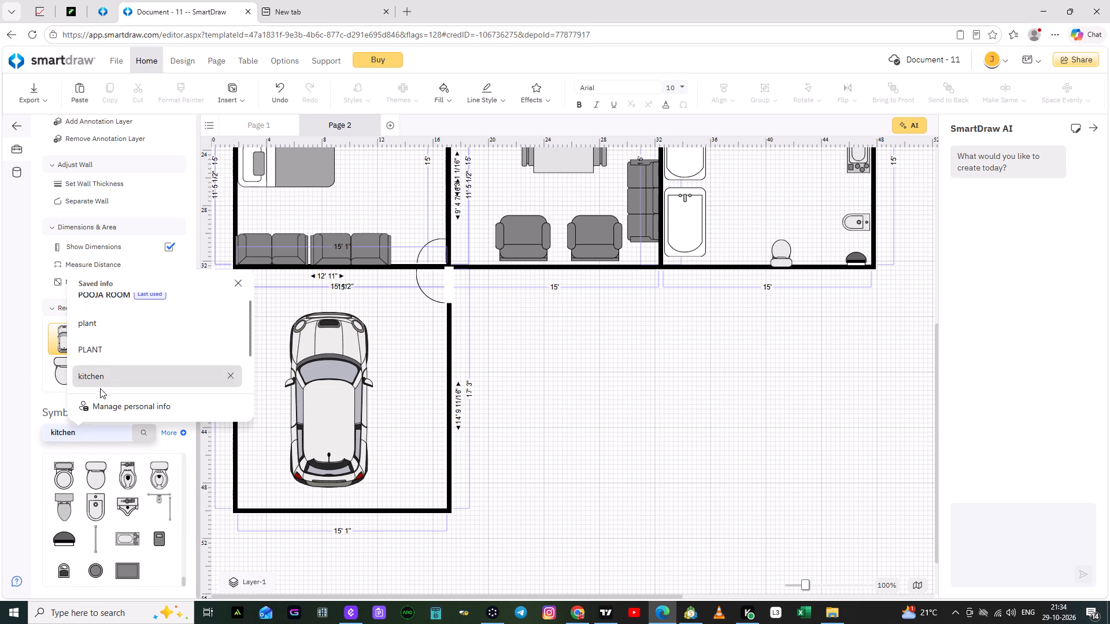
{"action": "left_click", "coordinate": [109, 330]}
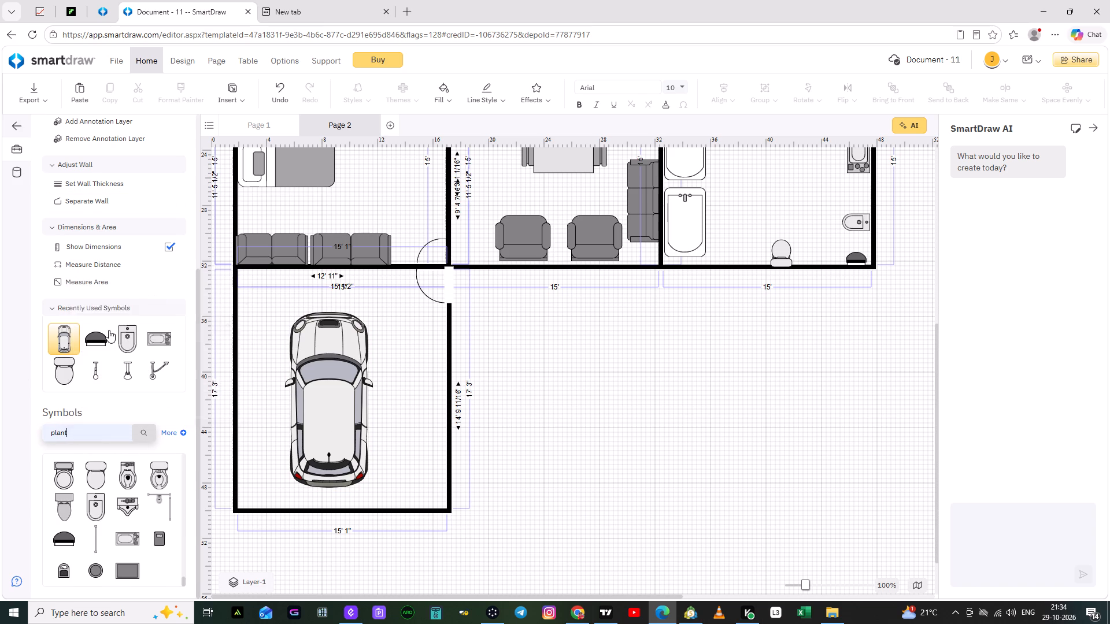
{"action": "left_click", "coordinate": [142, 437]}
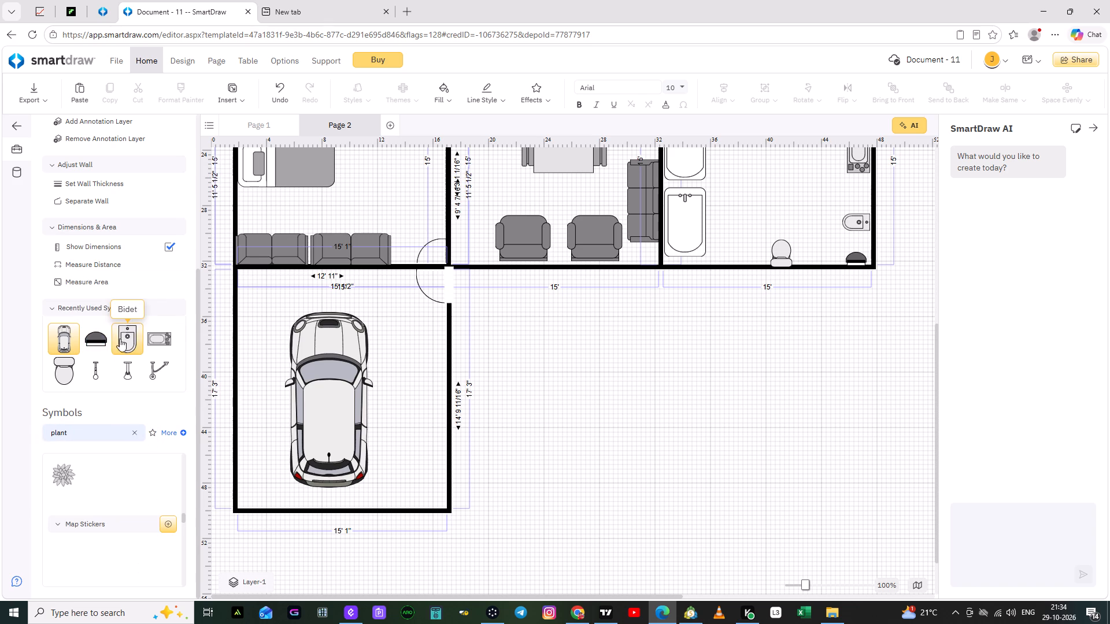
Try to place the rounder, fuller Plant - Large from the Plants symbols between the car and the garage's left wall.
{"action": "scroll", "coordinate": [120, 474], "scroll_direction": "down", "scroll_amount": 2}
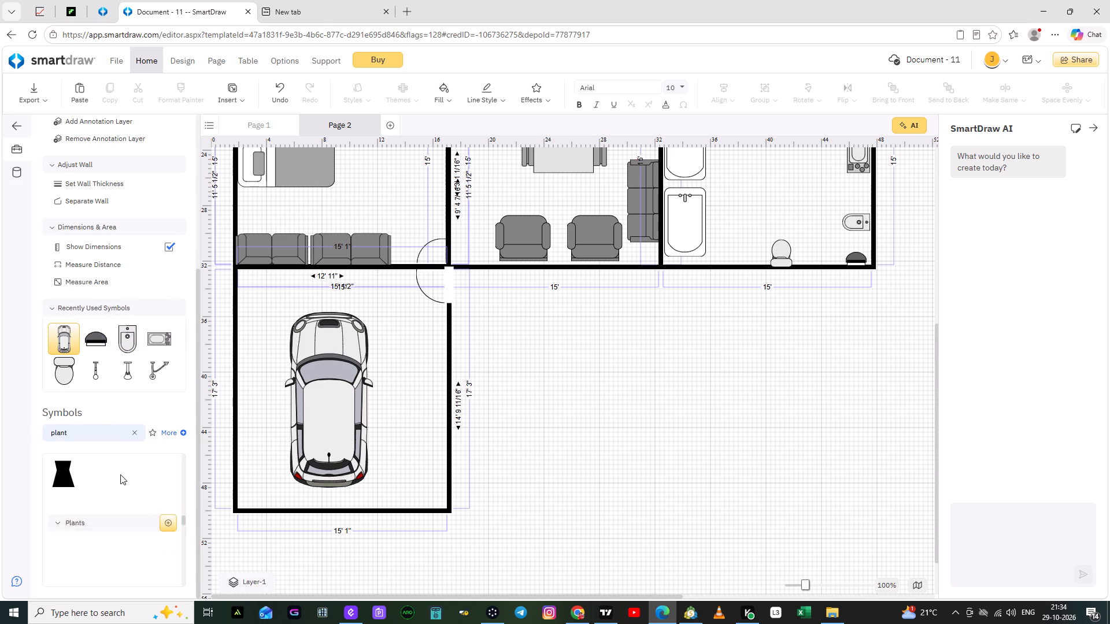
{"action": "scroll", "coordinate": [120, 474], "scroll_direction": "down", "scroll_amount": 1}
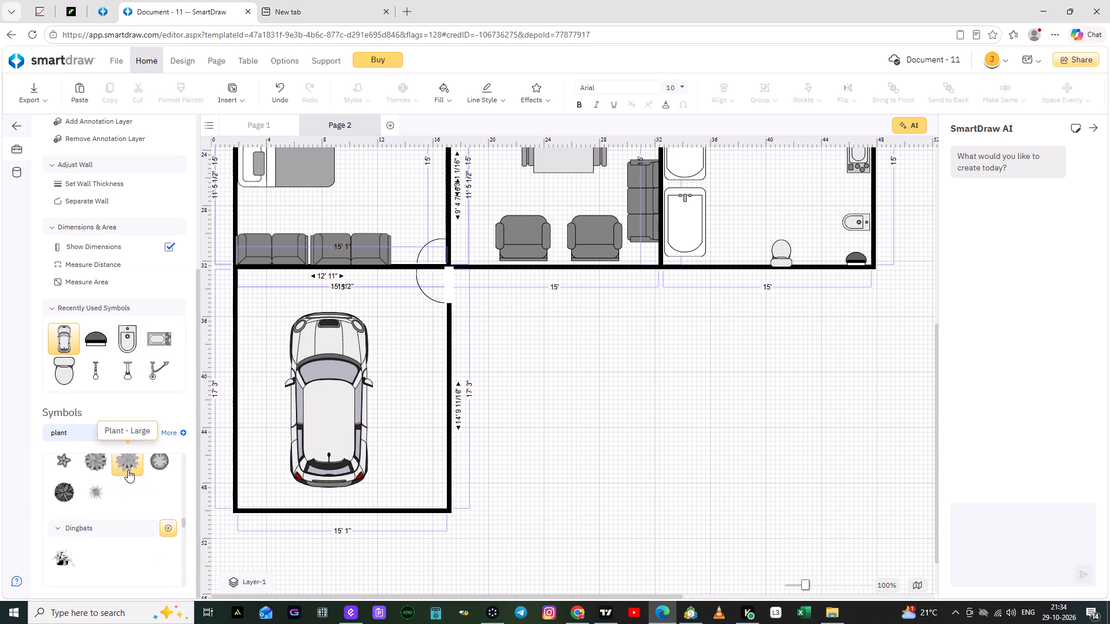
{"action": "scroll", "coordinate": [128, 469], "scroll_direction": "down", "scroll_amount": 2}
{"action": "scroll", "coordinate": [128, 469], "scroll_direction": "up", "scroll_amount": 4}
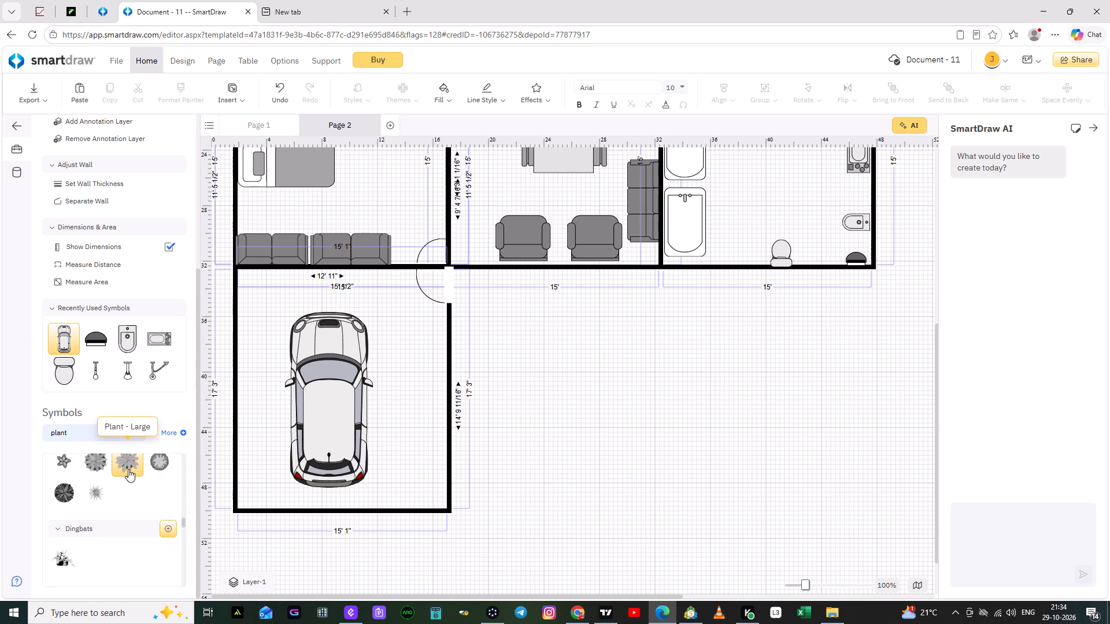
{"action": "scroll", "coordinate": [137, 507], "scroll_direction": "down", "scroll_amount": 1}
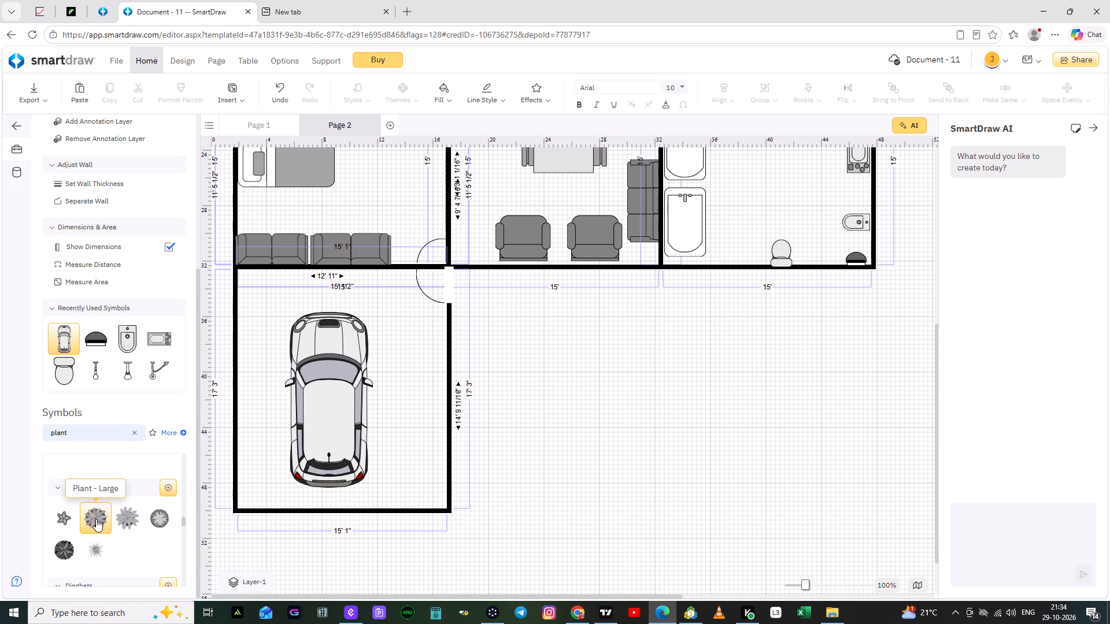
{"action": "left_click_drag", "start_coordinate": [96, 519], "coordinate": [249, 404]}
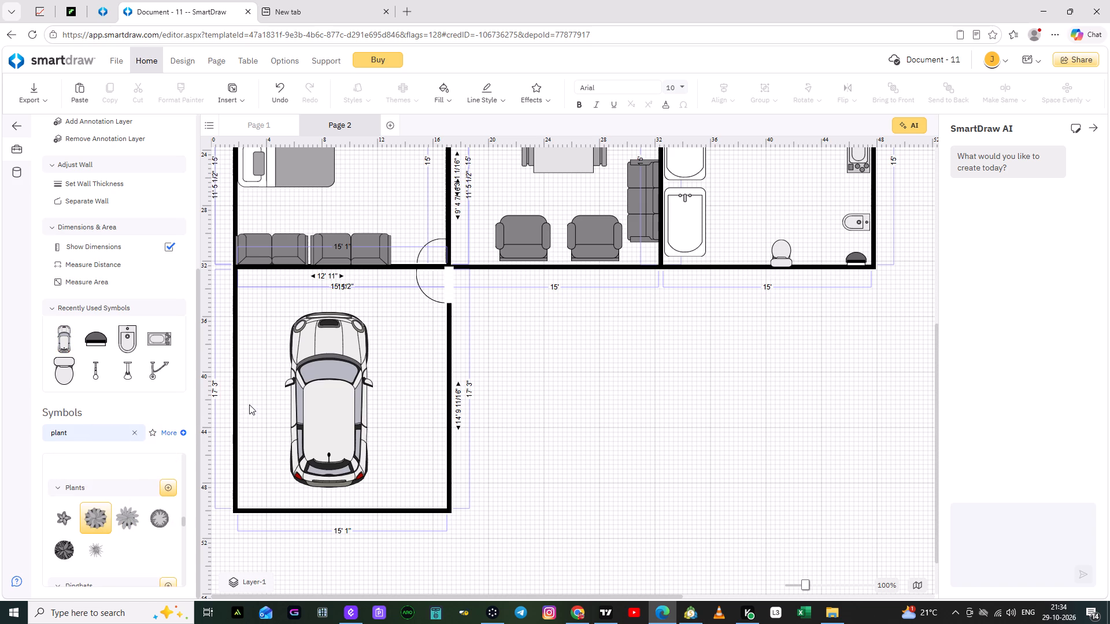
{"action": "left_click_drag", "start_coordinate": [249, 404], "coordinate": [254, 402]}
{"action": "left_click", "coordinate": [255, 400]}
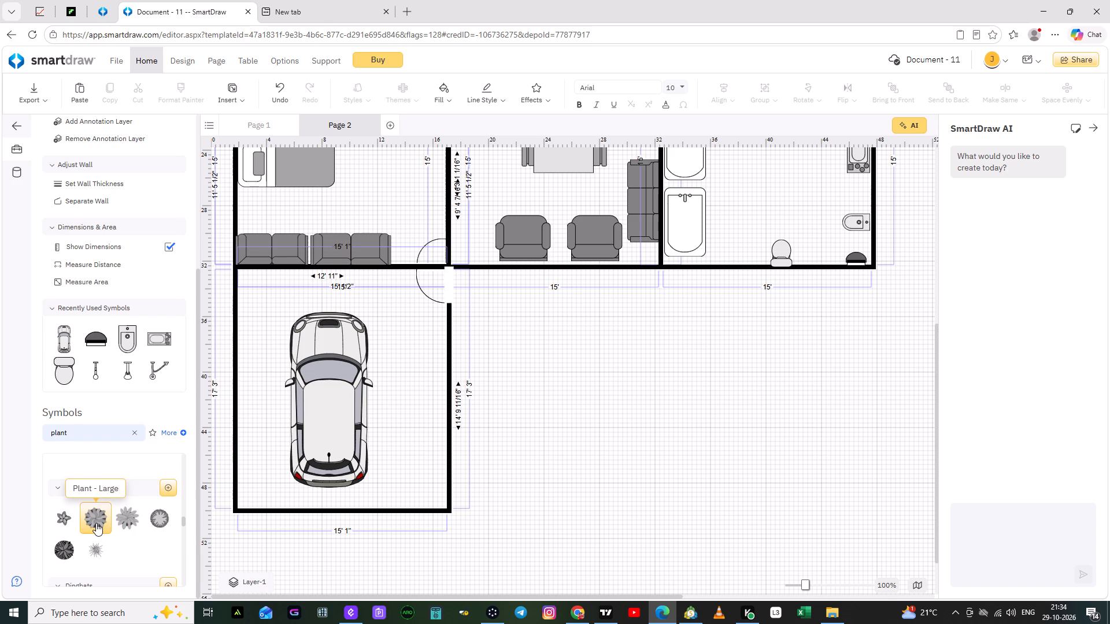
Place a 2' square spiky-leaved Plant - Large from the Plants symbols in the garage's lower right corner, against the right wall.
{"action": "scroll", "coordinate": [121, 515], "scroll_direction": "up", "scroll_amount": 2}
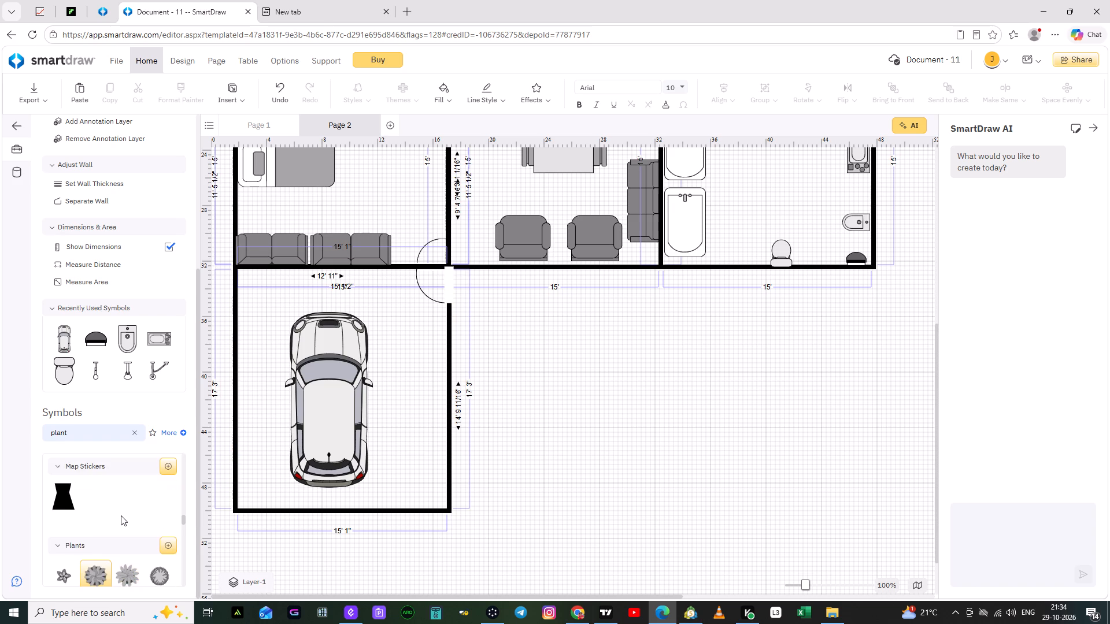
{"action": "scroll", "coordinate": [121, 515], "scroll_direction": "up", "scroll_amount": 1}
{"action": "scroll", "coordinate": [117, 522], "scroll_direction": "down", "scroll_amount": 2}
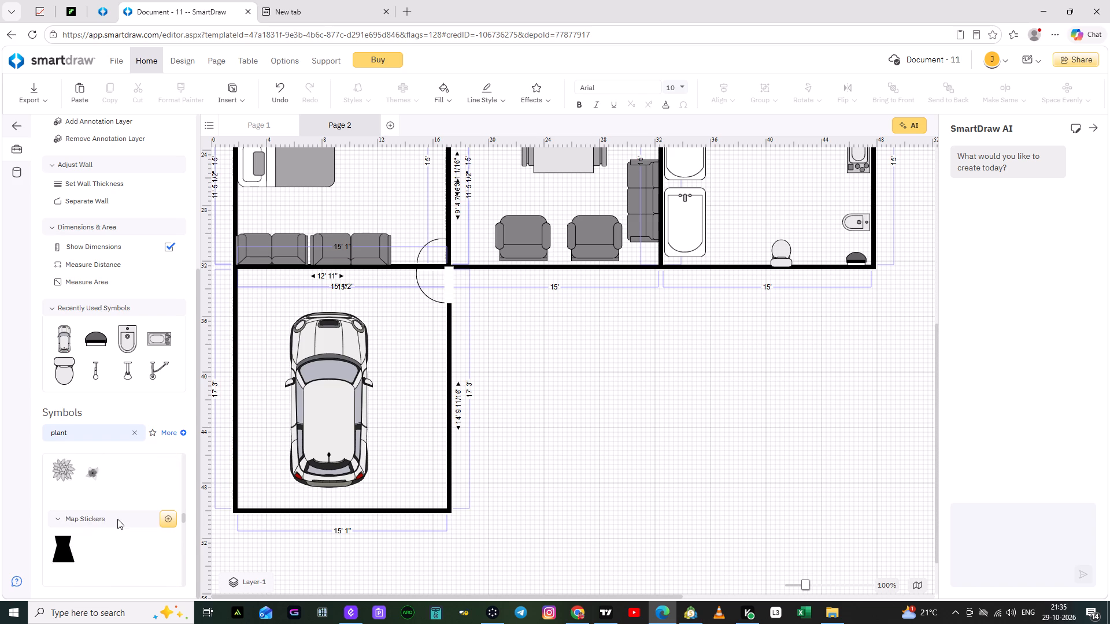
{"action": "scroll", "coordinate": [117, 517], "scroll_direction": "down", "scroll_amount": 1}
{"action": "left_click_drag", "start_coordinate": [121, 518], "coordinate": [384, 443]}
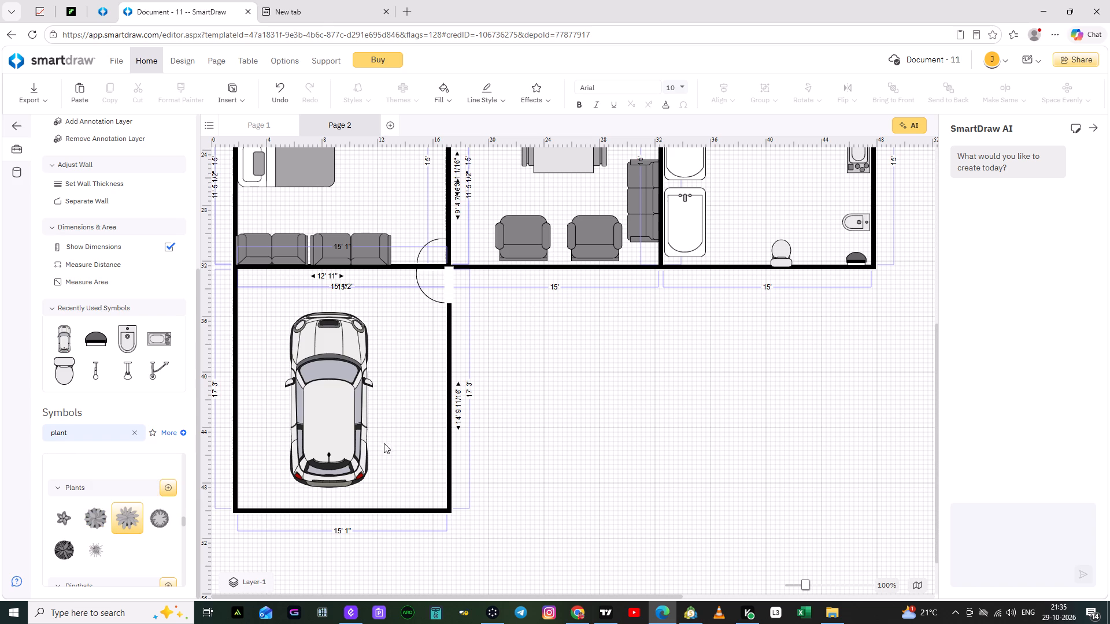
{"action": "left_click_drag", "start_coordinate": [384, 443], "coordinate": [406, 443]}
{"action": "left_click_drag", "start_coordinate": [124, 521], "coordinate": [190, 506]}
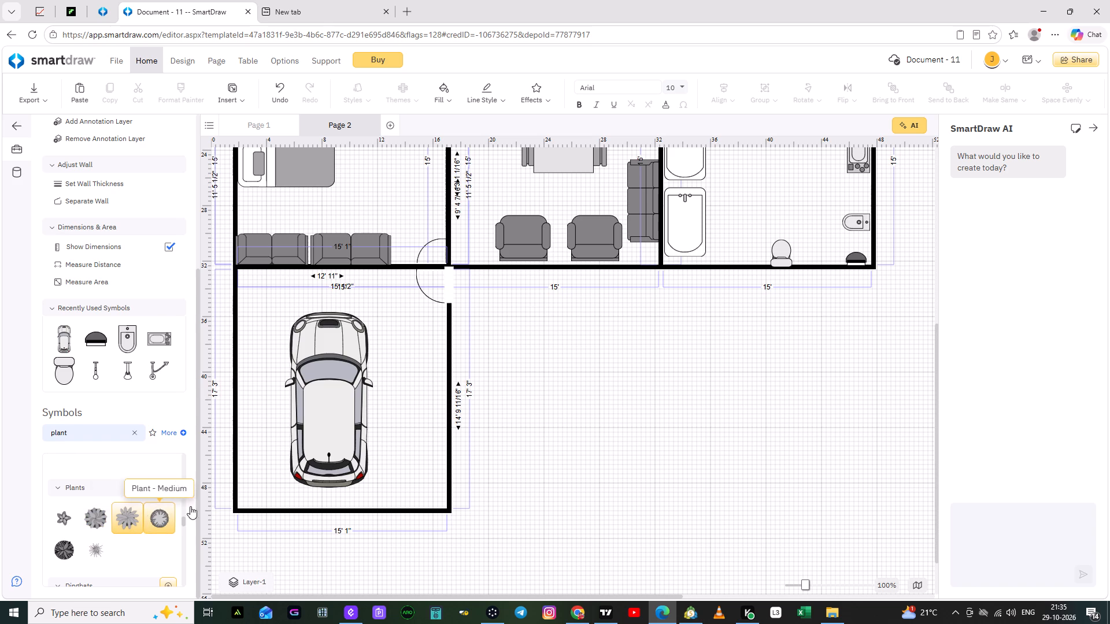
{"action": "left_click_drag", "start_coordinate": [190, 506], "coordinate": [418, 448]}
{"action": "left_click", "coordinate": [418, 444]}
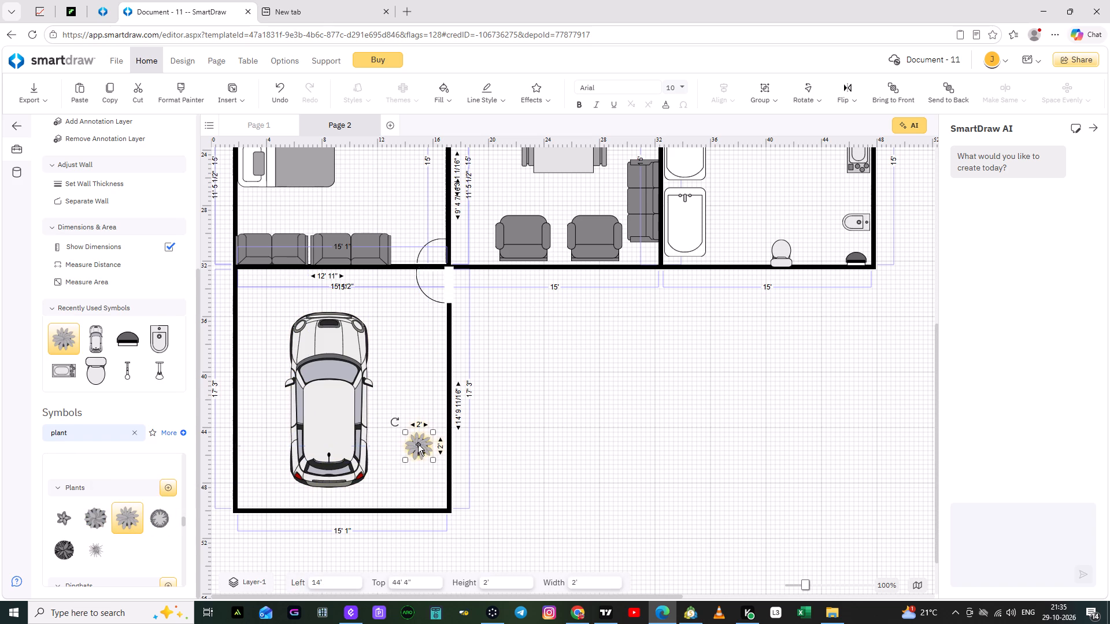
{"action": "left_click_drag", "start_coordinate": [418, 448], "coordinate": [430, 488]}
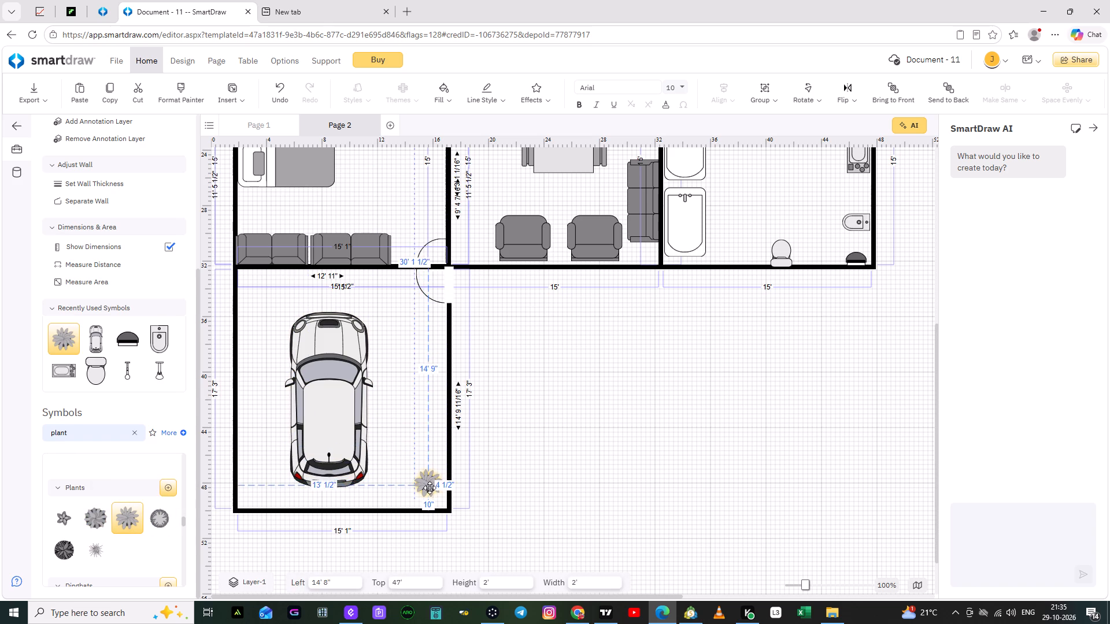
{"action": "left_click_drag", "start_coordinate": [430, 488], "coordinate": [430, 488]}
{"action": "left_click", "coordinate": [346, 537]}
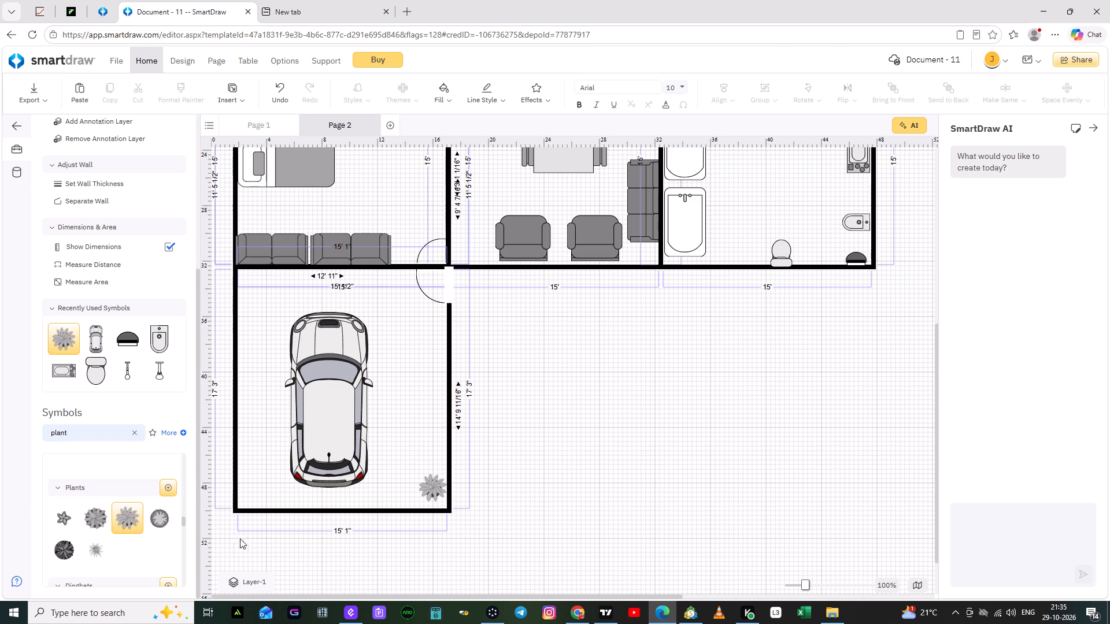
Add three more of the same Plant - Large up the garage's right wall, at 15' left and 44' 4", 41' 4" and 37' top.
{"action": "left_click_drag", "start_coordinate": [124, 522], "coordinate": [419, 448]}
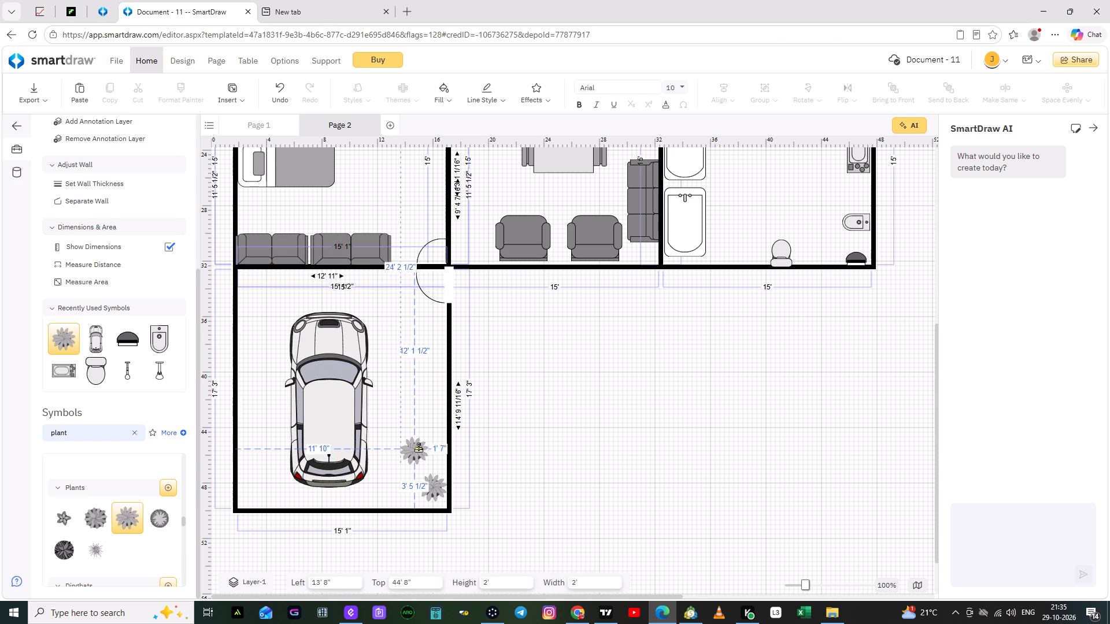
{"action": "left_click_drag", "start_coordinate": [419, 448], "coordinate": [433, 446]}
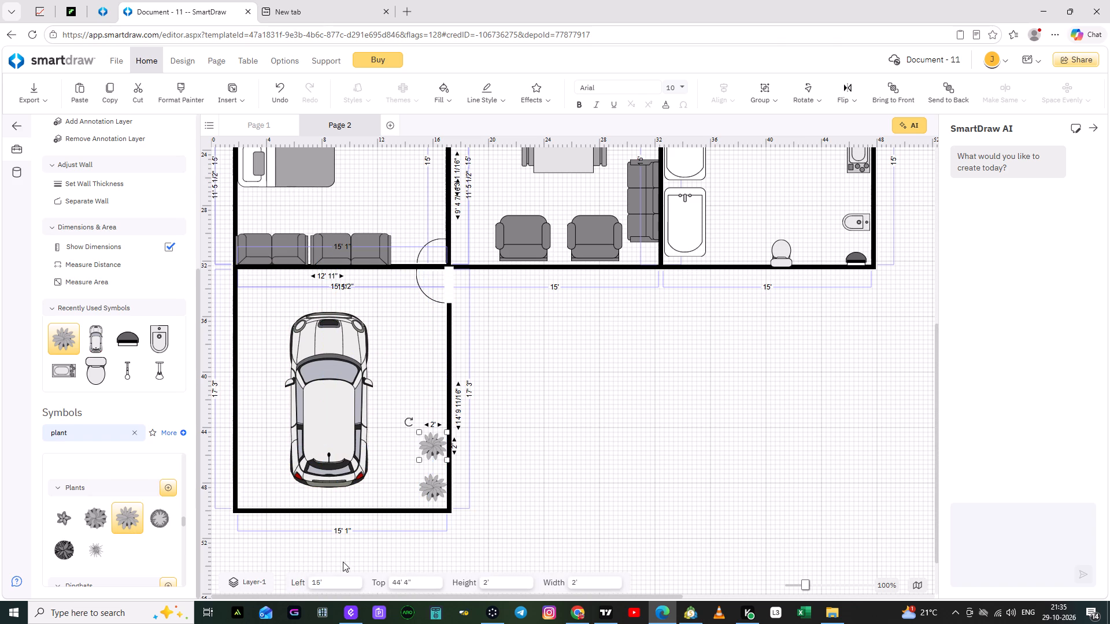
{"action": "left_click", "coordinate": [334, 545]}
{"action": "left_click_drag", "start_coordinate": [121, 520], "coordinate": [417, 407]}
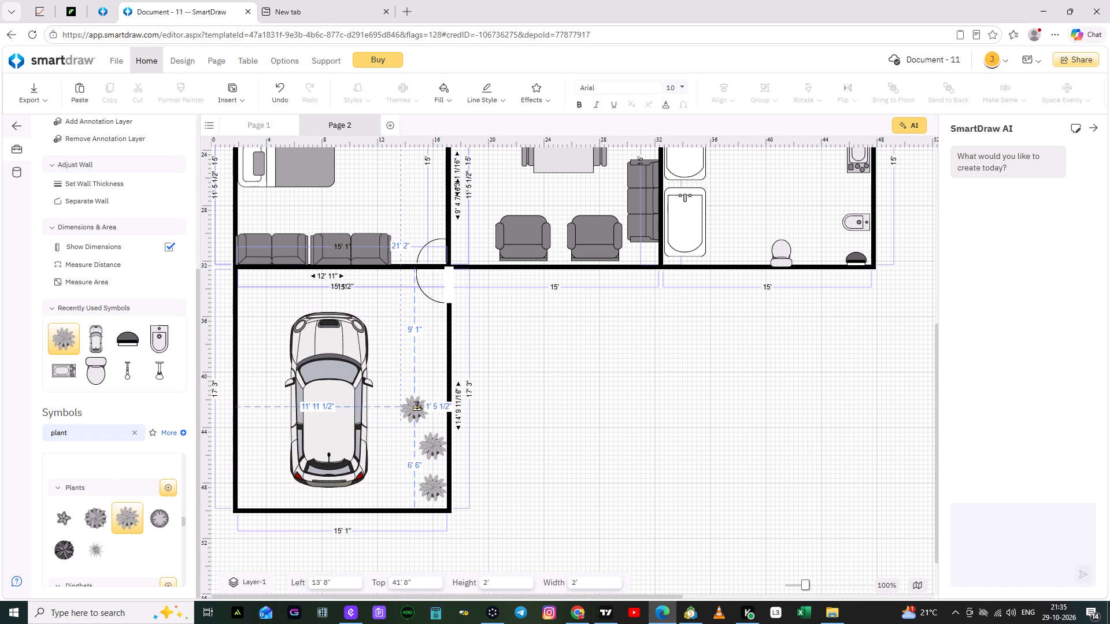
{"action": "left_click_drag", "start_coordinate": [417, 407], "coordinate": [432, 403]}
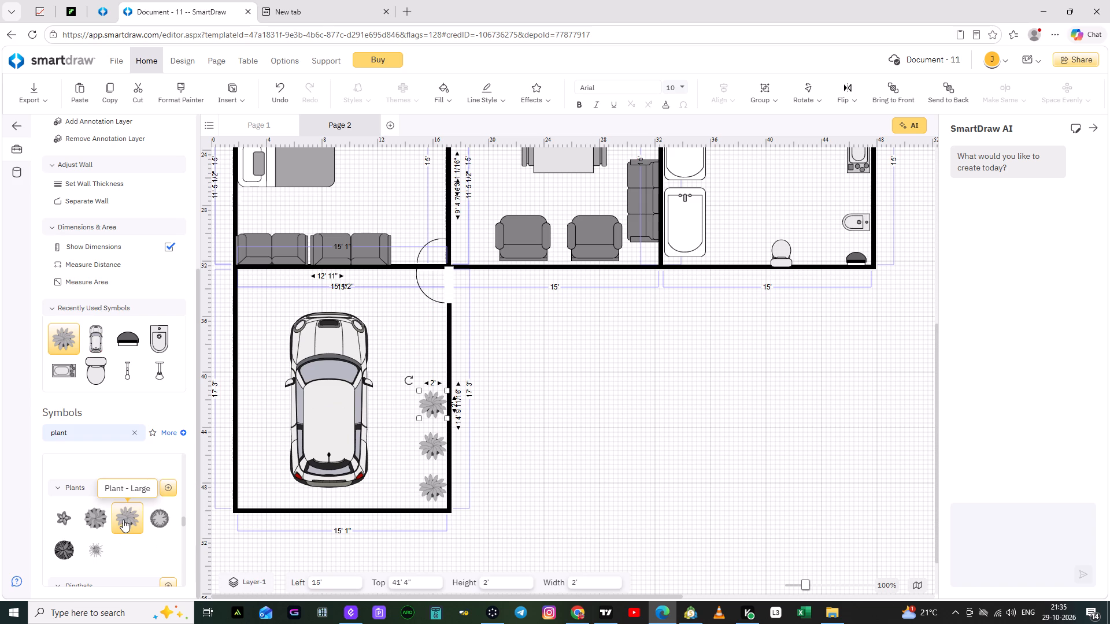
{"action": "left_click_drag", "start_coordinate": [123, 519], "coordinate": [314, 404]}
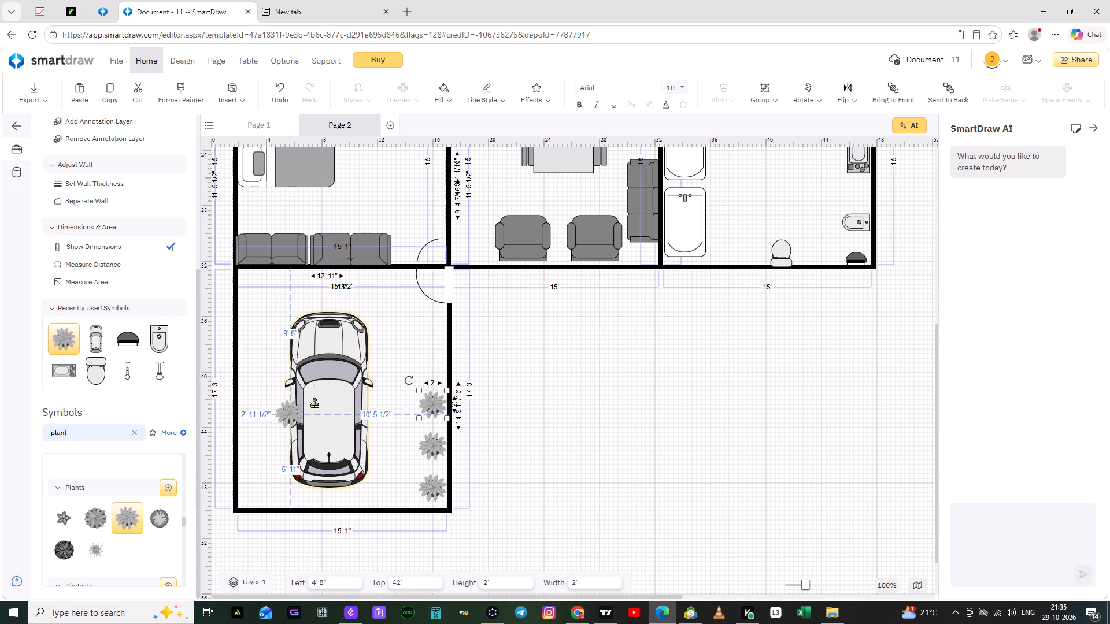
{"action": "left_click_drag", "start_coordinate": [314, 404], "coordinate": [429, 346]}
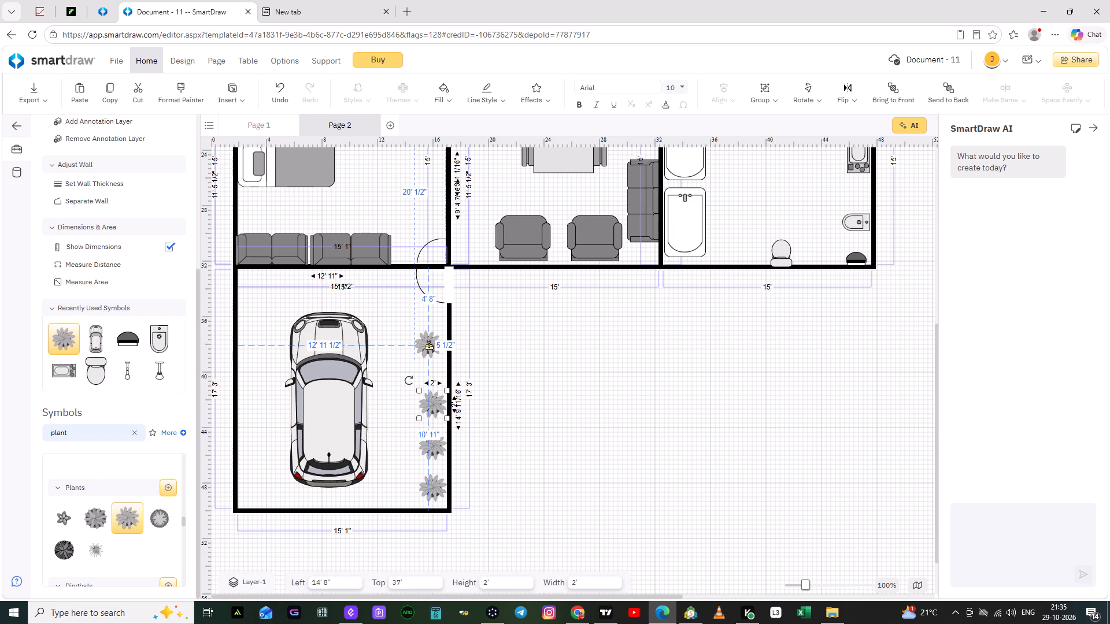
{"action": "left_click_drag", "start_coordinate": [429, 346], "coordinate": [431, 346]}
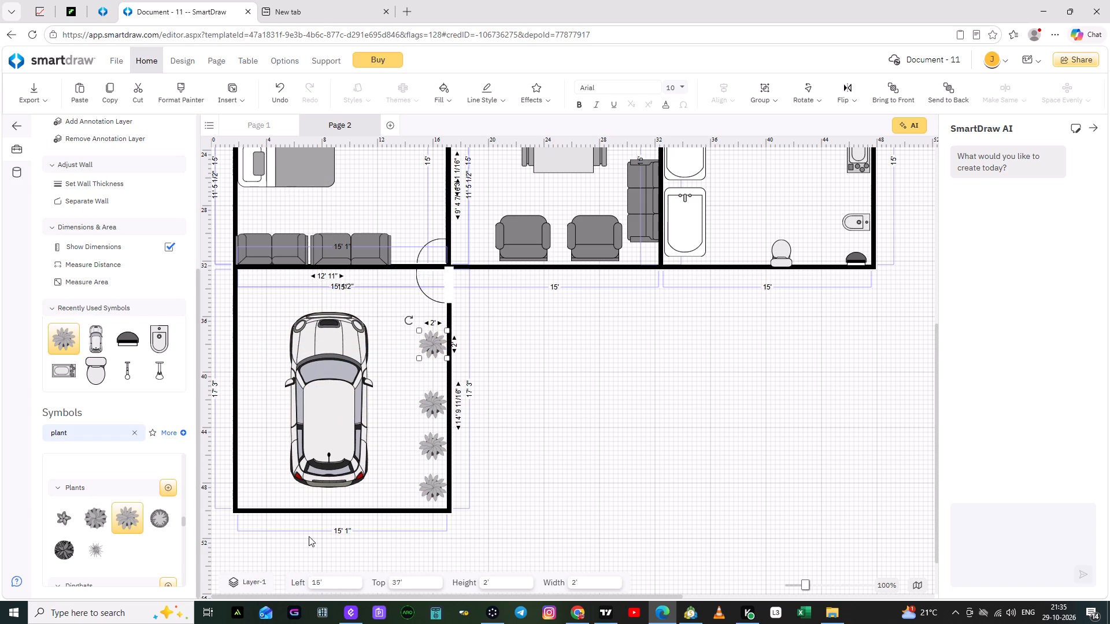
{"action": "left_click", "coordinate": [536, 482]}
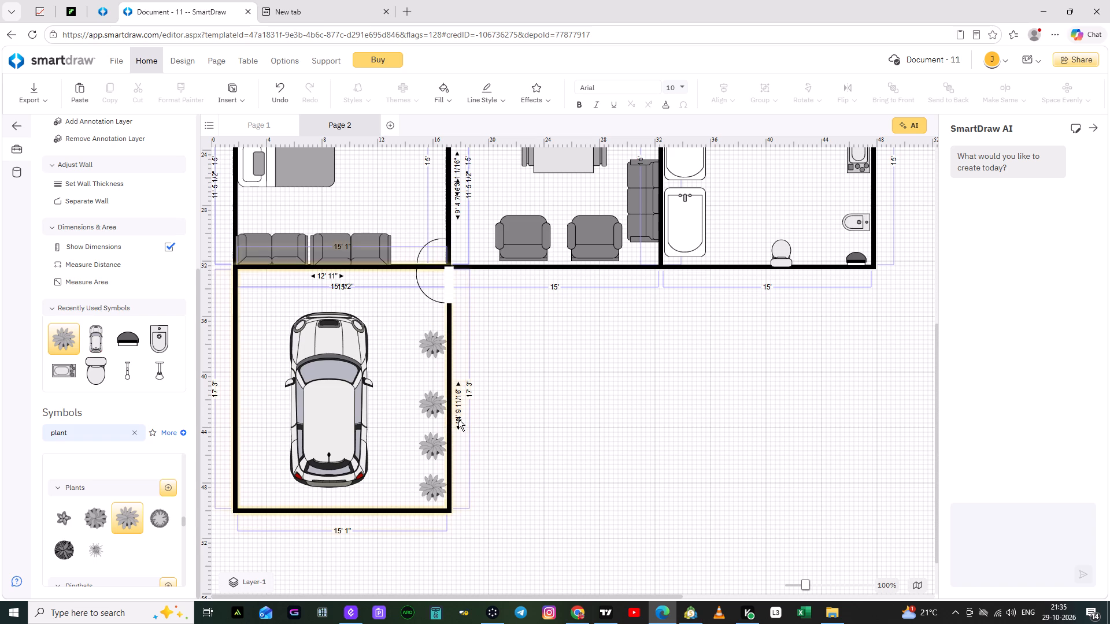
Shift the second plant from the top of the right wall row up to 41' top.
{"action": "left_click_drag", "start_coordinate": [434, 405], "coordinate": [434, 398]}
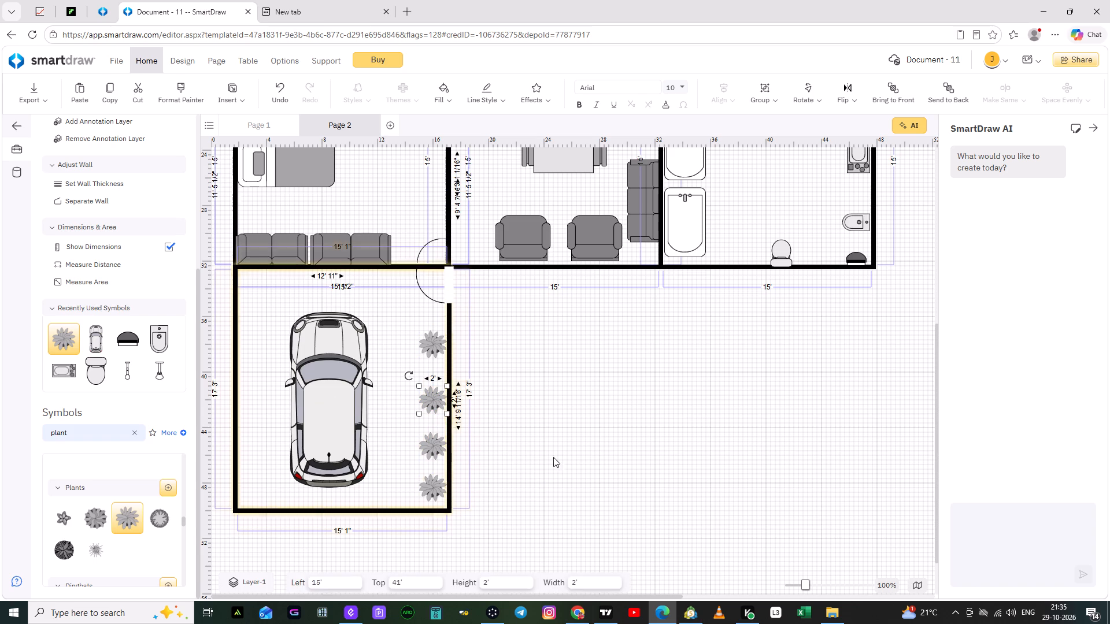
{"action": "left_click", "coordinate": [589, 455]}
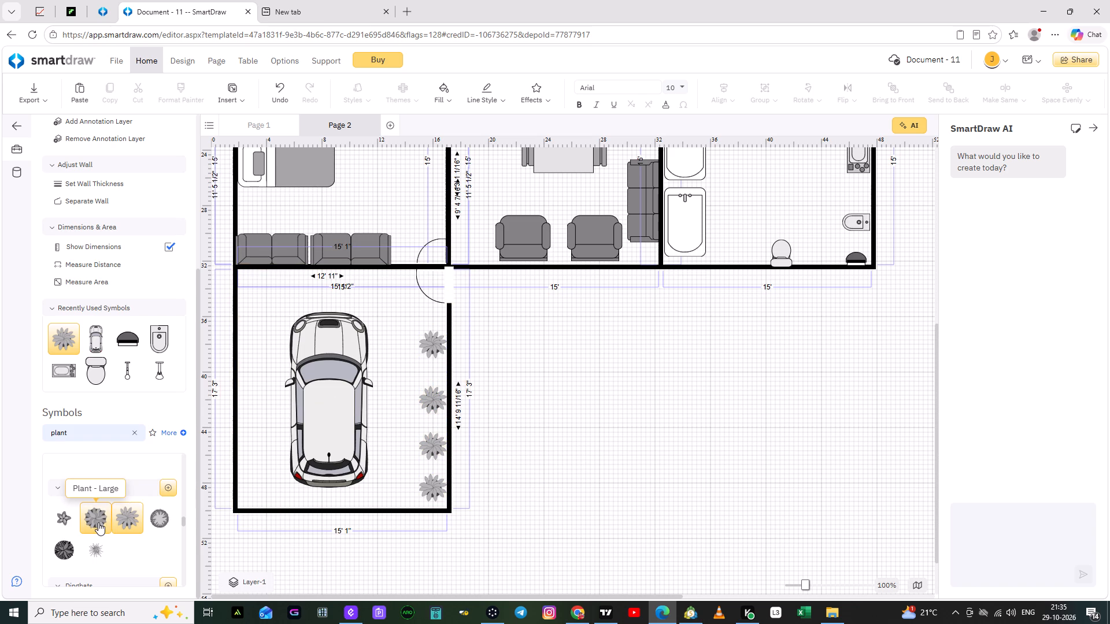
Place a 2' square Plant - Large in the garage's lower left corner, at 2' left and 47' 4" top.
{"action": "left_click_drag", "start_coordinate": [128, 522], "coordinate": [248, 476]}
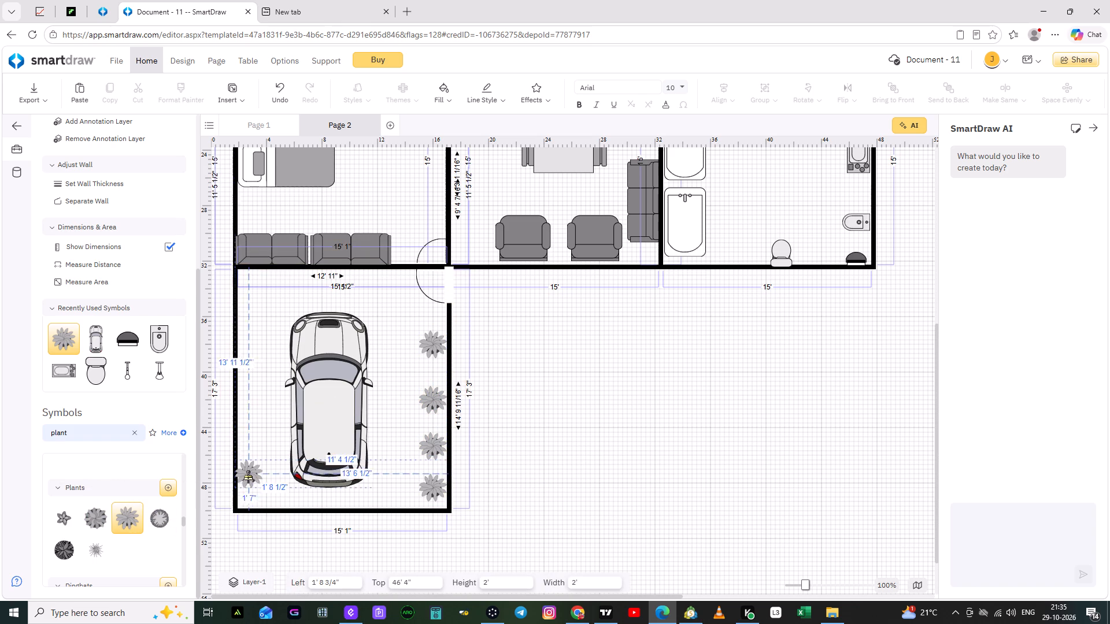
{"action": "left_click_drag", "start_coordinate": [248, 476], "coordinate": [250, 489]}
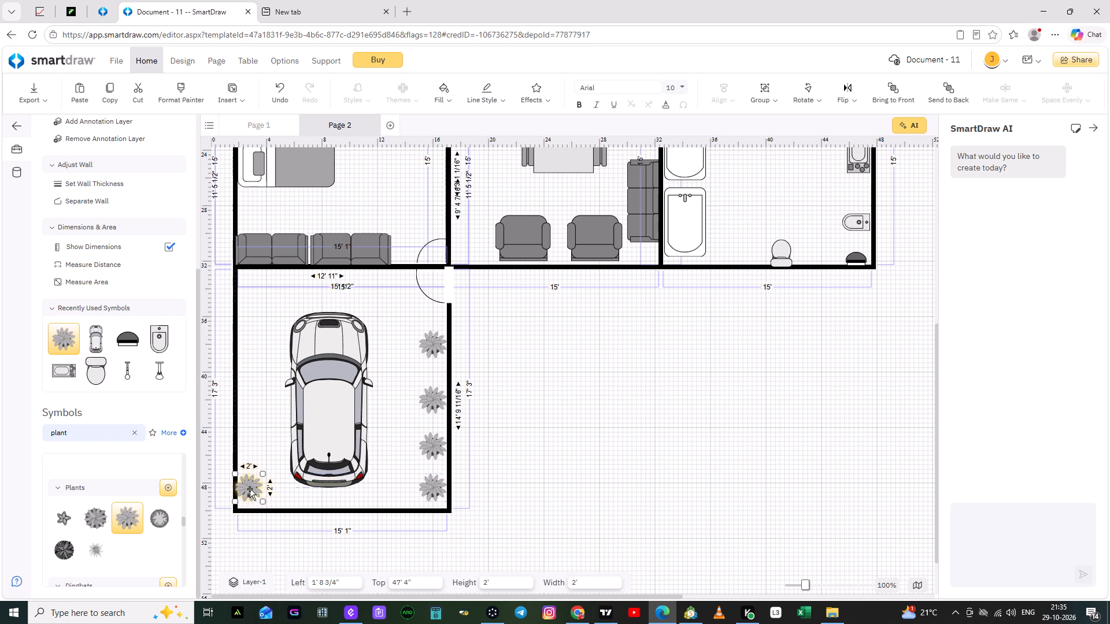
{"action": "left_click", "coordinate": [250, 551]}
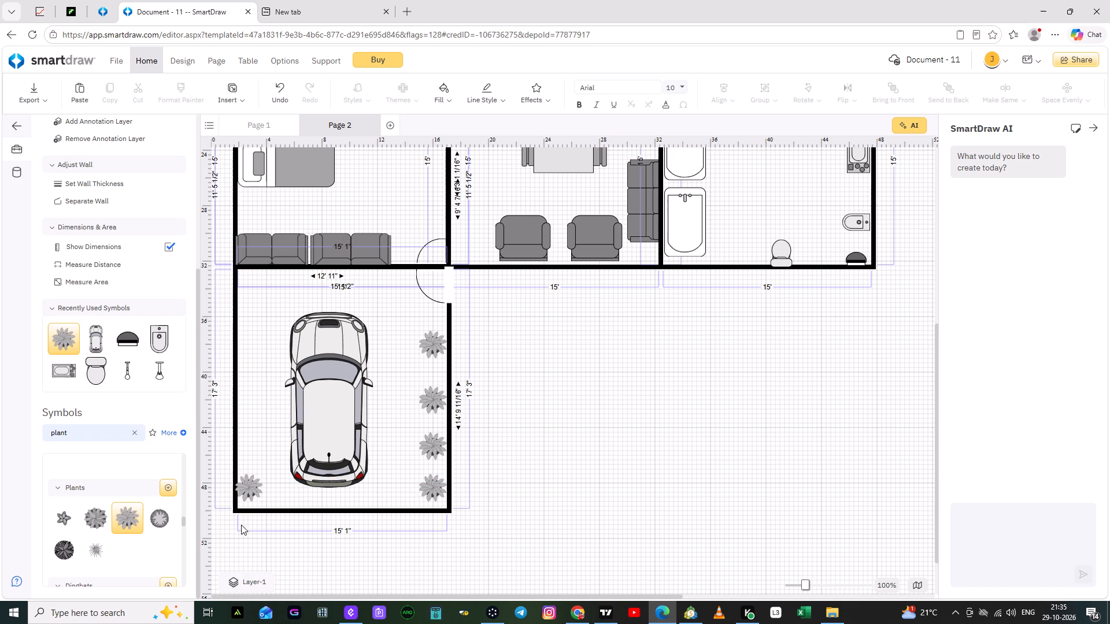
{"action": "left_click_drag", "start_coordinate": [249, 488], "coordinate": [254, 487]}
{"action": "left_click", "coordinate": [264, 558]}
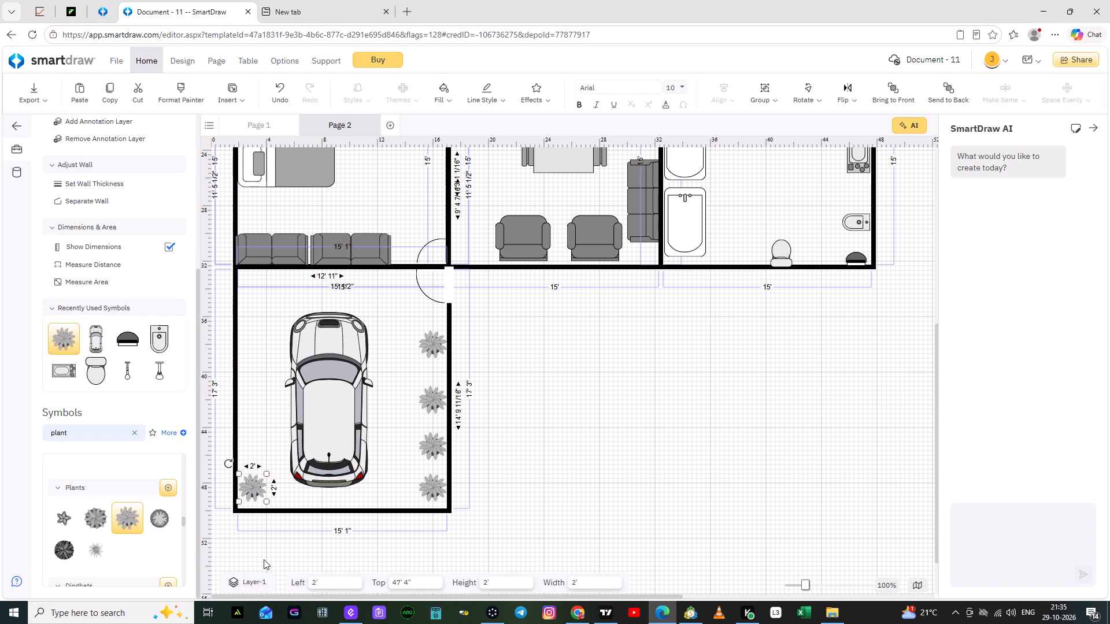
Add another Plant - Large above the lower left corner plant, against the left wall at 2' left and 44' 4" top.
{"action": "left_click_drag", "start_coordinate": [126, 522], "coordinate": [256, 447]}
{"action": "left_click", "coordinate": [272, 548]}
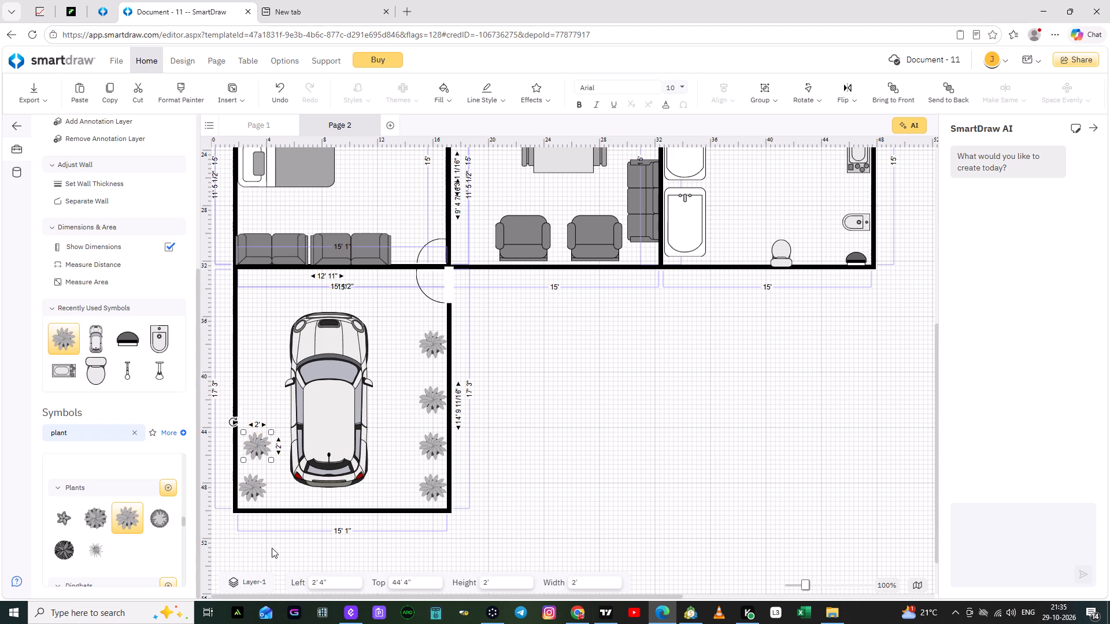
{"action": "left_click_drag", "start_coordinate": [259, 449], "coordinate": [254, 446]}
{"action": "left_click", "coordinate": [285, 559]}
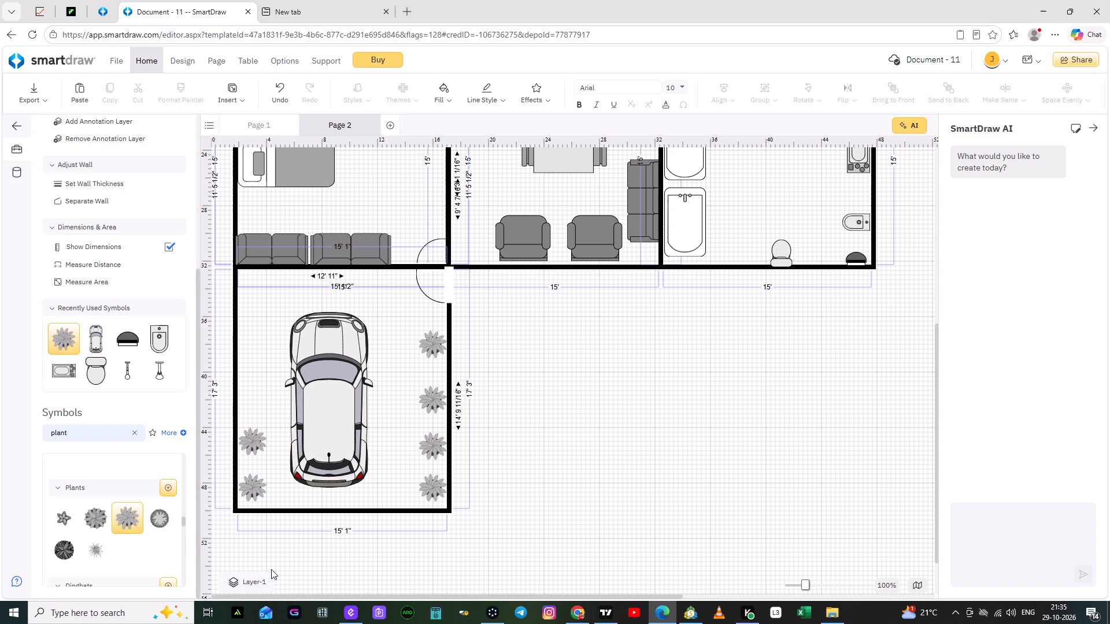
{"action": "left_click", "coordinate": [254, 443]}
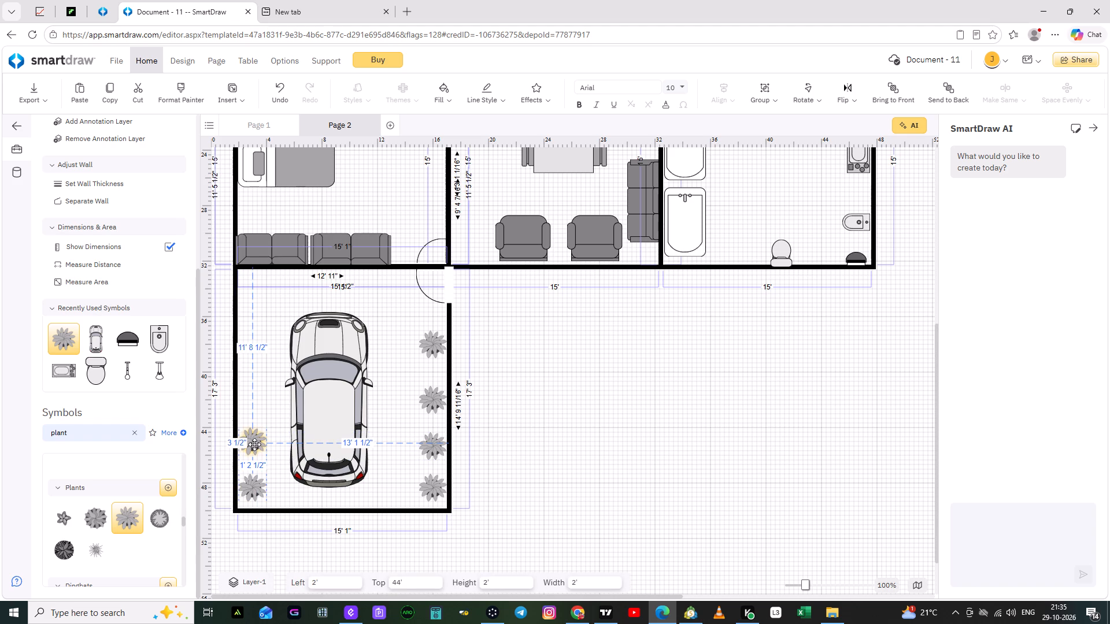
{"action": "left_click", "coordinate": [288, 551]}
Place a third Plant - Large against the garage's left wall, in line with the two below and level with the opposite plant at 41' top.
{"action": "left_click_drag", "start_coordinate": [127, 516], "coordinate": [272, 399]}
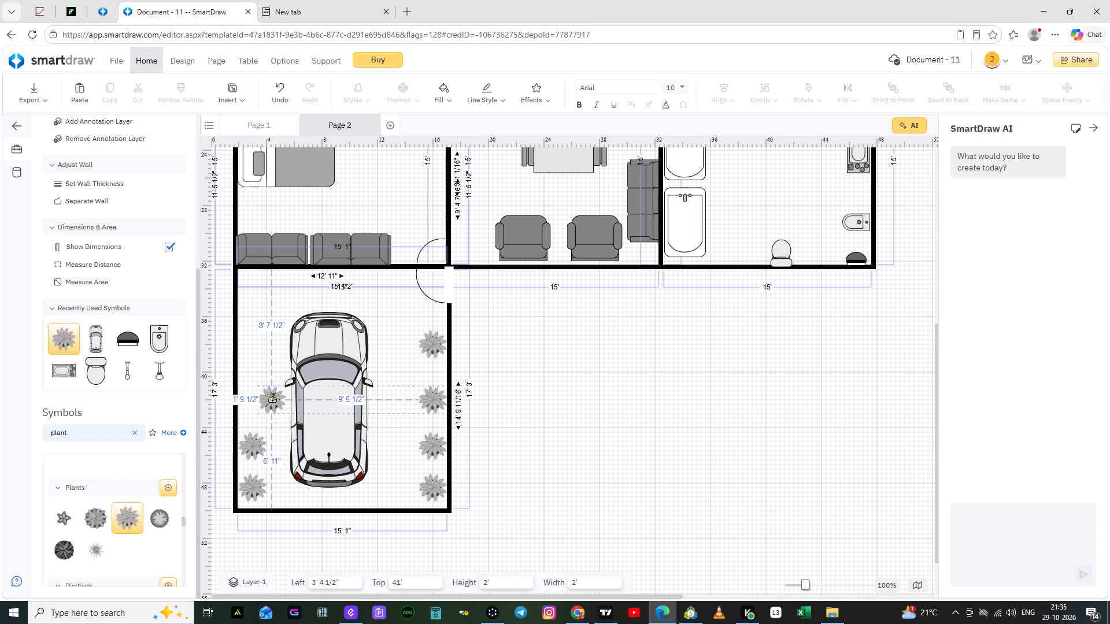
{"action": "left_click_drag", "start_coordinate": [272, 399], "coordinate": [258, 400]}
{"action": "left_click", "coordinate": [258, 400]}
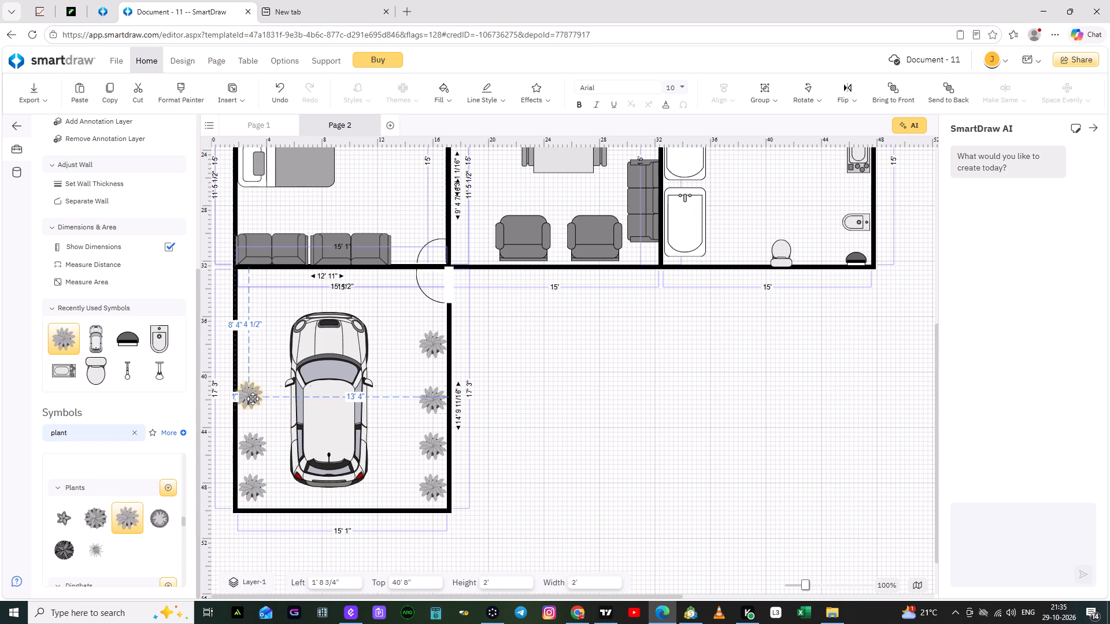
{"action": "left_click", "coordinate": [304, 550]}
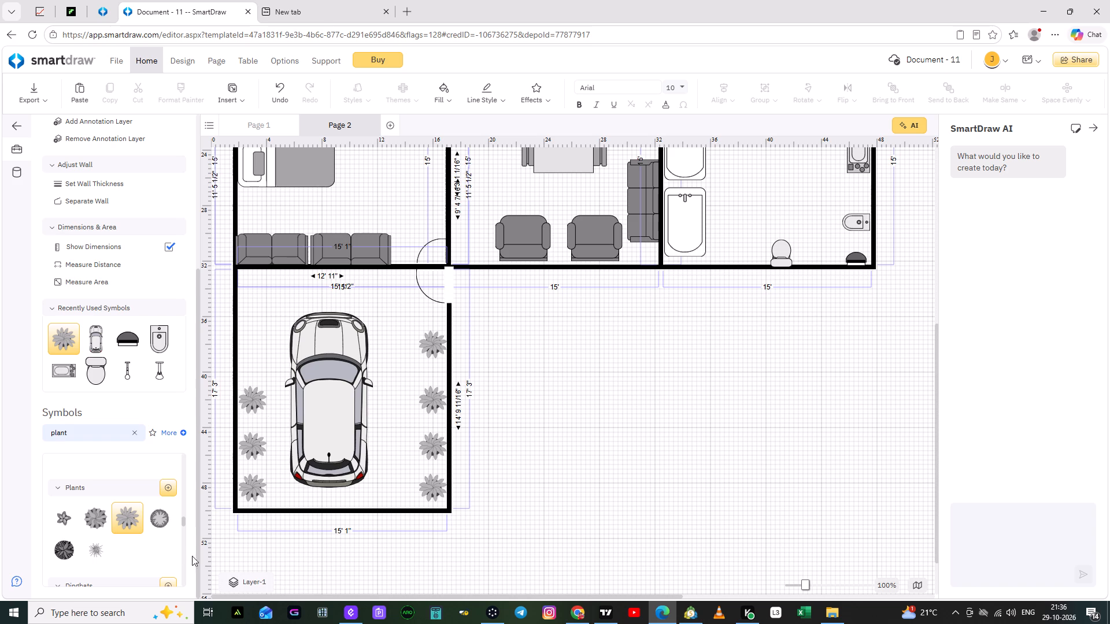
Add a fourth Plant - Large at the top of the garage's left wall row, at 2' left and 37' top.
{"action": "left_click_drag", "start_coordinate": [129, 521], "coordinate": [268, 351]}
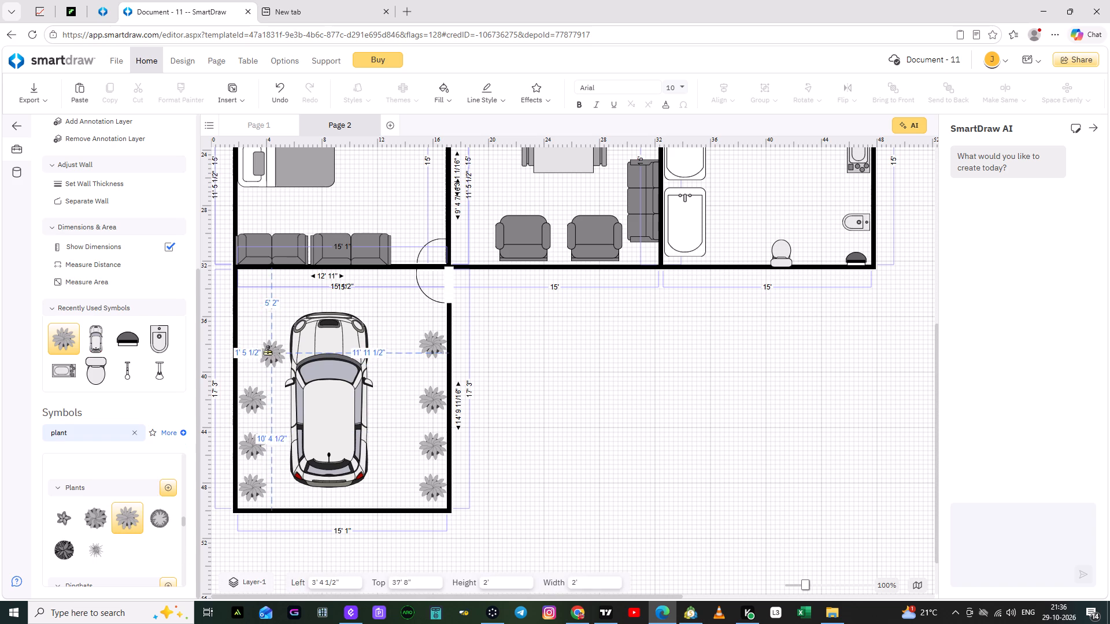
{"action": "left_click_drag", "start_coordinate": [268, 351], "coordinate": [251, 346]}
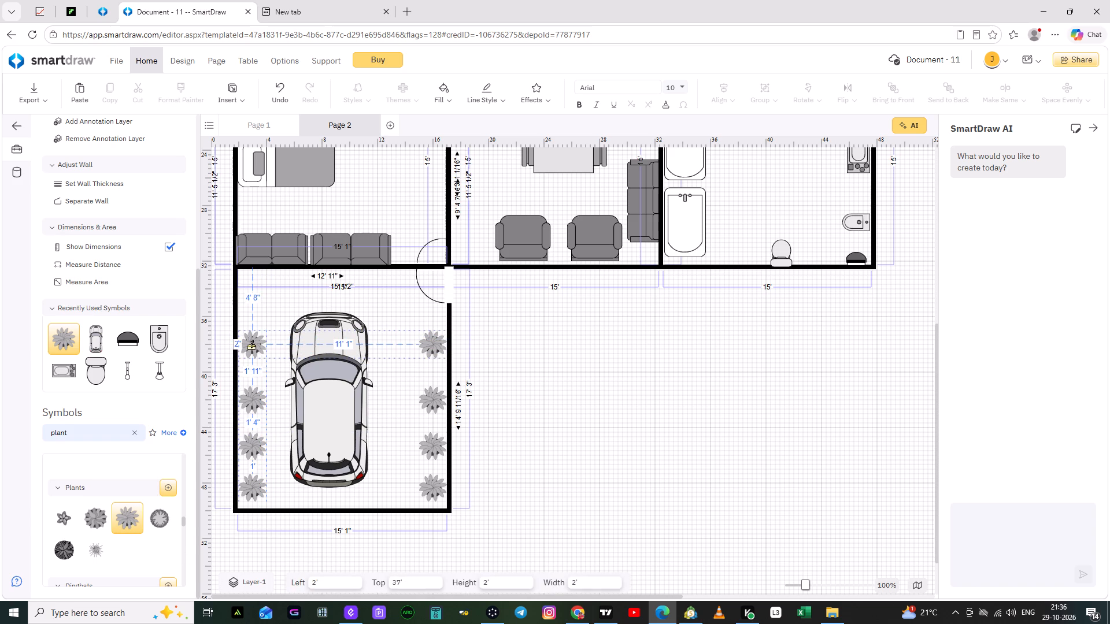
{"action": "left_click_drag", "start_coordinate": [251, 346], "coordinate": [252, 346]}
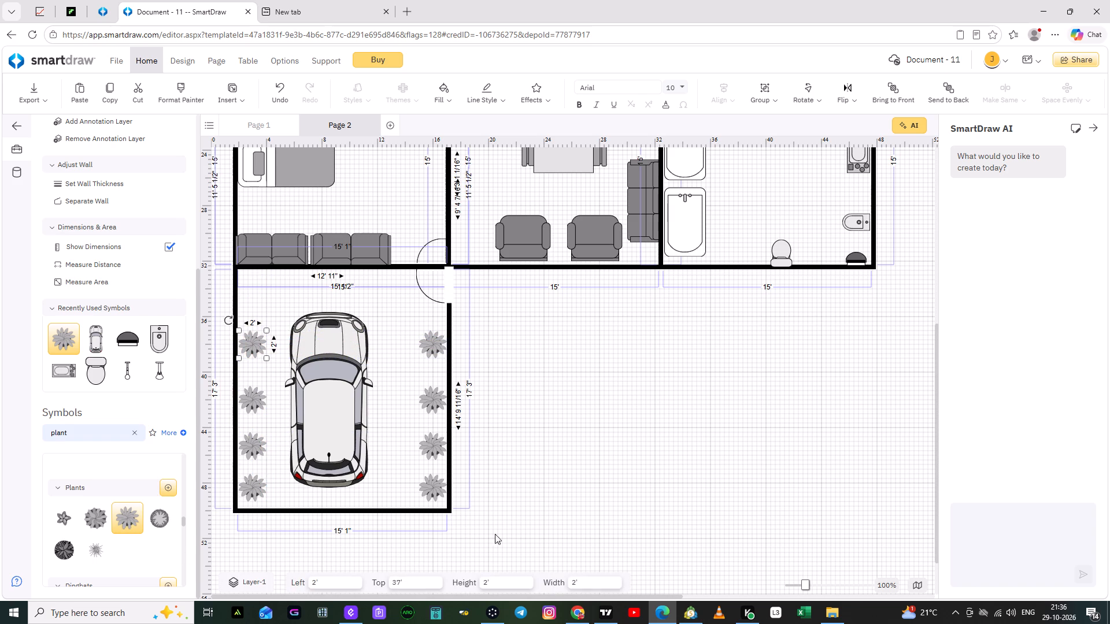
{"action": "left_click", "coordinate": [599, 474]}
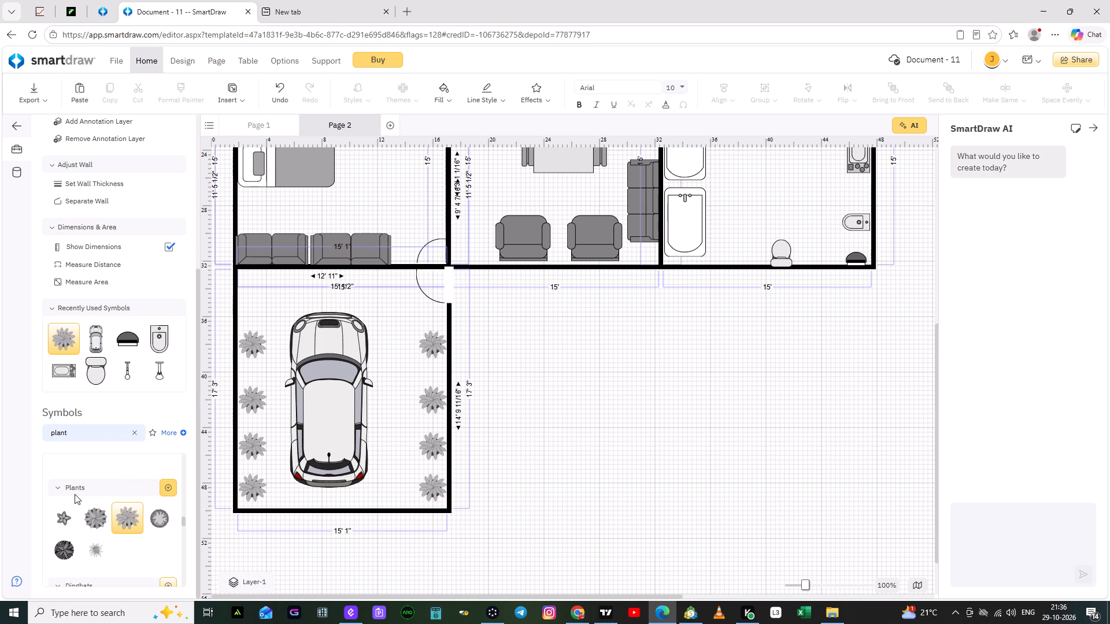
Clear the plant search and search the symbol library for PLAY GROUND.
{"action": "left_click", "coordinate": [133, 430]}
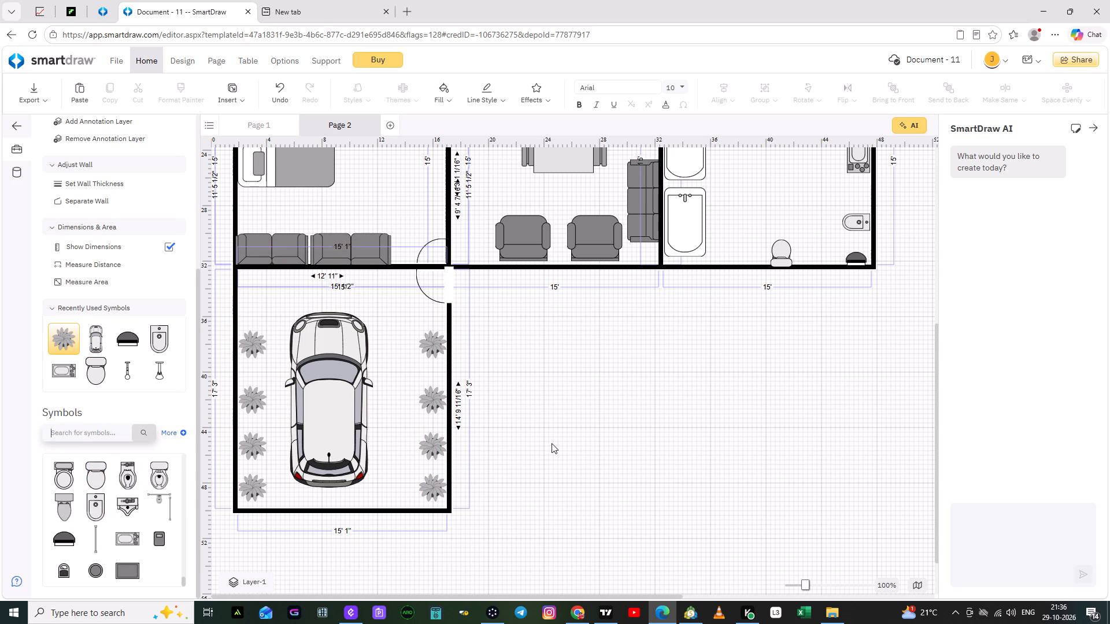
{"action": "scroll", "coordinate": [575, 436], "scroll_direction": "down", "scroll_amount": 1}
{"action": "scroll", "coordinate": [575, 436], "scroll_direction": "up", "scroll_amount": 1}
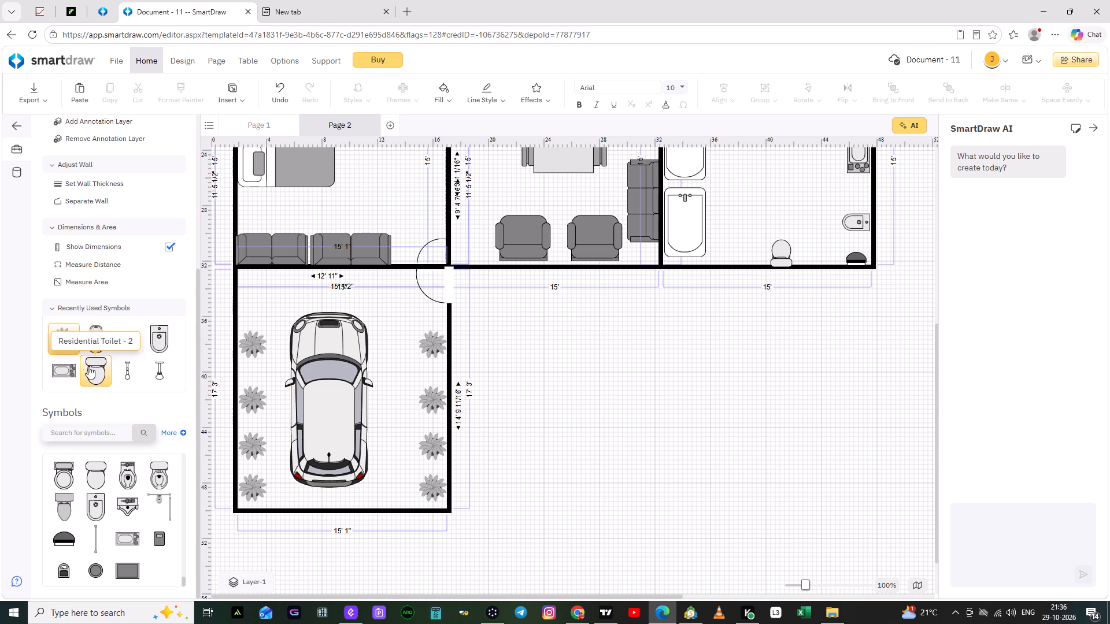
{"action": "scroll", "coordinate": [117, 413], "scroll_direction": "up", "scroll_amount": 2}
{"action": "left_click", "coordinate": [109, 424]}
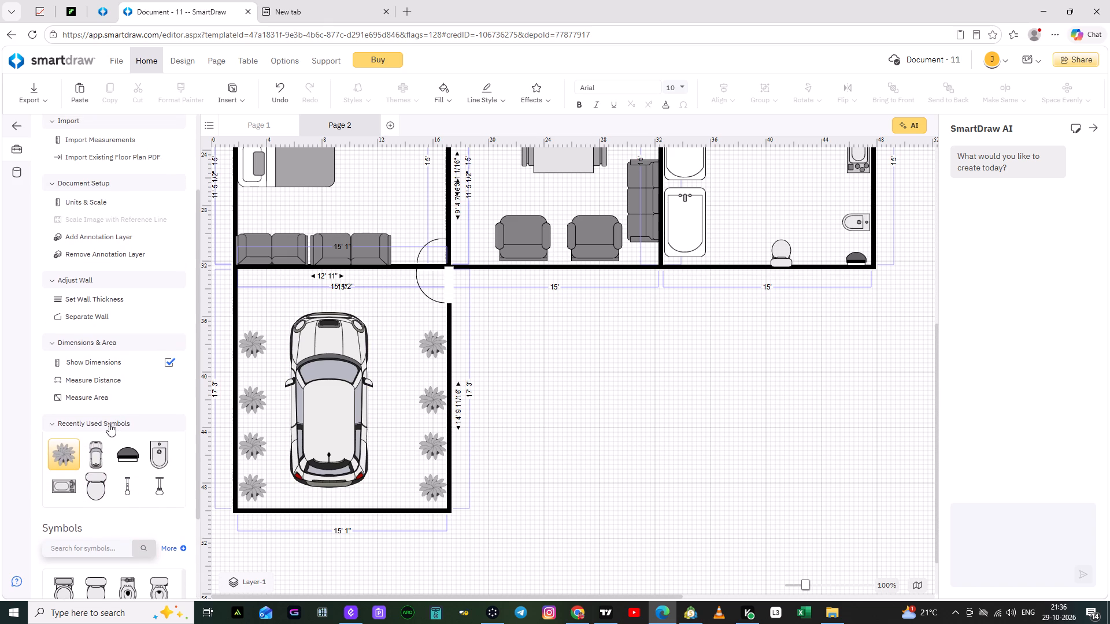
{"action": "left_click", "coordinate": [109, 424]}
{"action": "scroll", "coordinate": [129, 460], "scroll_direction": "down", "scroll_amount": 2}
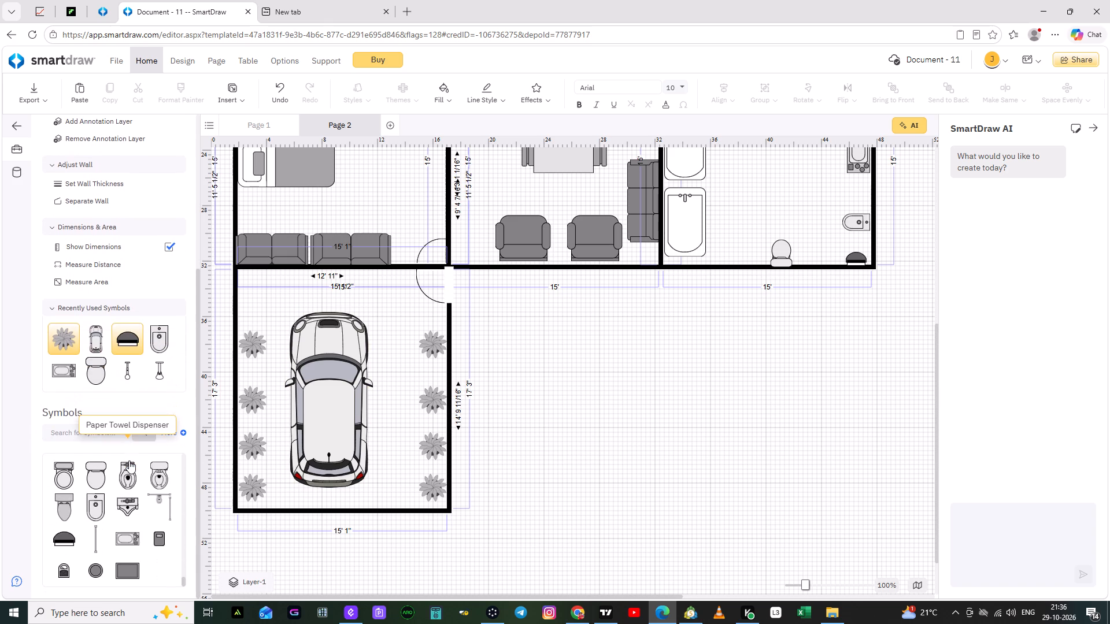
{"action": "scroll", "coordinate": [129, 460], "scroll_direction": "down", "scroll_amount": 1}
{"action": "left_click", "coordinate": [88, 434]}
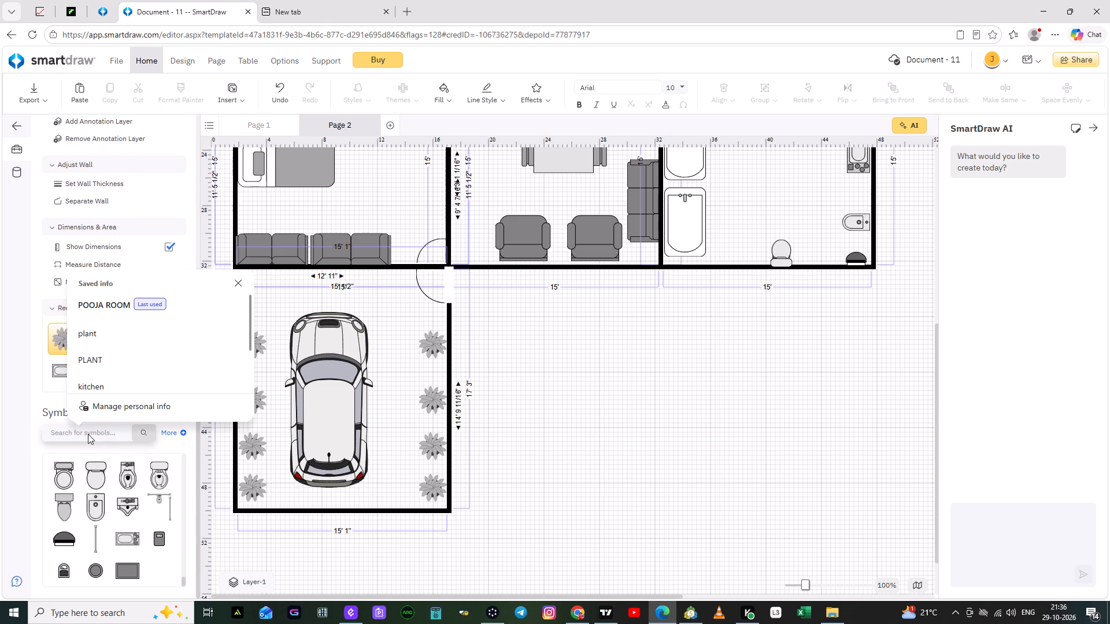
{"action": "type", "text": "PLAY"}
{"action": "key", "text": "space"}
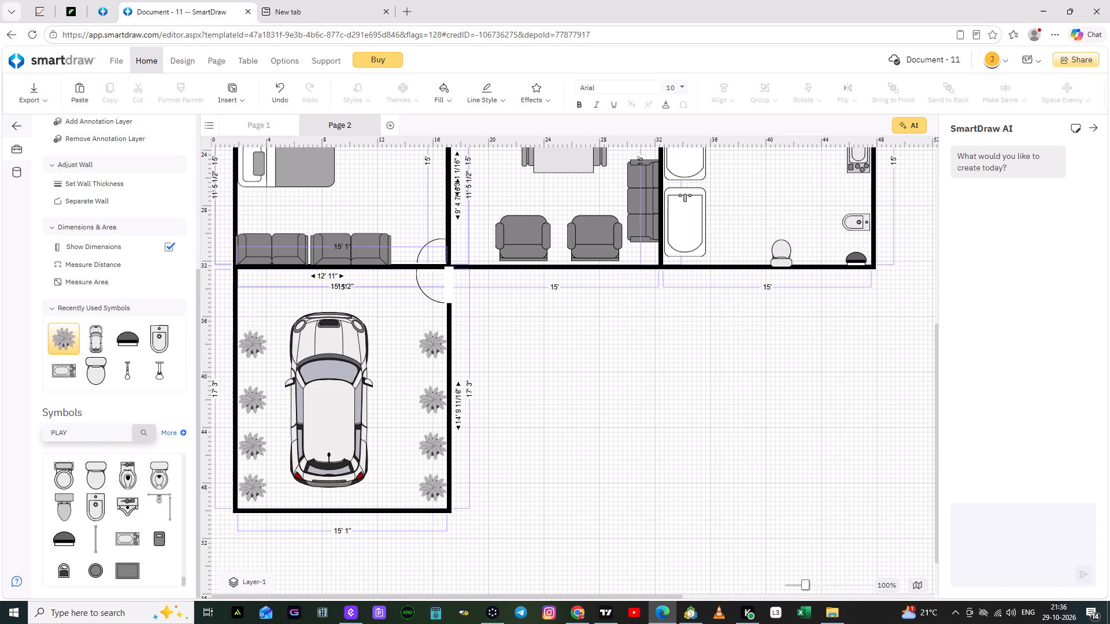
{"action": "type", "text": "GROO"}
{"action": "key", "text": "BackSpace"}
{"action": "type", "text": "UND"}
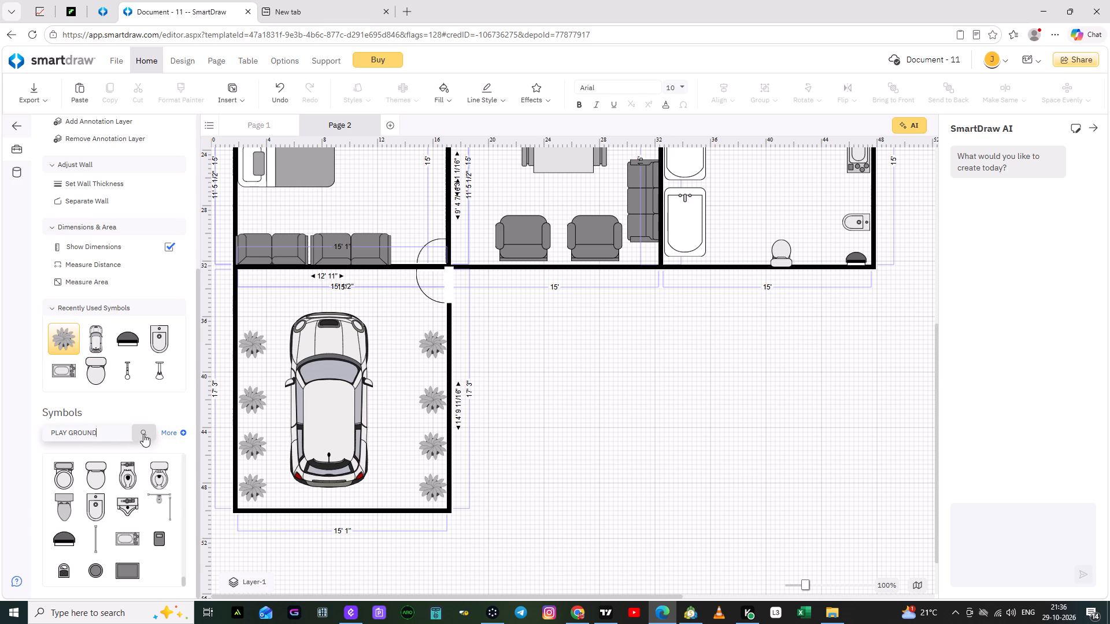
{"action": "left_click", "coordinate": [143, 433]}
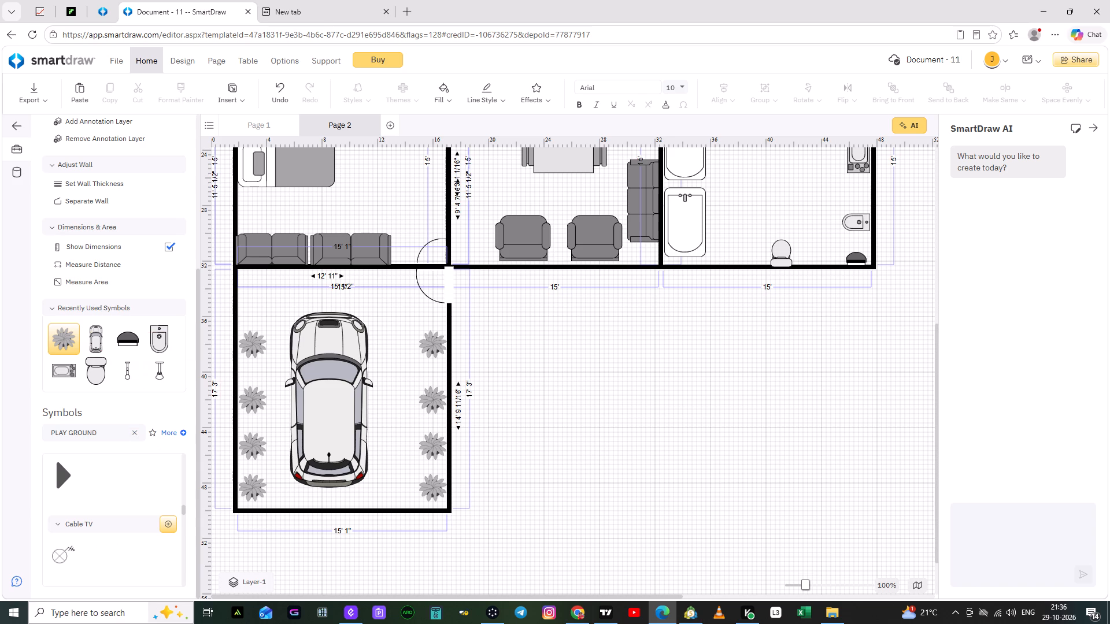
Look through the PLAY GROUND symbol results for outdoor items to use in the plan.
{"action": "scroll", "coordinate": [128, 516], "scroll_direction": "down", "scroll_amount": 2}
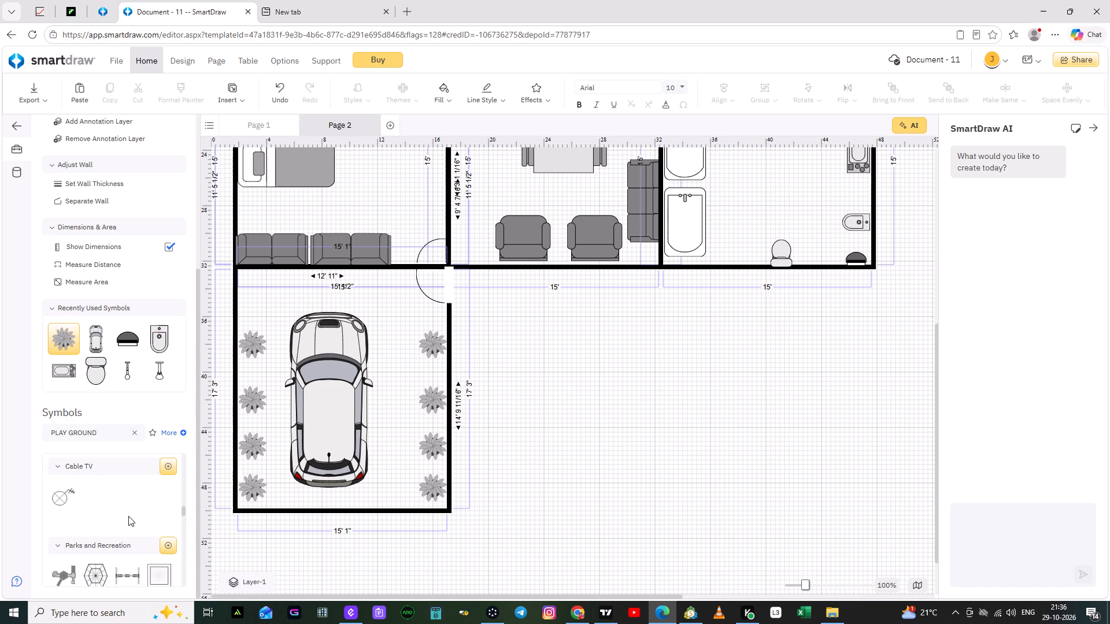
{"action": "scroll", "coordinate": [128, 516], "scroll_direction": "down", "scroll_amount": 1}
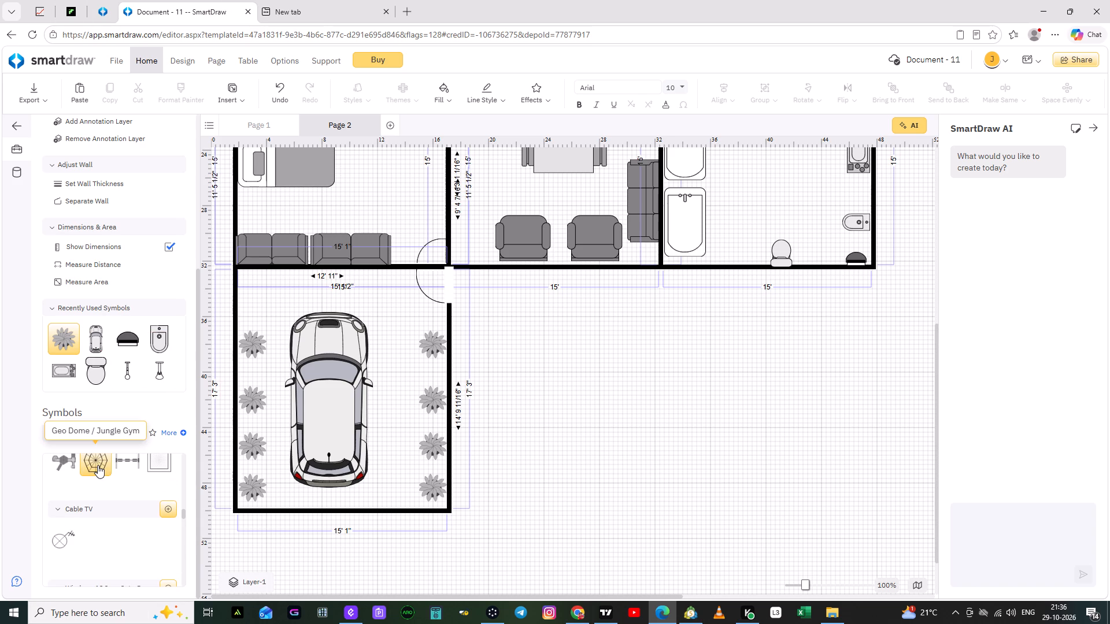
{"action": "scroll", "coordinate": [105, 485], "scroll_direction": "down", "scroll_amount": 4}
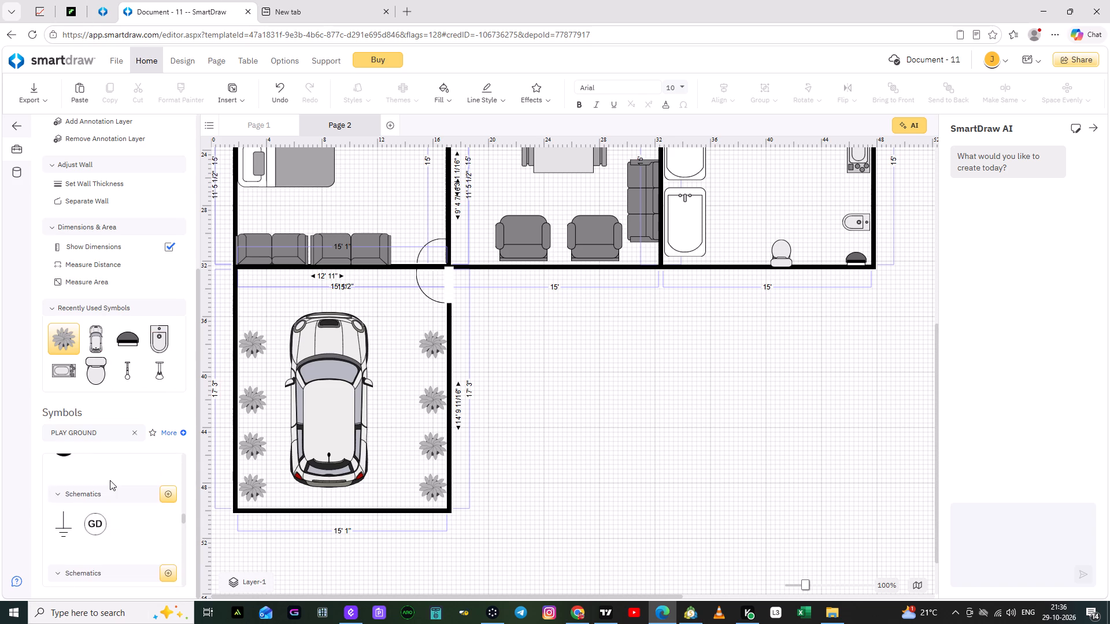
{"action": "scroll", "coordinate": [110, 480], "scroll_direction": "down", "scroll_amount": 3}
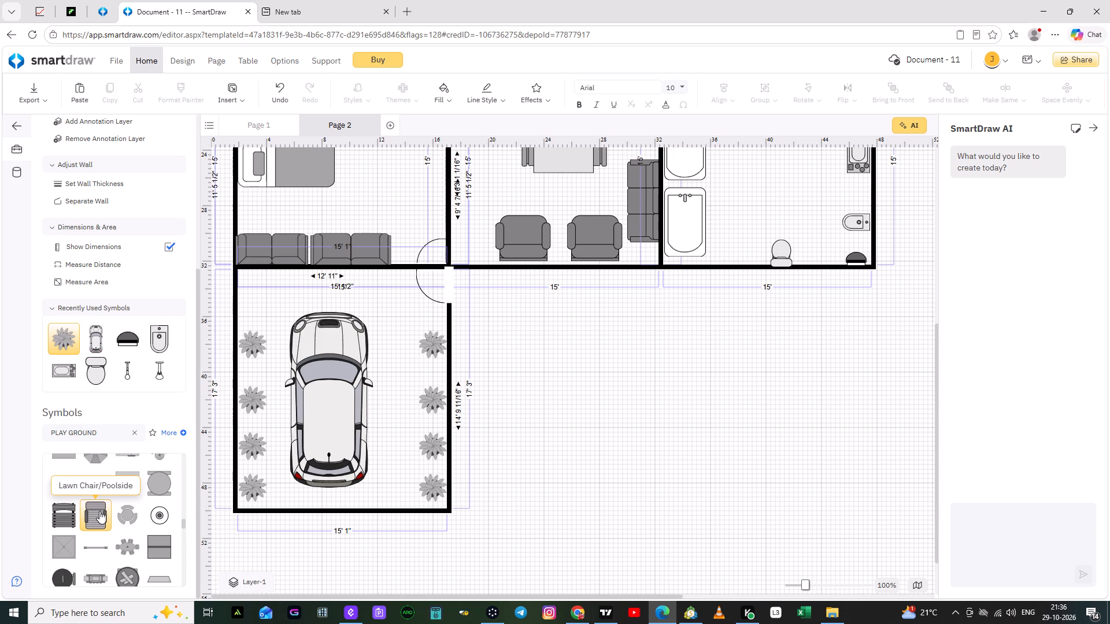
{"action": "scroll", "coordinate": [99, 511], "scroll_direction": "down", "scroll_amount": 2}
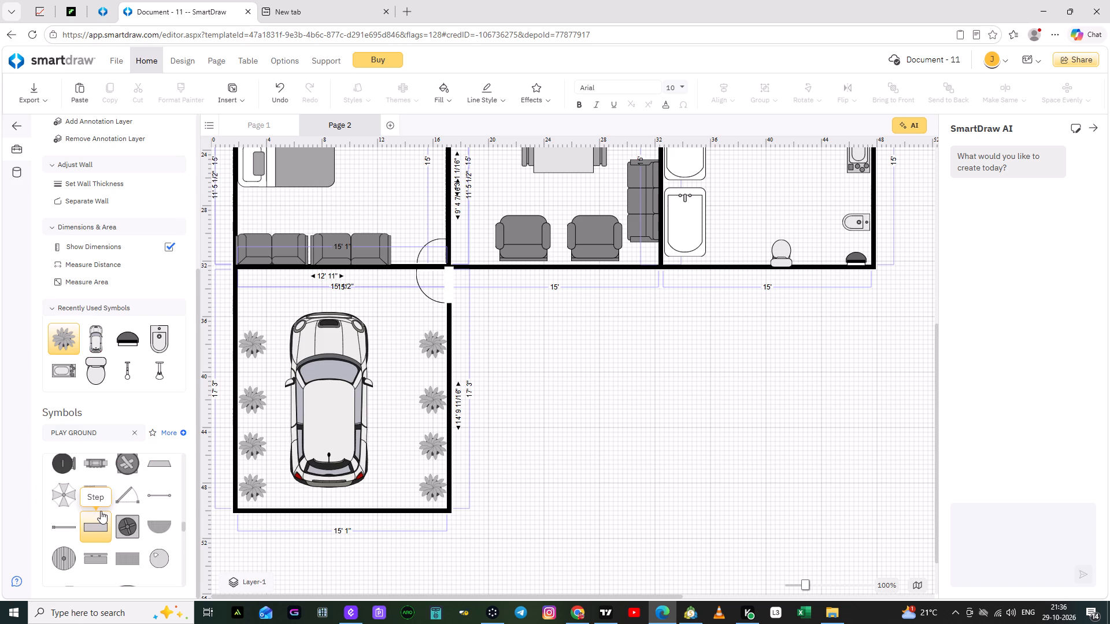
{"action": "scroll", "coordinate": [101, 511], "scroll_direction": "down", "scroll_amount": 3}
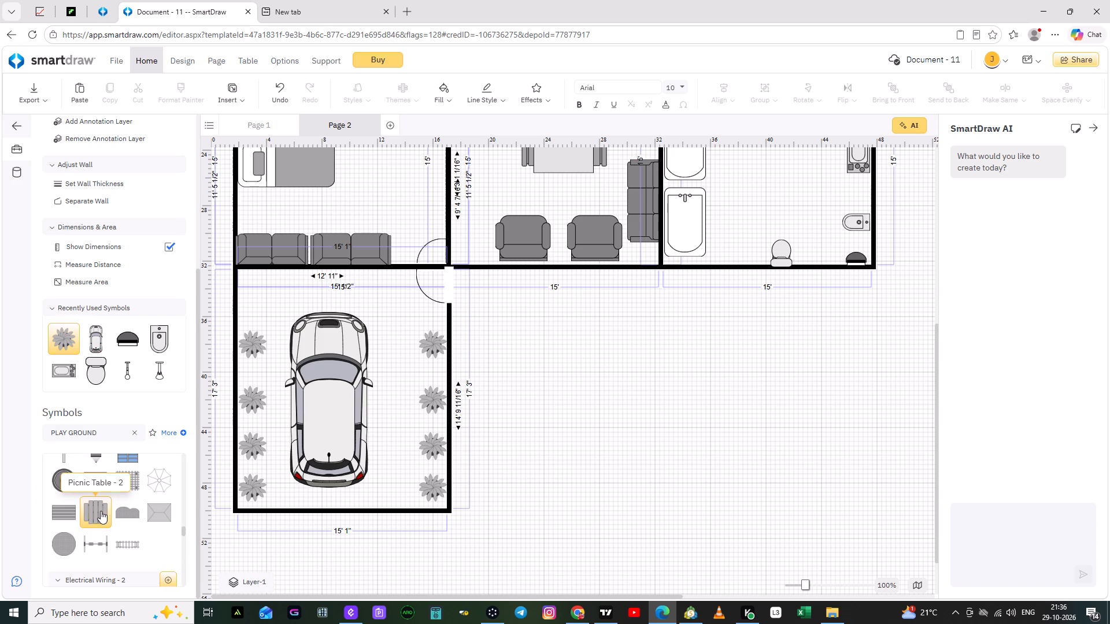
{"action": "scroll", "coordinate": [126, 489], "scroll_direction": "down", "scroll_amount": 1}
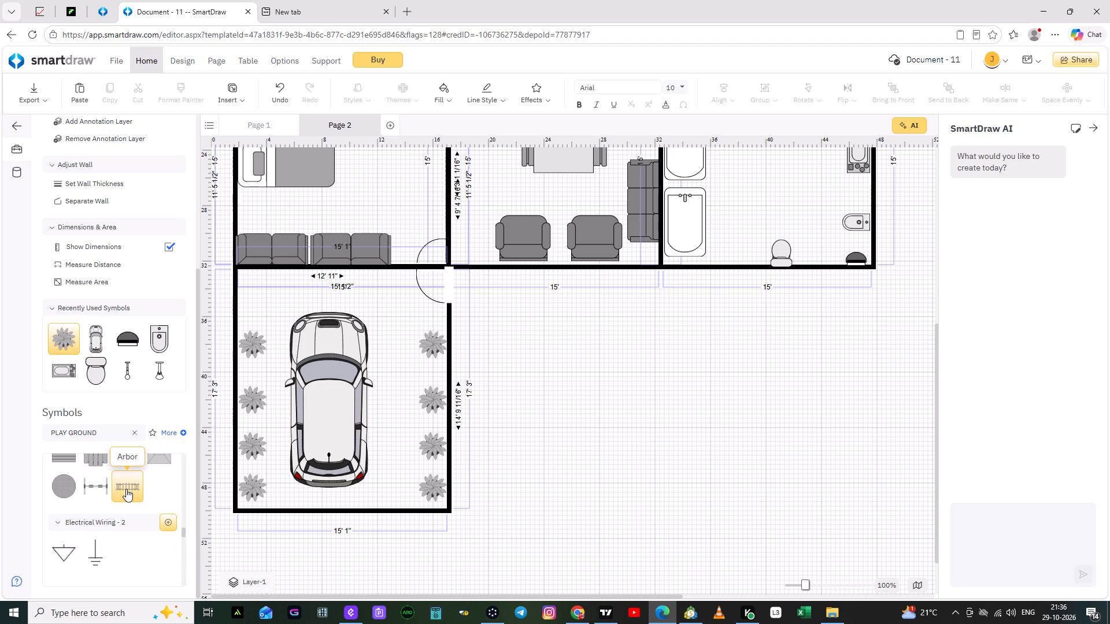
{"action": "scroll", "coordinate": [126, 489], "scroll_direction": "down", "scroll_amount": 4}
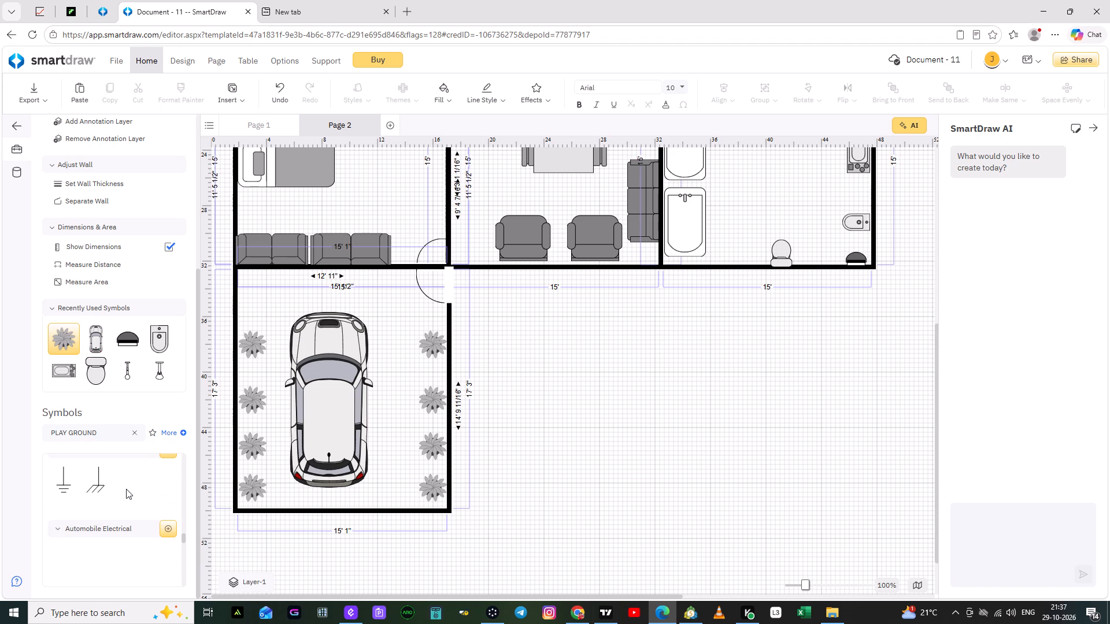
{"action": "scroll", "coordinate": [126, 489], "scroll_direction": "down", "scroll_amount": 2}
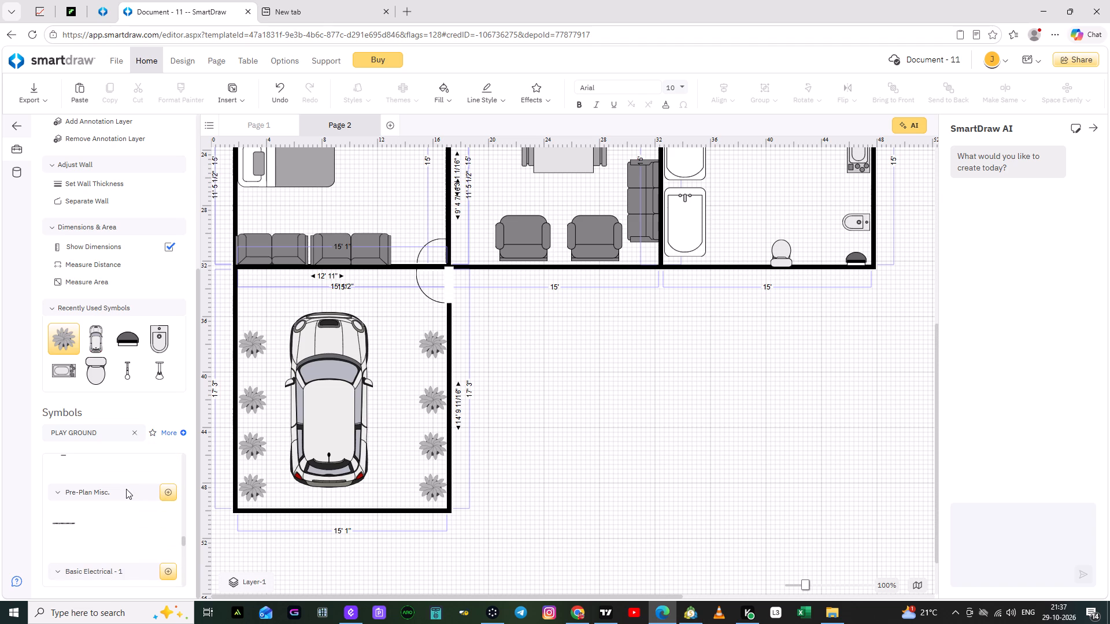
{"action": "scroll", "coordinate": [126, 489], "scroll_direction": "down", "scroll_amount": 2}
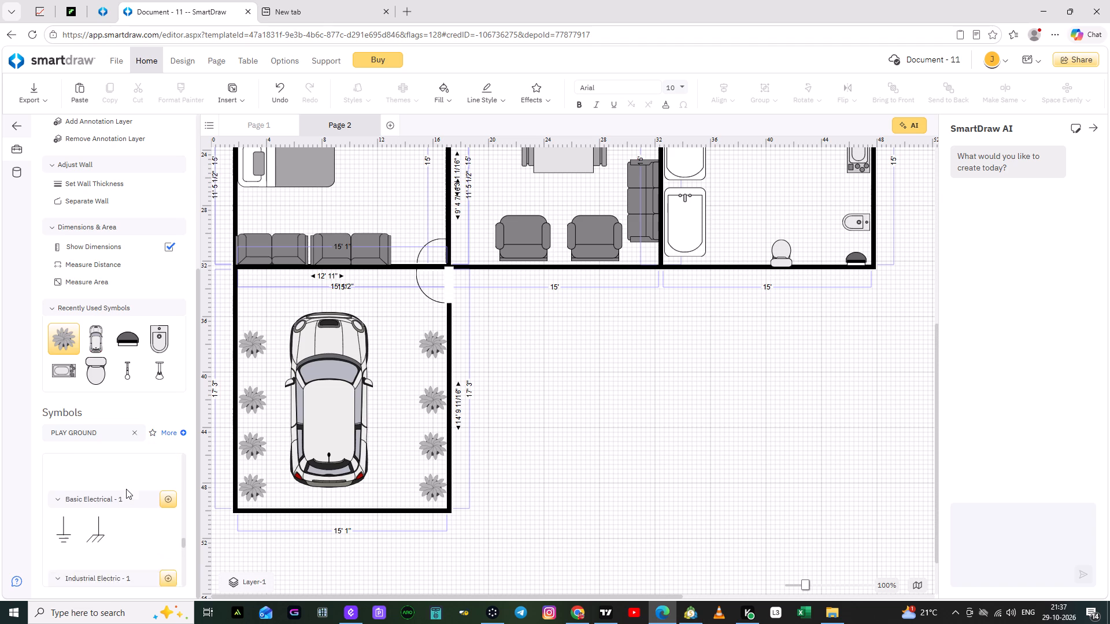
{"action": "scroll", "coordinate": [126, 489], "scroll_direction": "down", "scroll_amount": 4}
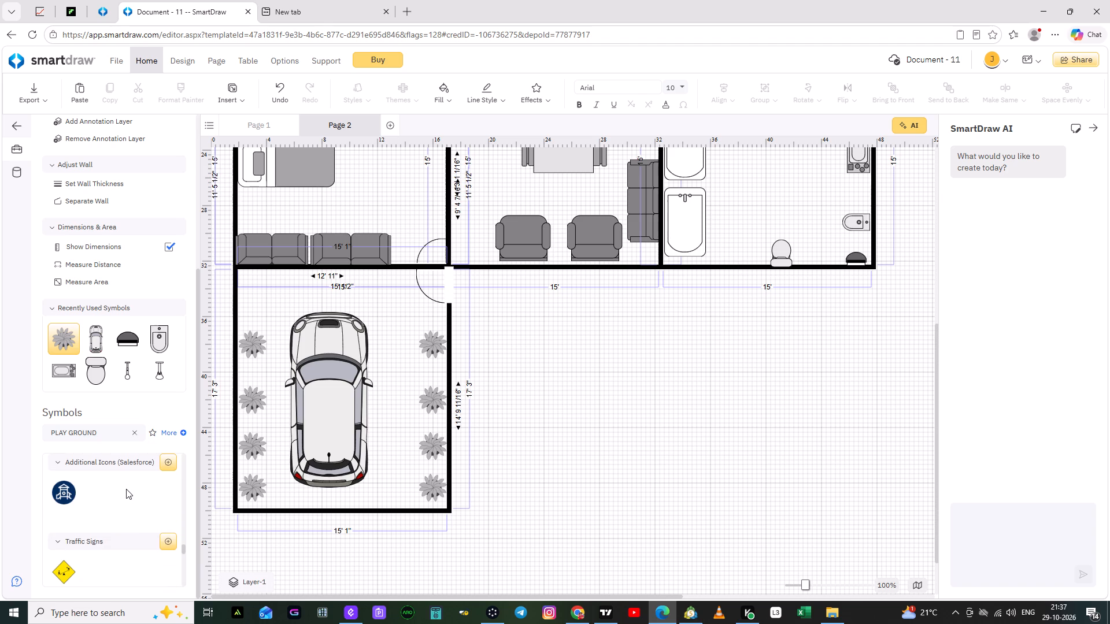
{"action": "scroll", "coordinate": [126, 489], "scroll_direction": "down", "scroll_amount": 3}
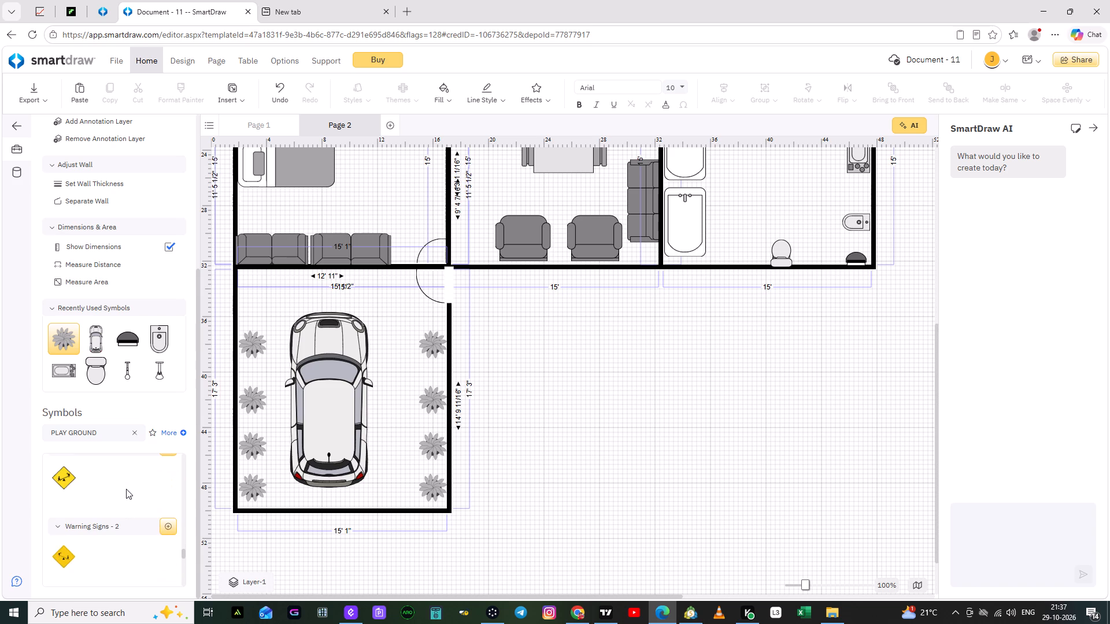
{"action": "scroll", "coordinate": [126, 489], "scroll_direction": "down", "scroll_amount": 8}
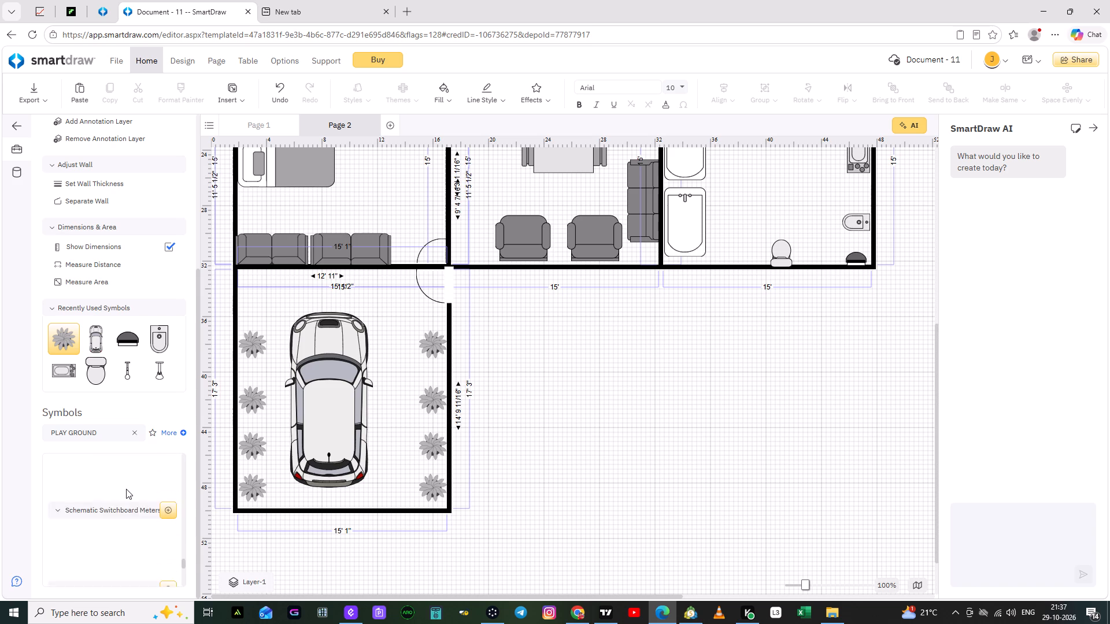
{"action": "scroll", "coordinate": [126, 489], "scroll_direction": "down", "scroll_amount": 14}
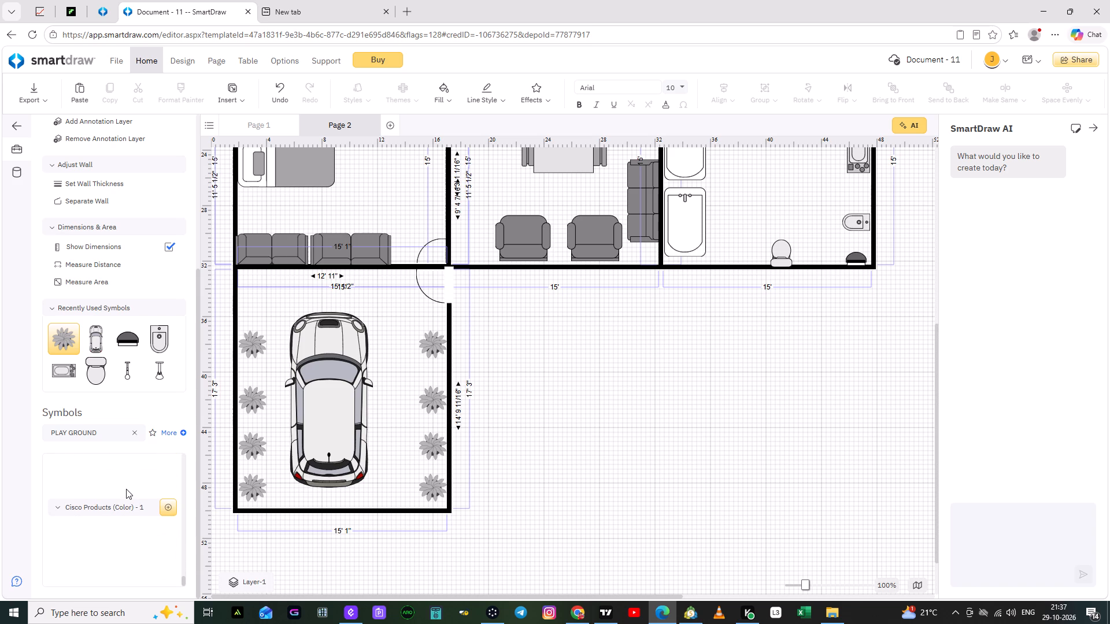
{"action": "scroll", "coordinate": [126, 489], "scroll_direction": "down", "scroll_amount": 1}
{"action": "scroll", "coordinate": [126, 489], "scroll_direction": "up", "scroll_amount": 15}
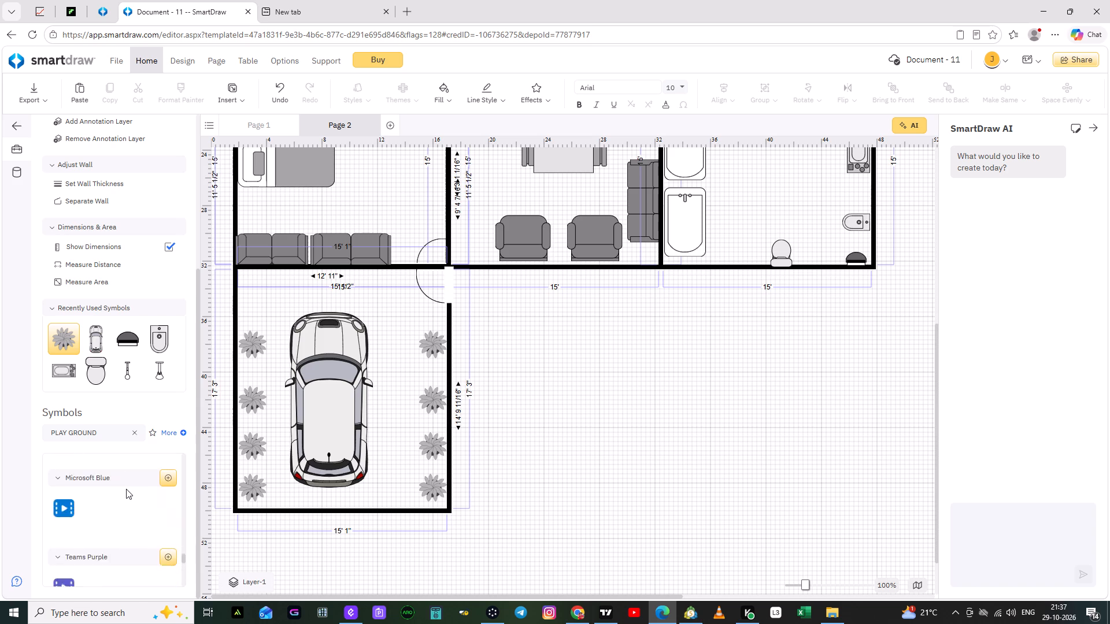
{"action": "scroll", "coordinate": [126, 489], "scroll_direction": "up", "scroll_amount": 20}
{"action": "scroll", "coordinate": [126, 489], "scroll_direction": "up", "scroll_amount": 5}
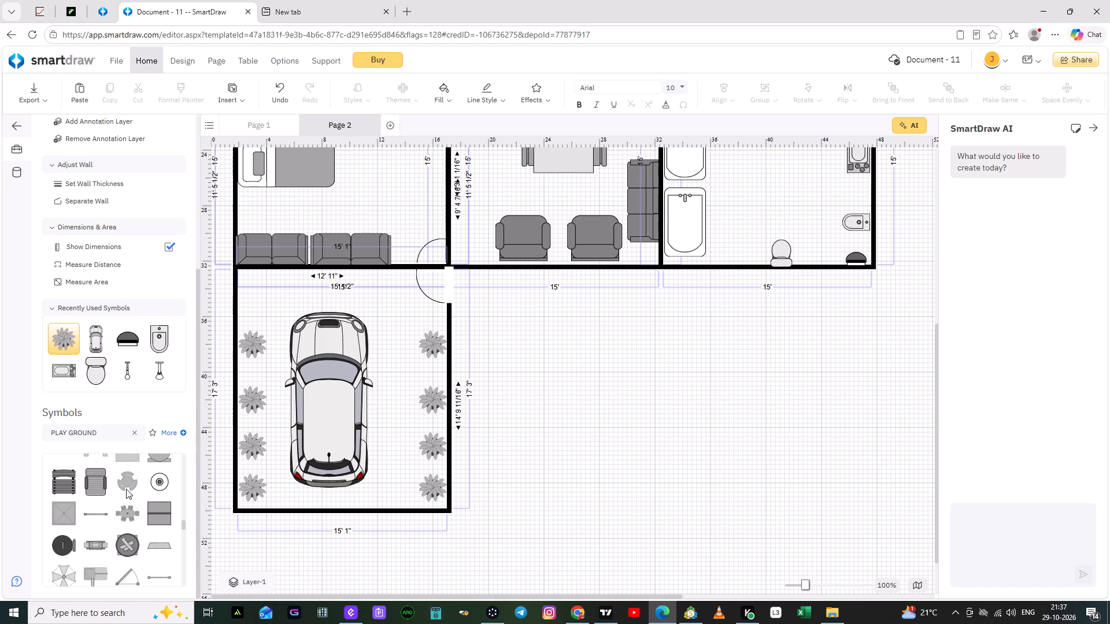
{"action": "scroll", "coordinate": [126, 489], "scroll_direction": "down", "scroll_amount": 3}
{"action": "scroll", "coordinate": [126, 507], "scroll_direction": "up", "scroll_amount": 1}
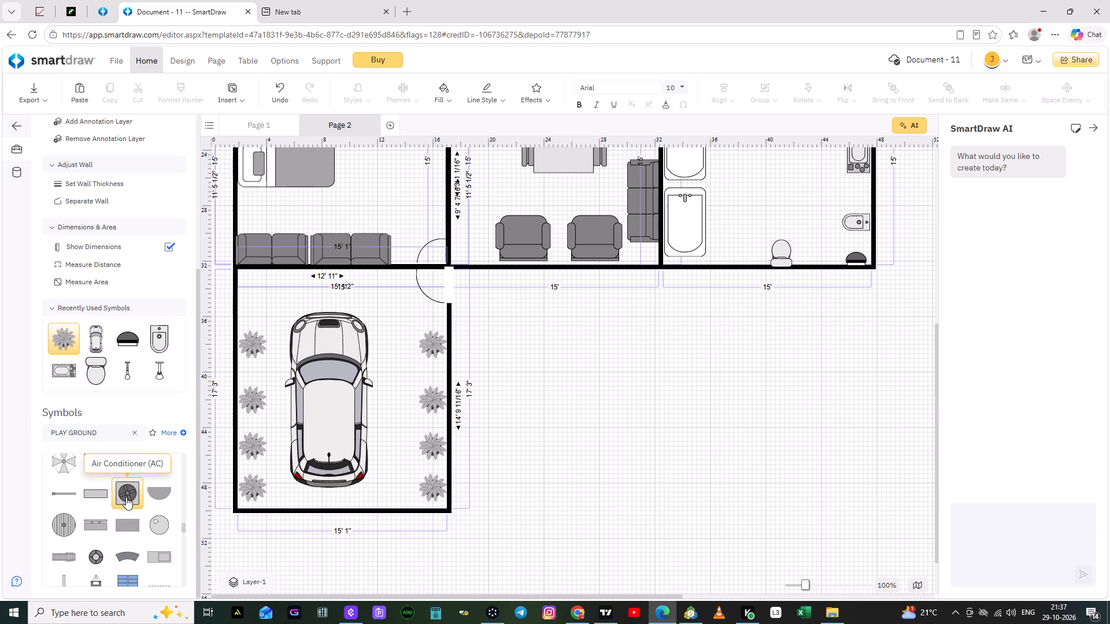
Place an Air Conditioner (AC) symbol inside the garage in its top-left corner, just below the bedroom wall.
{"action": "left_click_drag", "start_coordinate": [126, 496], "coordinate": [407, 417]}
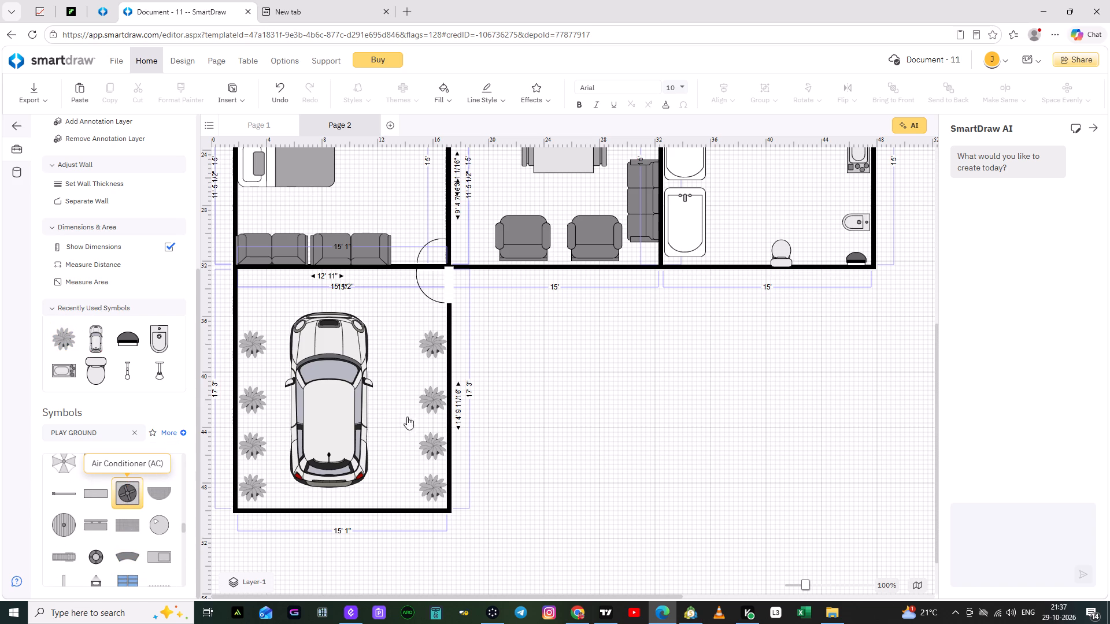
{"action": "left_click_drag", "start_coordinate": [407, 417], "coordinate": [524, 298]}
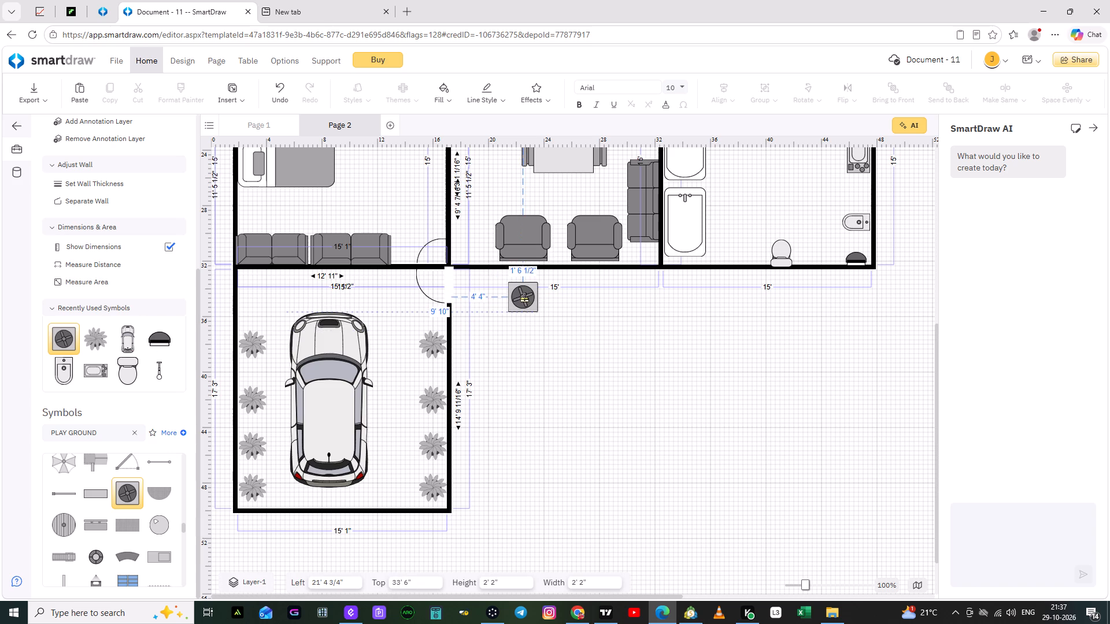
{"action": "left_click", "coordinate": [547, 354]}
{"action": "left_click_drag", "start_coordinate": [519, 291], "coordinate": [538, 295]}
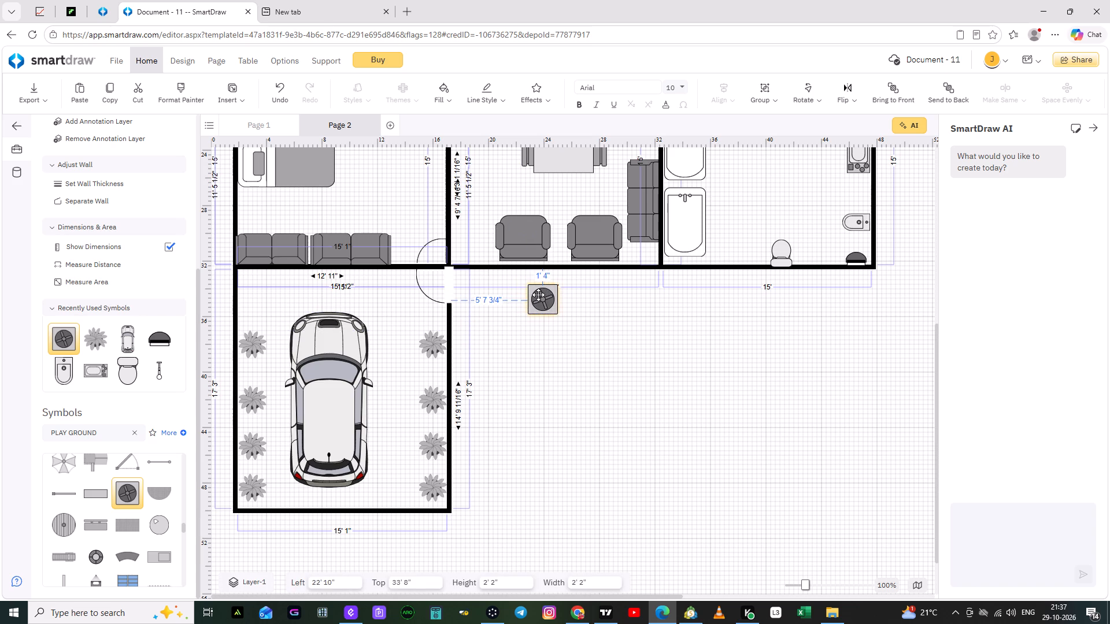
{"action": "left_click_drag", "start_coordinate": [538, 295], "coordinate": [329, 283]}
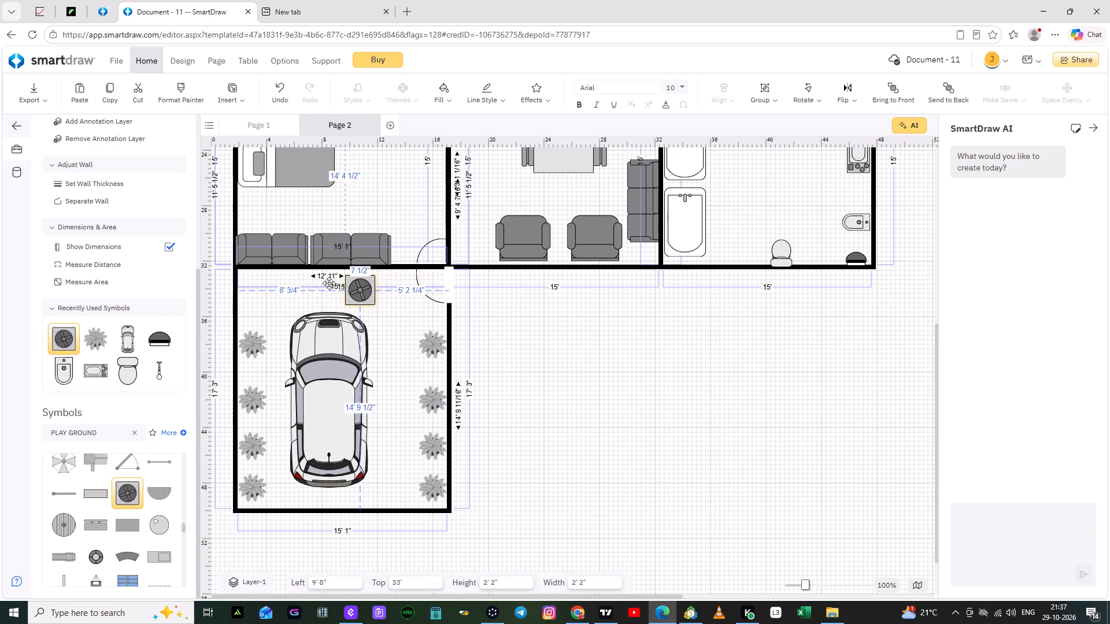
{"action": "left_click_drag", "start_coordinate": [329, 283], "coordinate": [246, 281]}
{"action": "left_click", "coordinate": [611, 368]}
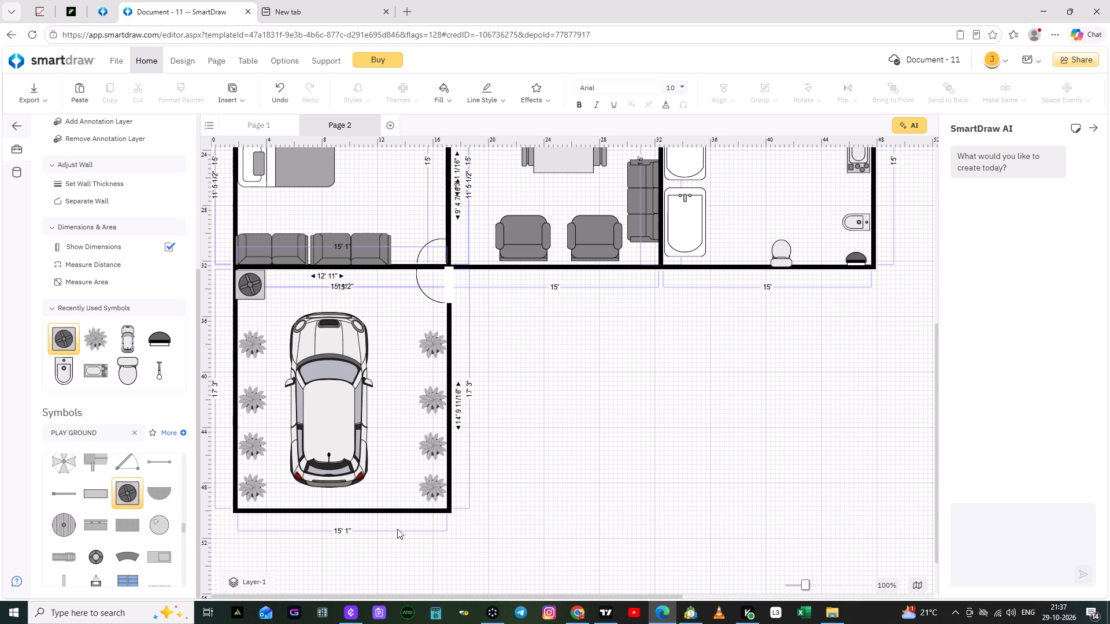
Add a second Air Conditioner (AC) directly to the right of the first one, along the garage's top wall.
{"action": "left_click_drag", "start_coordinate": [125, 496], "coordinate": [354, 313]}
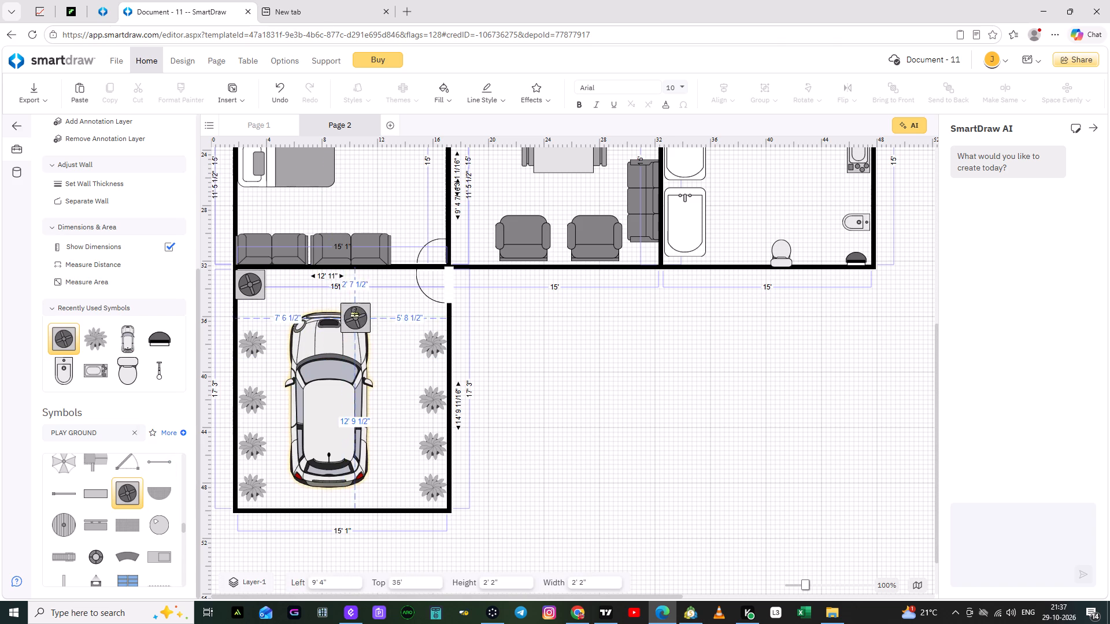
{"action": "left_click_drag", "start_coordinate": [354, 313], "coordinate": [280, 287]}
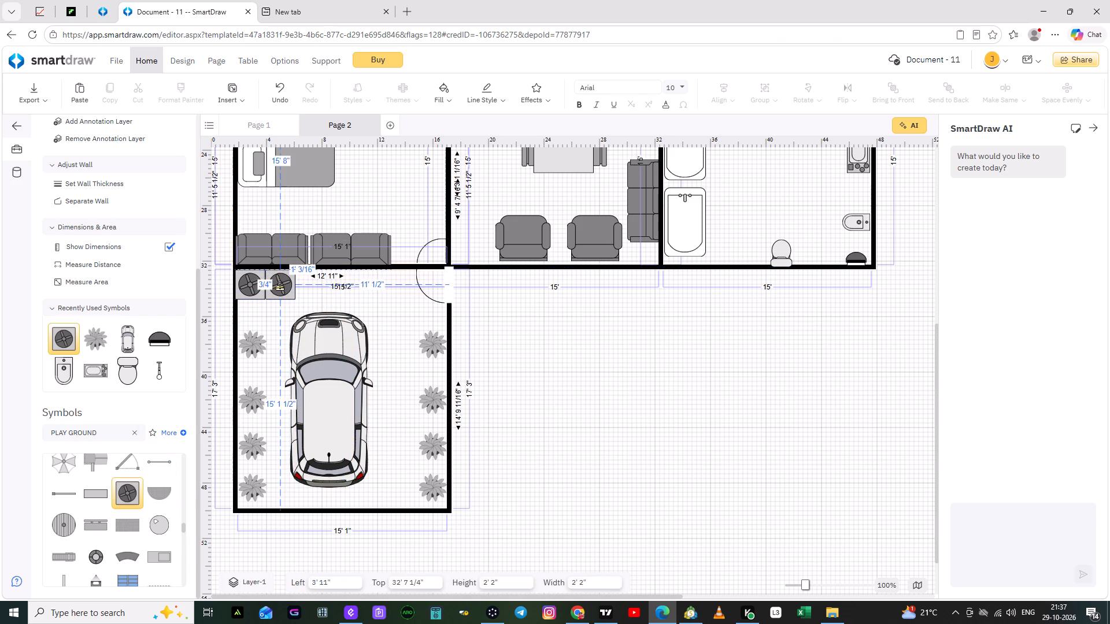
{"action": "left_click_drag", "start_coordinate": [280, 287], "coordinate": [279, 287]}
{"action": "left_click", "coordinate": [530, 365]}
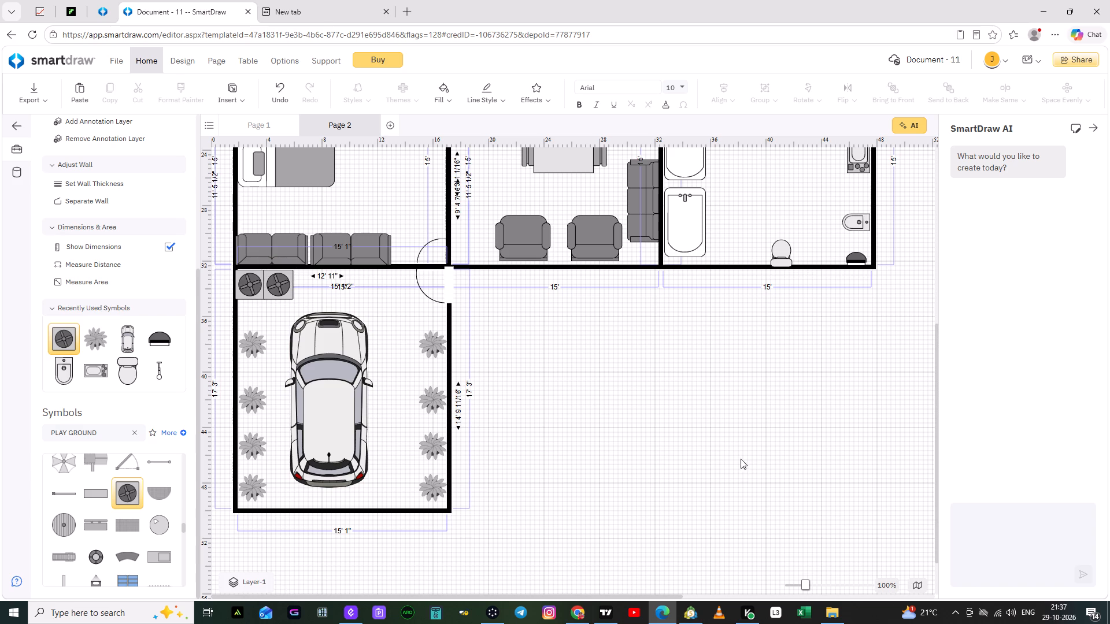
Nudge both air conditioners slightly right off the garage's left wall, with the first at 1' 11" left and 32' 7 1/4" top.
{"action": "left_click", "coordinate": [278, 289]}
{"action": "left_click", "coordinate": [252, 287]}
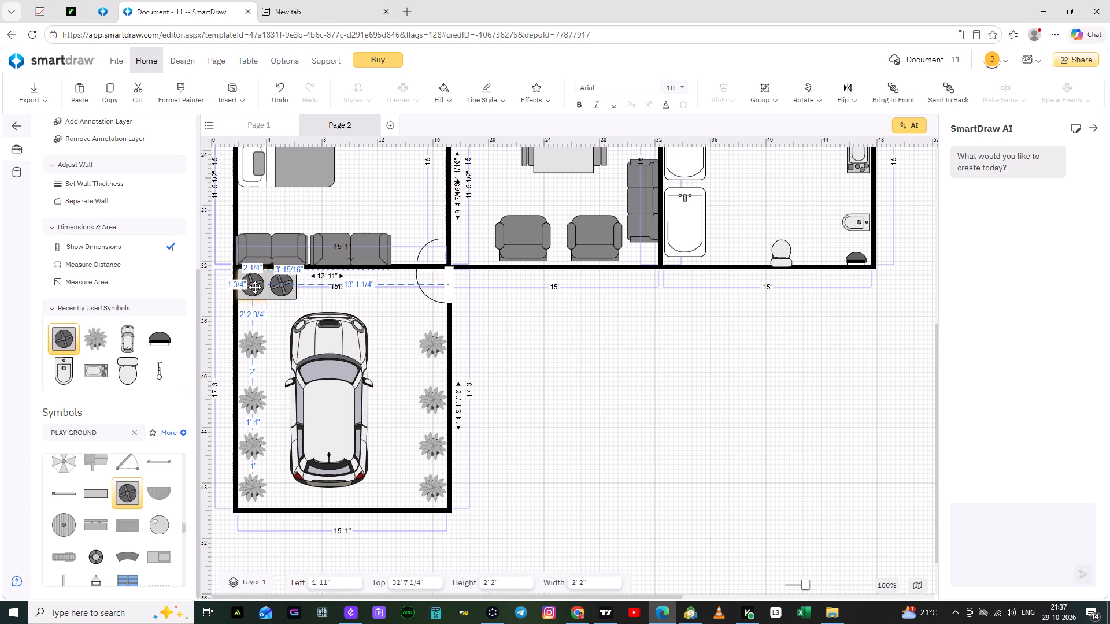
{"action": "left_click", "coordinate": [650, 379]}
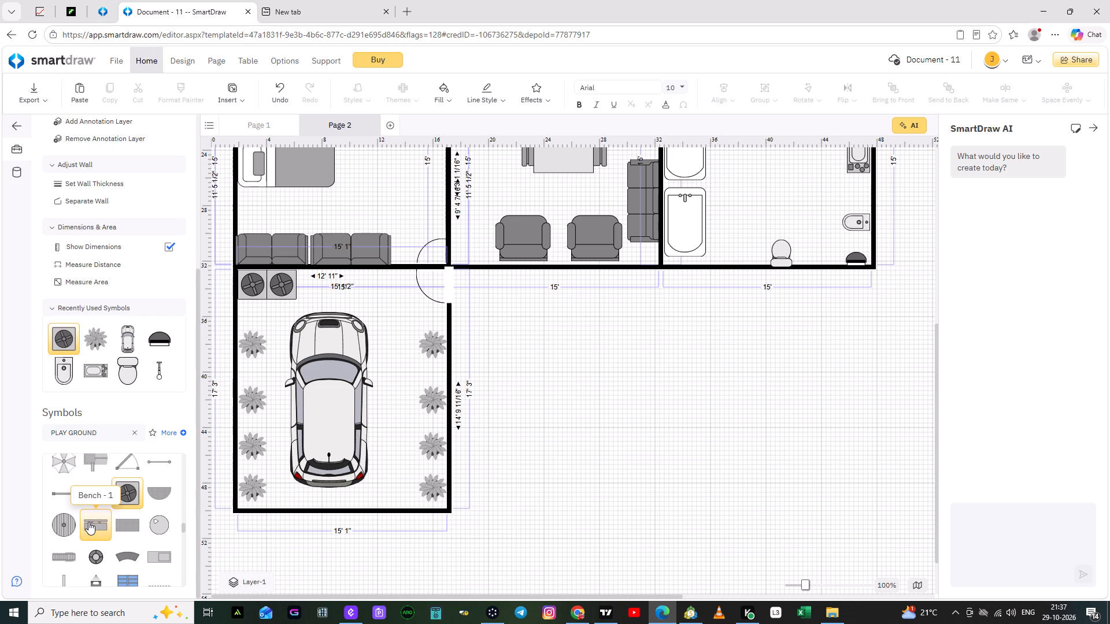
Try to add an Oval Umbrella from the PLAY GROUND symbols to the open area beside the garage, dismissing the purchase offer.
{"action": "scroll", "coordinate": [102, 521], "scroll_direction": "up", "scroll_amount": 1}
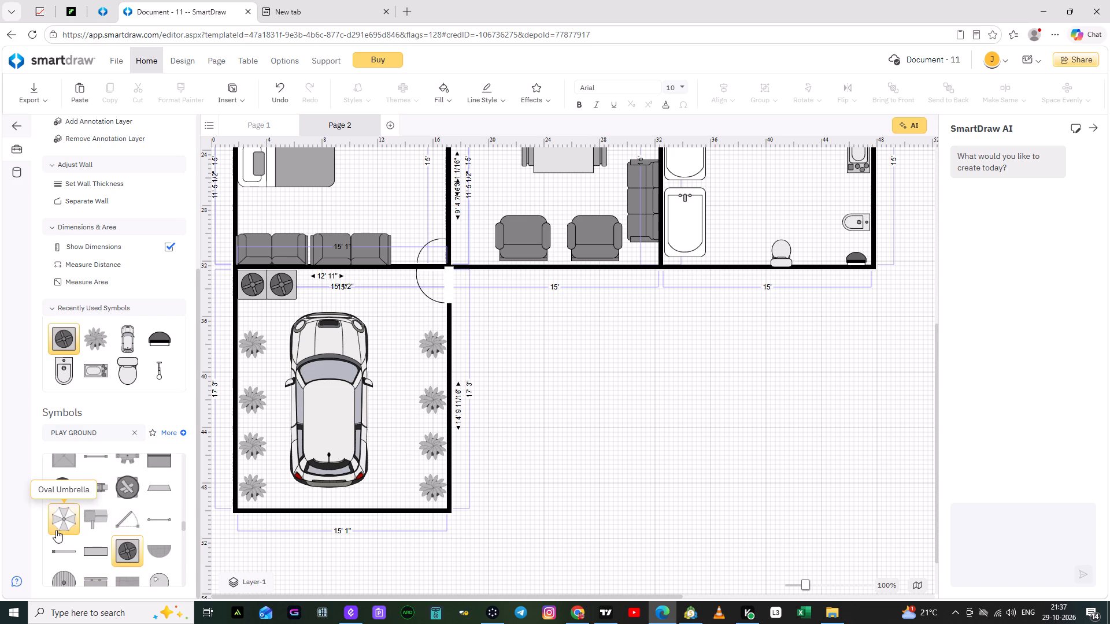
{"action": "scroll", "coordinate": [124, 530], "scroll_direction": "up", "scroll_amount": 1}
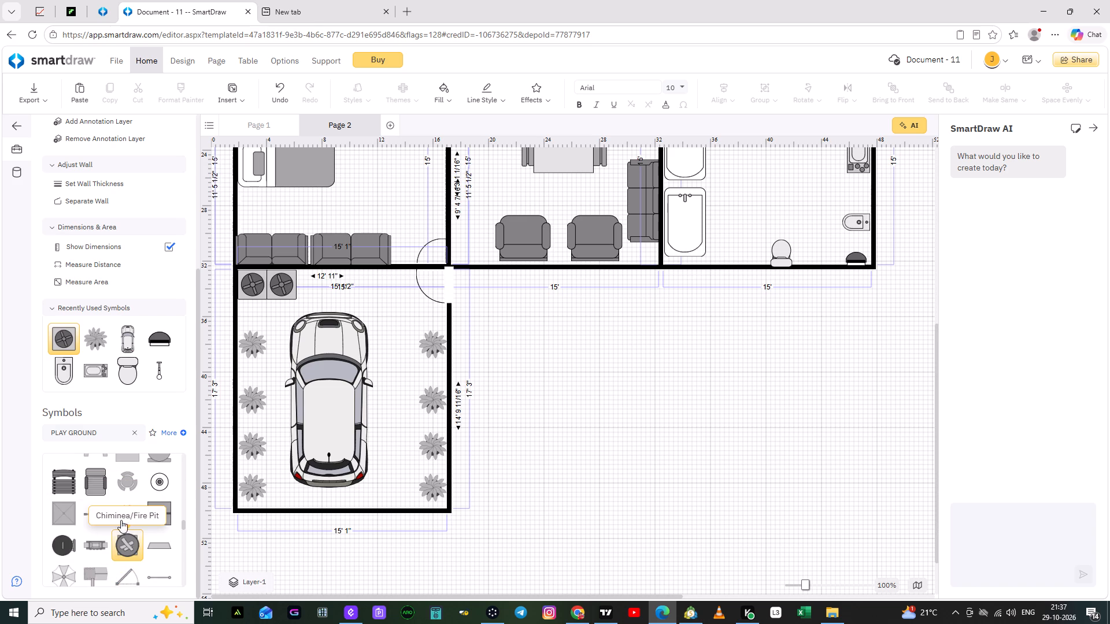
{"action": "scroll", "coordinate": [125, 534], "scroll_direction": "down", "scroll_amount": 1}
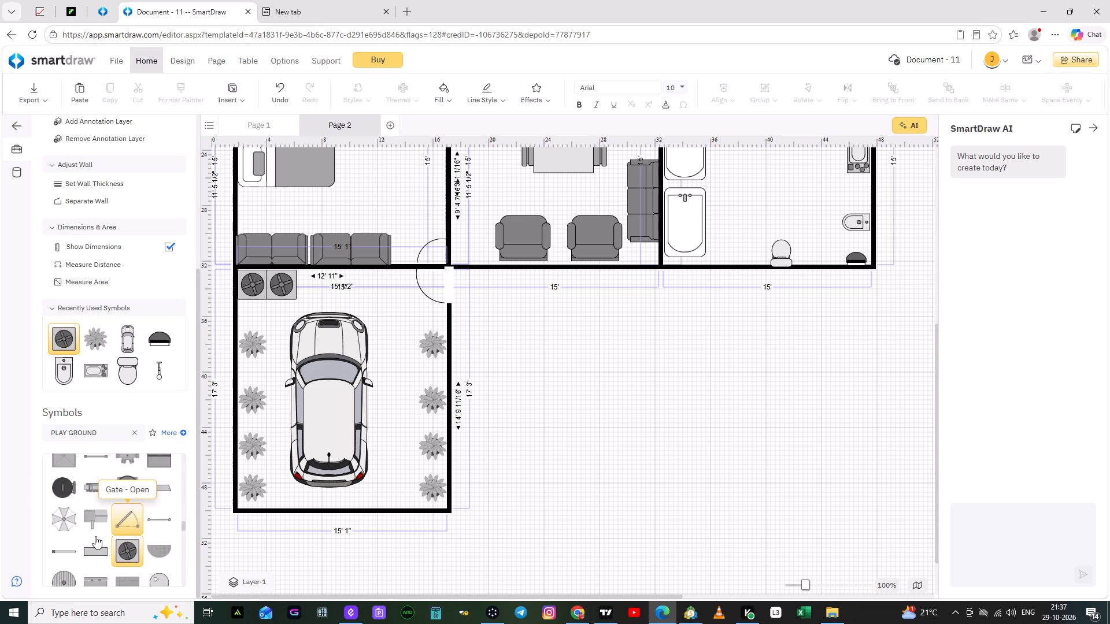
{"action": "left_click_drag", "start_coordinate": [62, 514], "coordinate": [542, 474]}
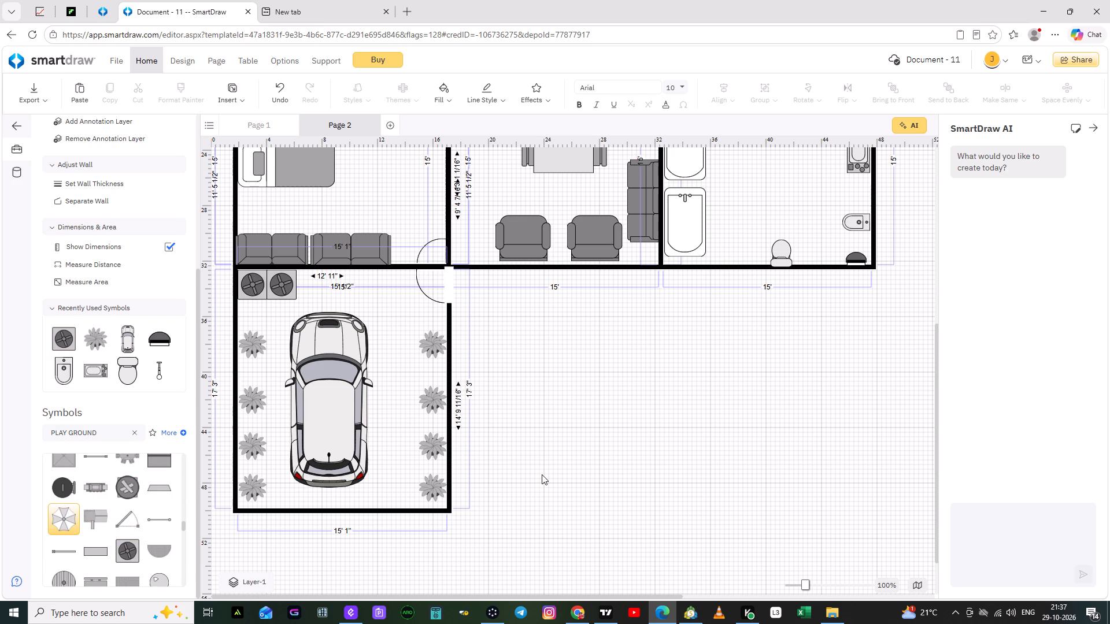
{"action": "left_click", "coordinate": [621, 469]}
{"action": "left_click", "coordinate": [55, 518]}
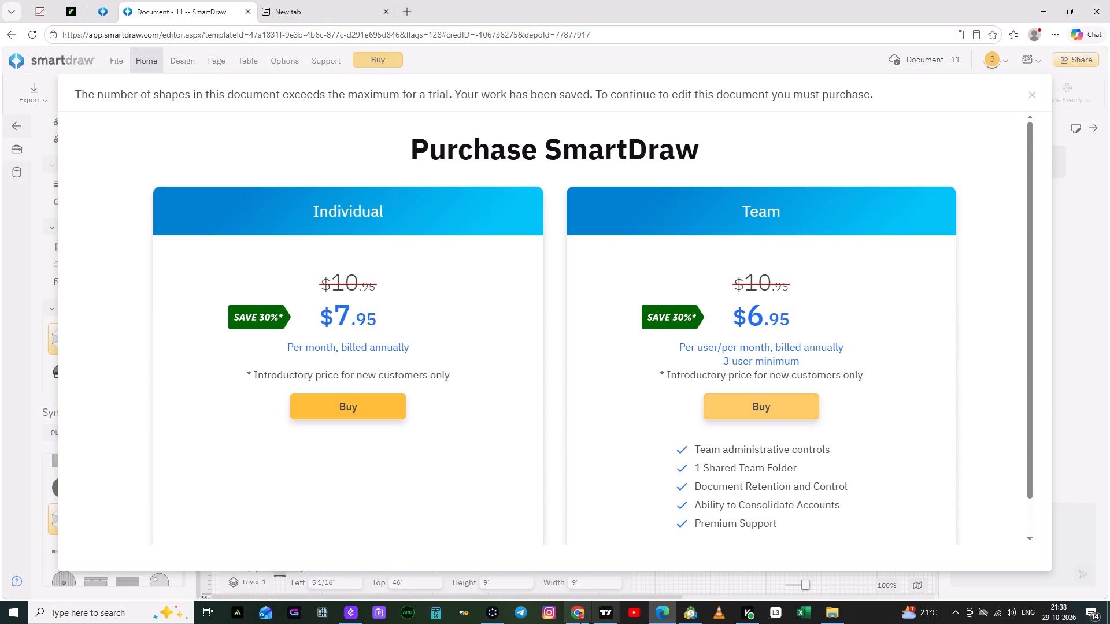
{"action": "left_click", "coordinate": [1033, 98]}
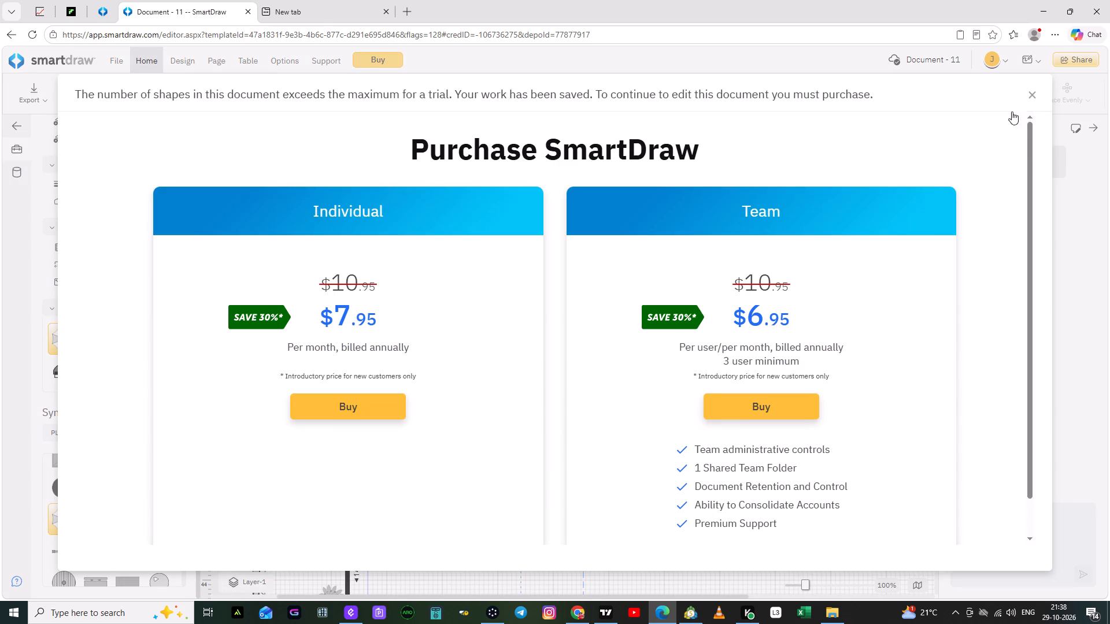